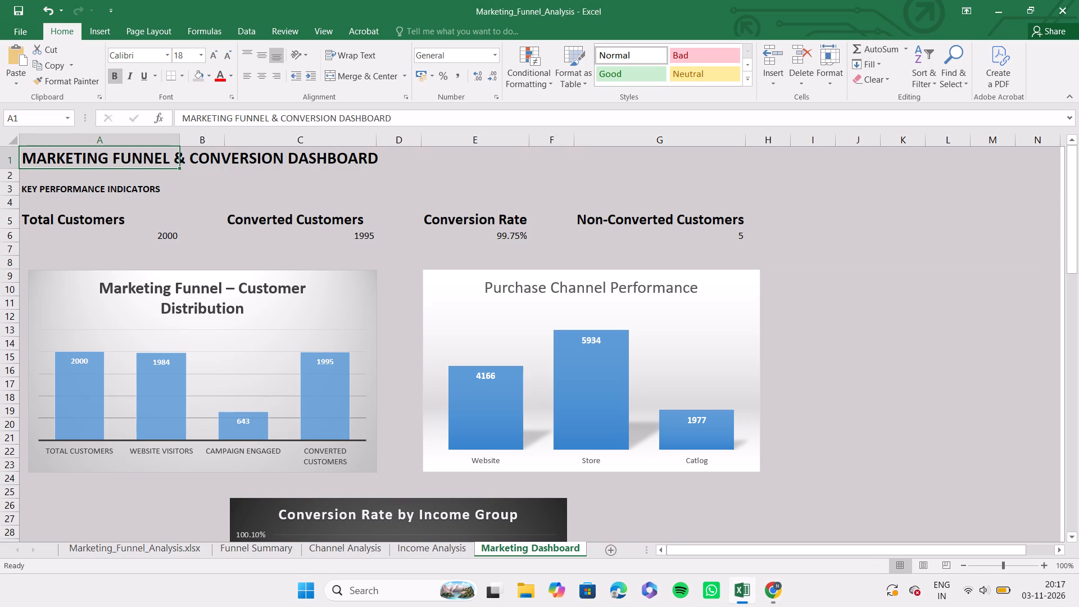
{"action": "left_click", "coordinate": [157, 158], "text": "shift"}
{"action": "left_click", "coordinate": [1042, 181], "text": "shift"}
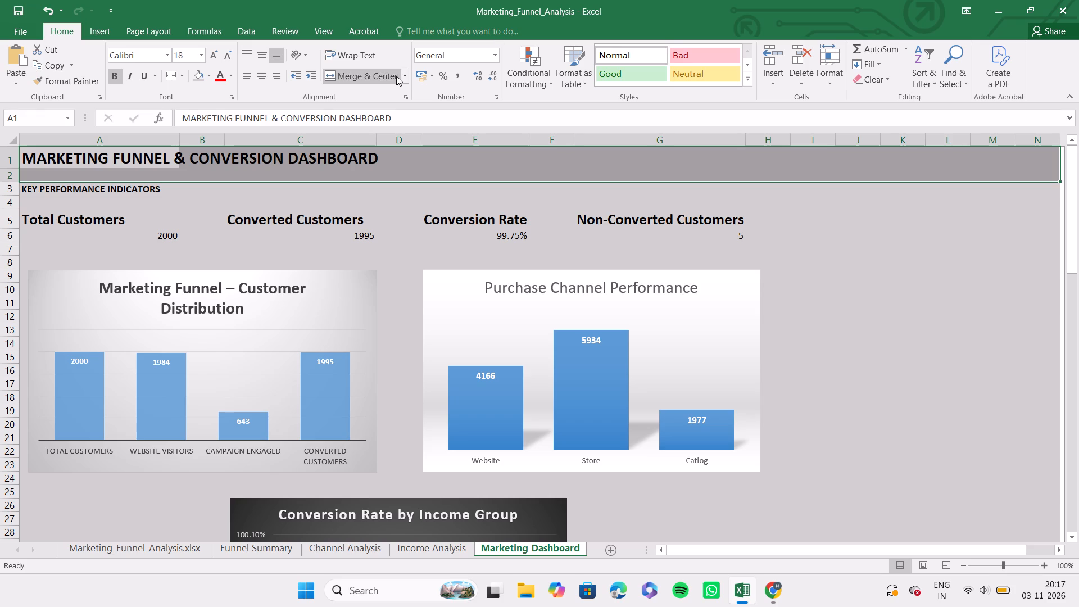
{"action": "left_click", "coordinate": [370, 76]}
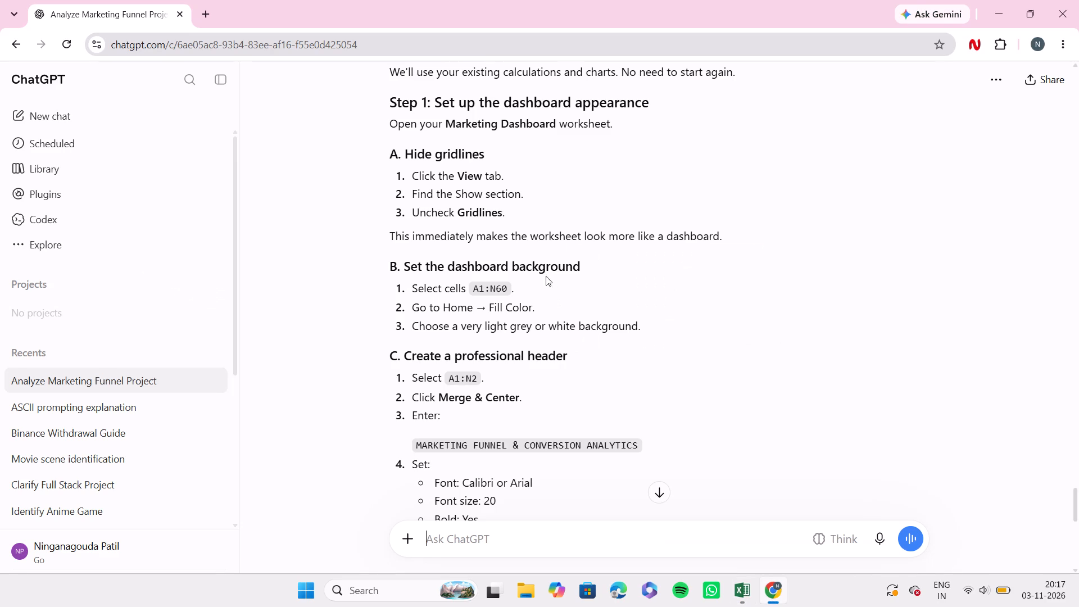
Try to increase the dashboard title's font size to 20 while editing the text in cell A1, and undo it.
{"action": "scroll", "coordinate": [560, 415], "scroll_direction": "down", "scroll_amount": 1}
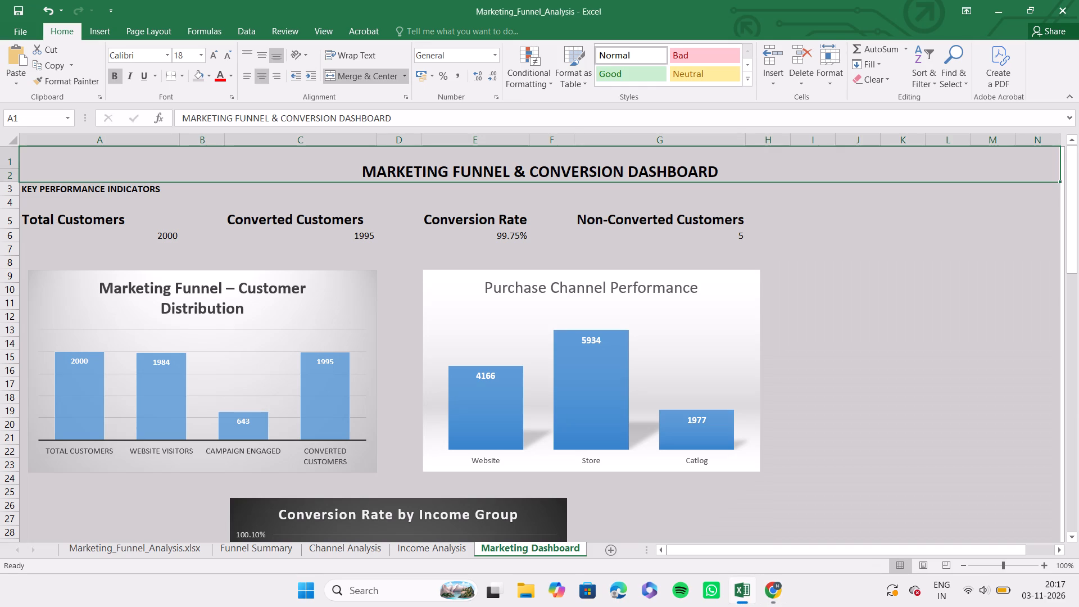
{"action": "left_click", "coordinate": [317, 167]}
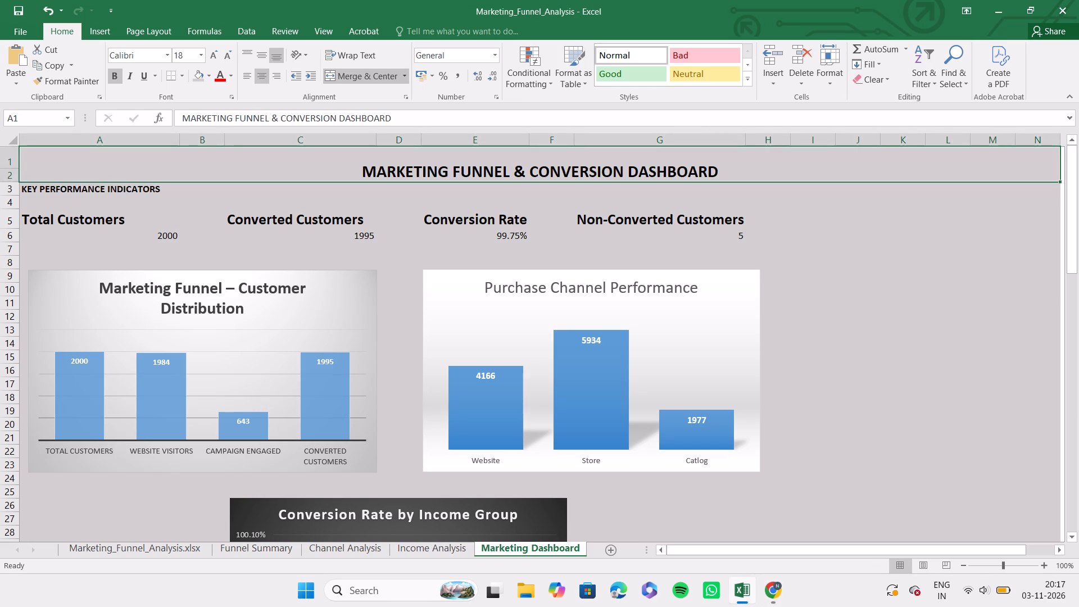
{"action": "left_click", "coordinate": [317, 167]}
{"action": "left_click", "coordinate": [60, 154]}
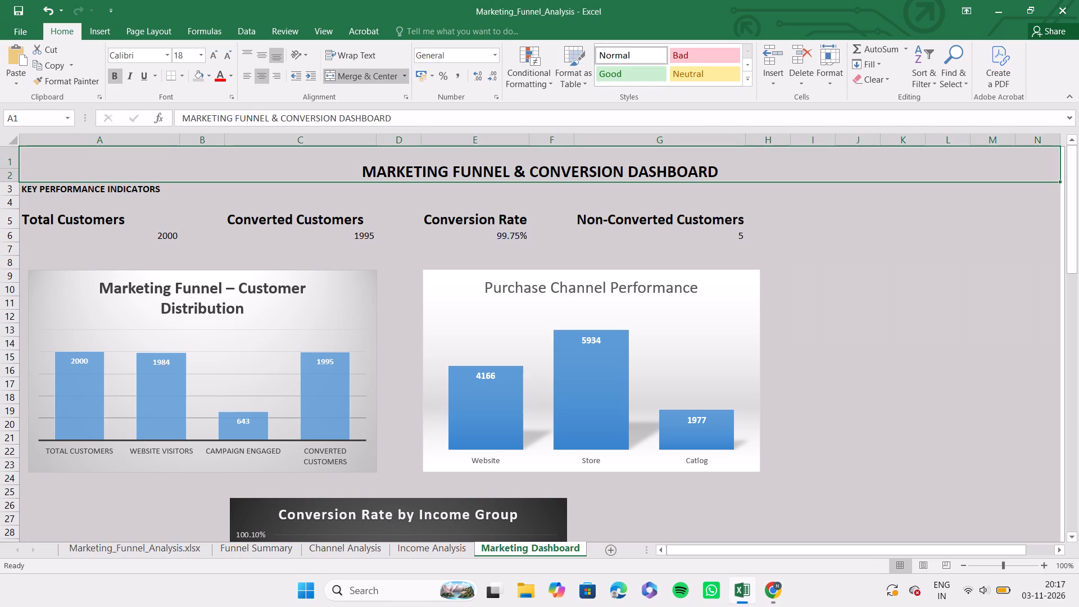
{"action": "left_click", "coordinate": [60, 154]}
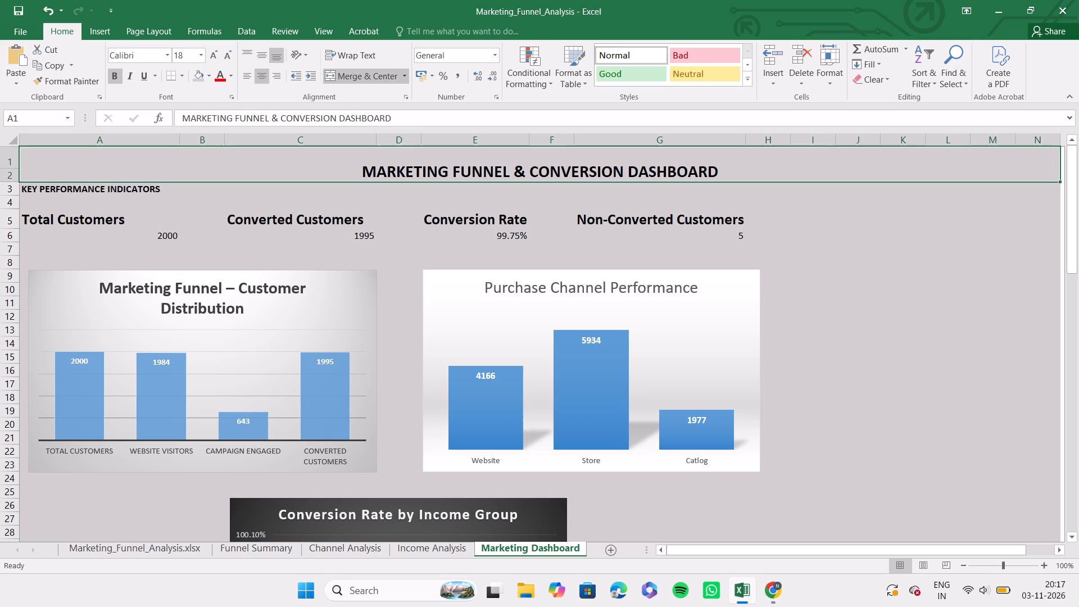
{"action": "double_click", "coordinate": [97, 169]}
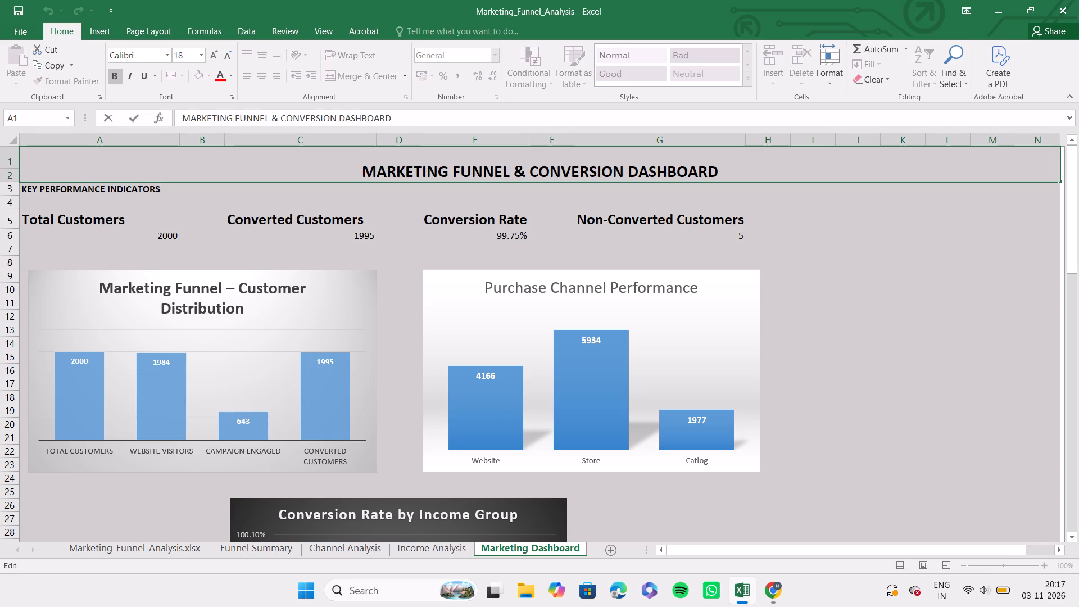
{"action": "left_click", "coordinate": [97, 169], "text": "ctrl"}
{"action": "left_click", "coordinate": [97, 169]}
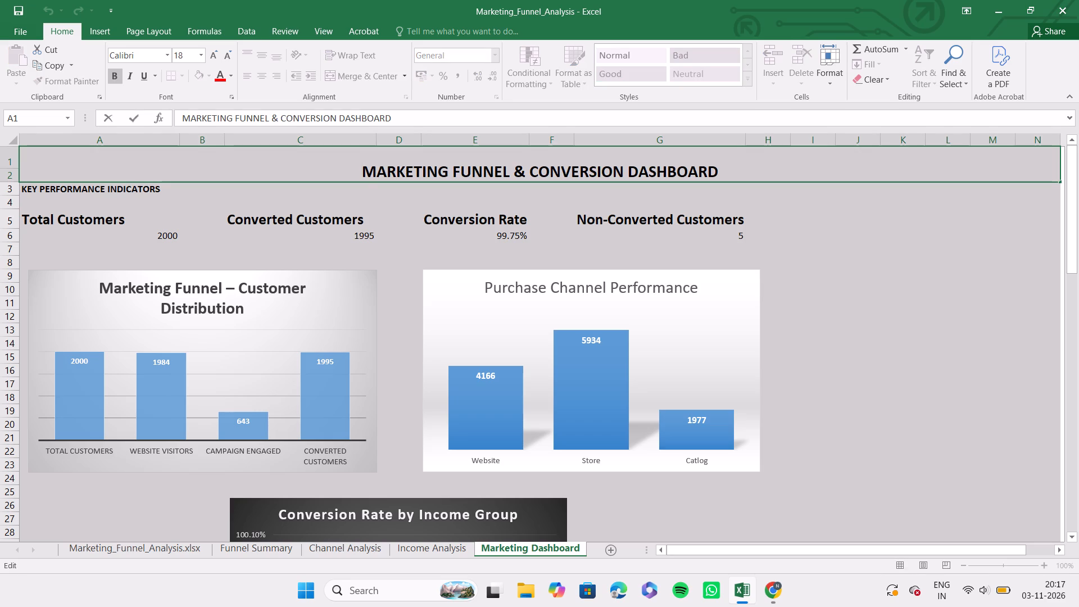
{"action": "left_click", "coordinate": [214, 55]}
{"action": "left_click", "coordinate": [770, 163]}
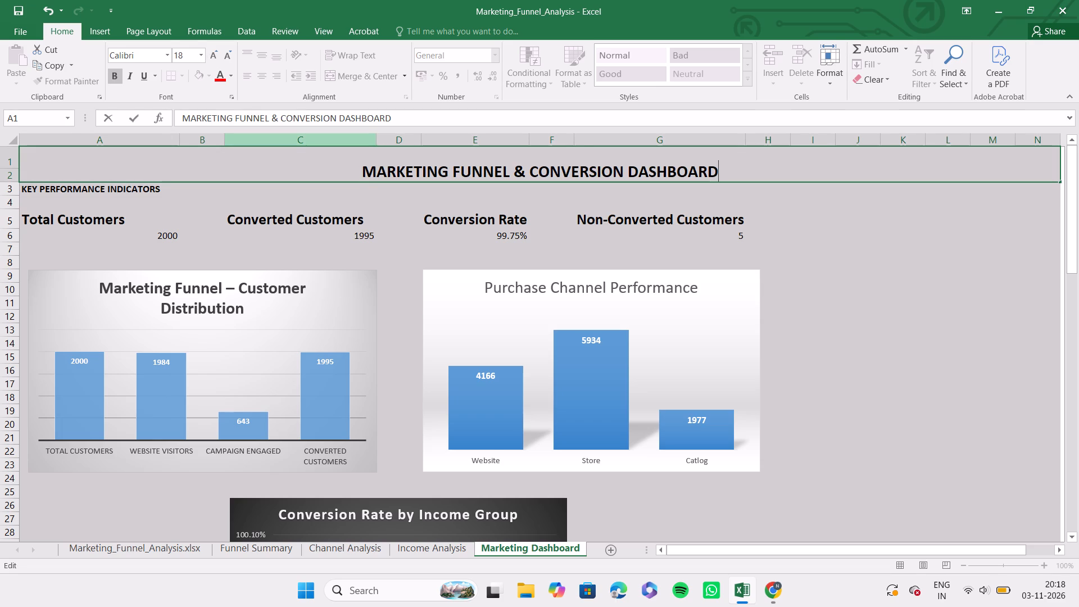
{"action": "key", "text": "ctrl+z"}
Set the dashboard title in the merged cell A1:N2 to font size 20.
{"action": "left_click", "coordinate": [108, 144]}
{"action": "left_click", "coordinate": [108, 144]}
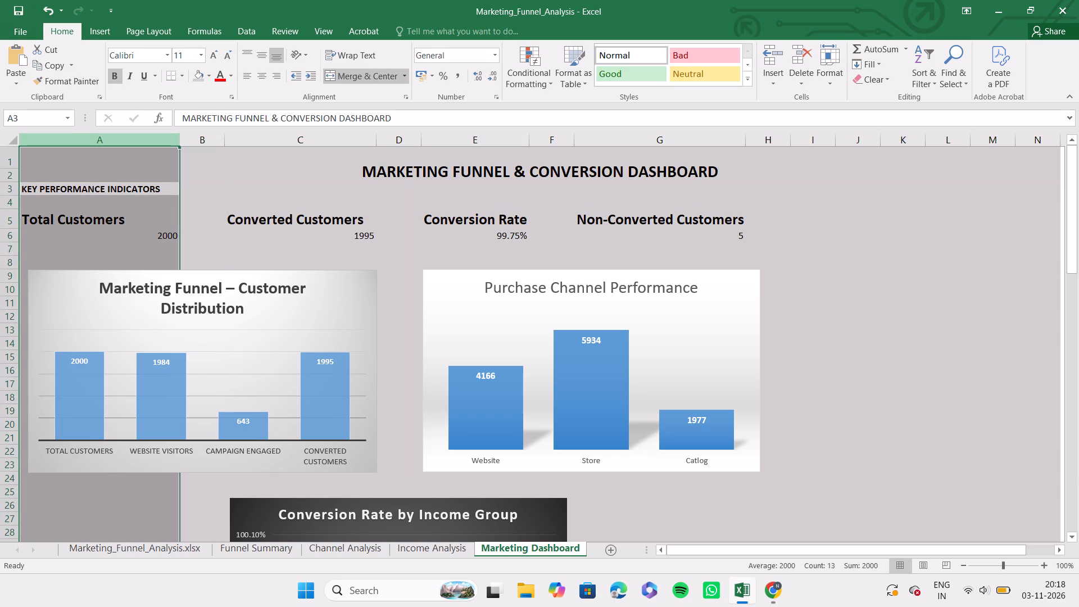
{"action": "left_click", "coordinate": [118, 165]}
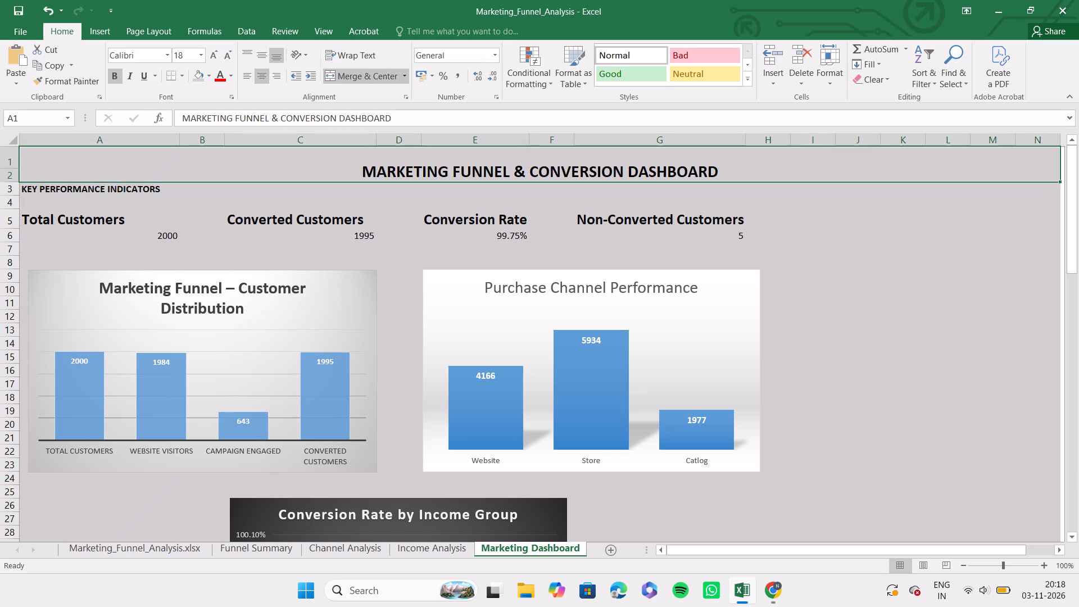
{"action": "left_click", "coordinate": [118, 165]}
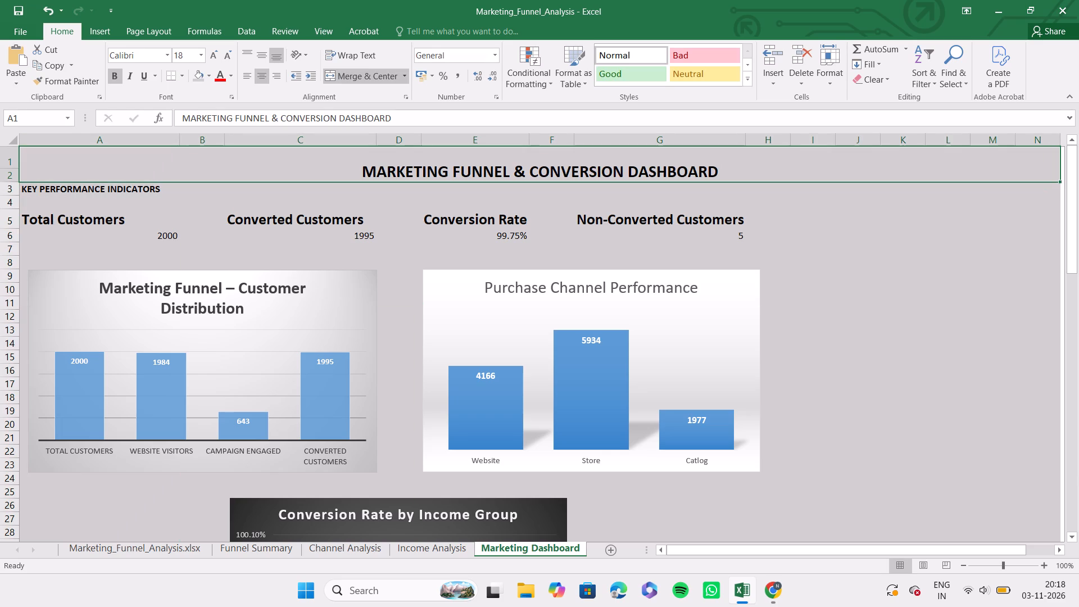
{"action": "left_click", "coordinate": [118, 165], "text": "shift"}
{"action": "double_click", "coordinate": [118, 165], "text": "shift"}
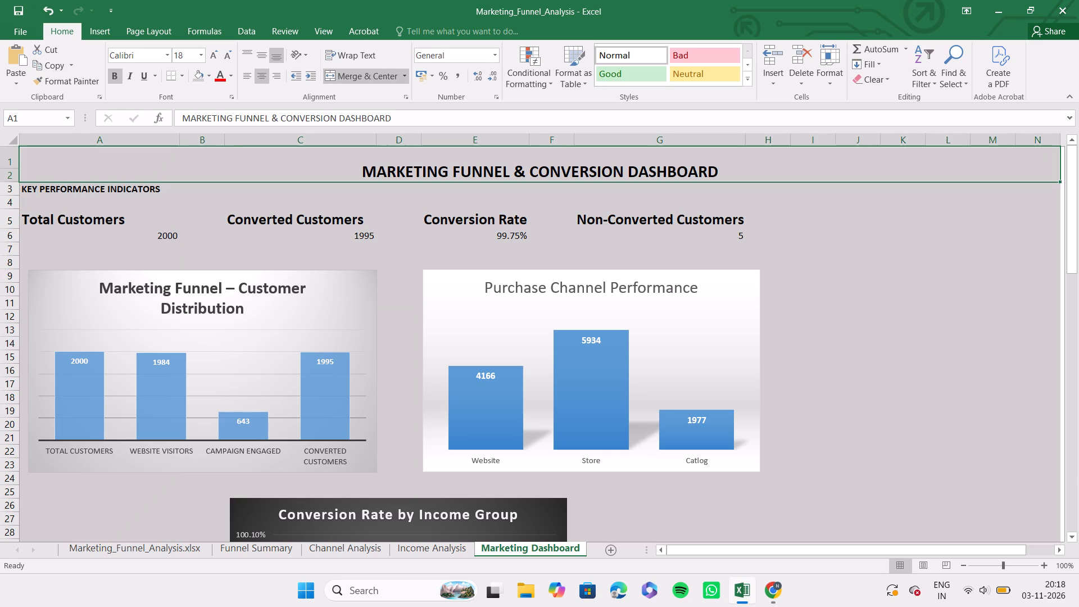
{"action": "left_click", "coordinate": [118, 165], "text": "ctrl"}
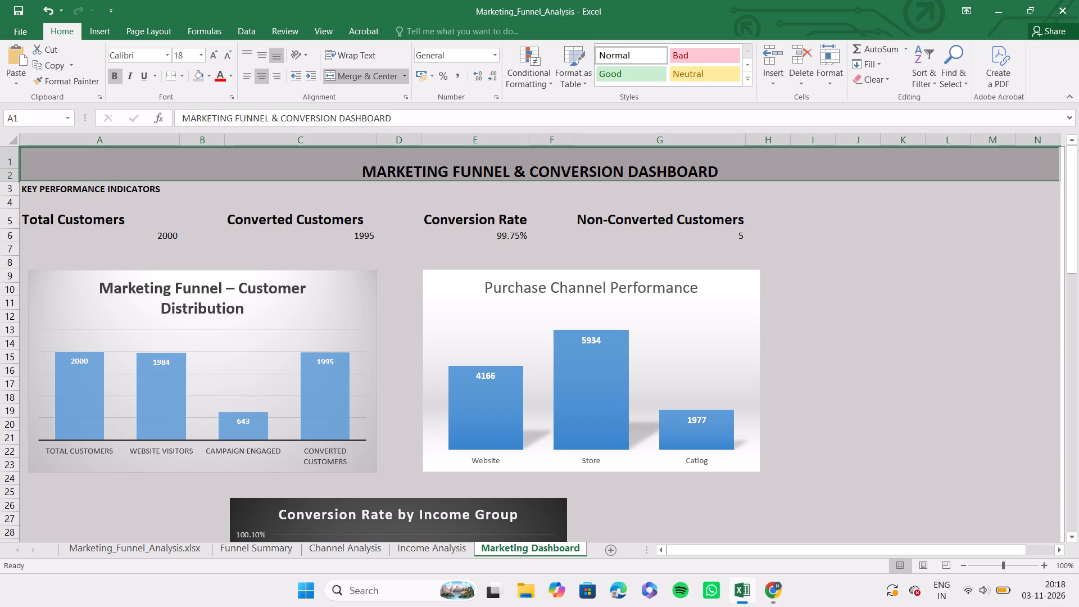
{"action": "left_click", "coordinate": [207, 48]}
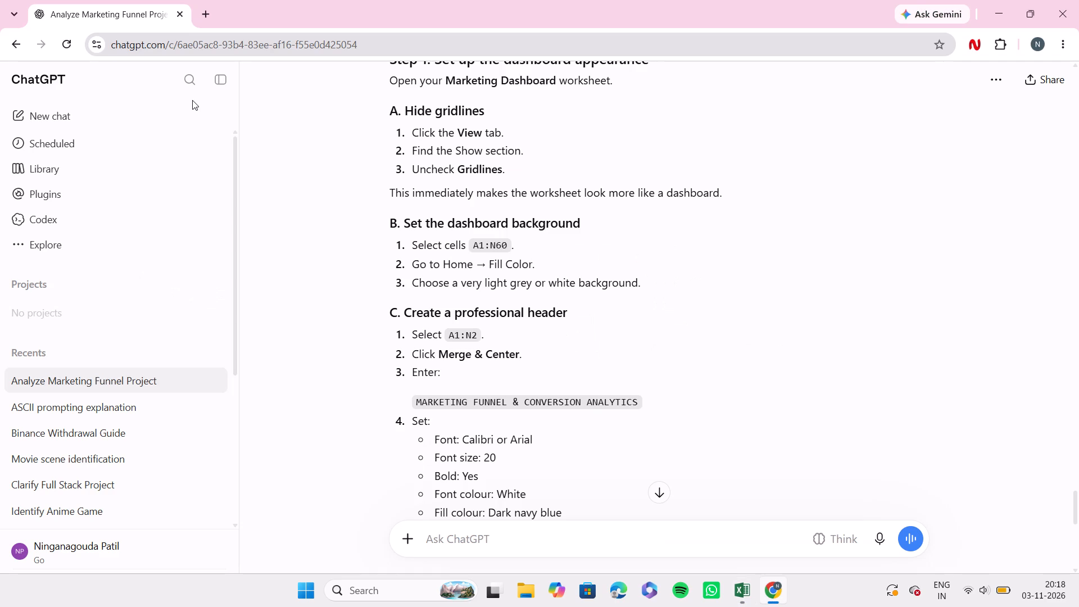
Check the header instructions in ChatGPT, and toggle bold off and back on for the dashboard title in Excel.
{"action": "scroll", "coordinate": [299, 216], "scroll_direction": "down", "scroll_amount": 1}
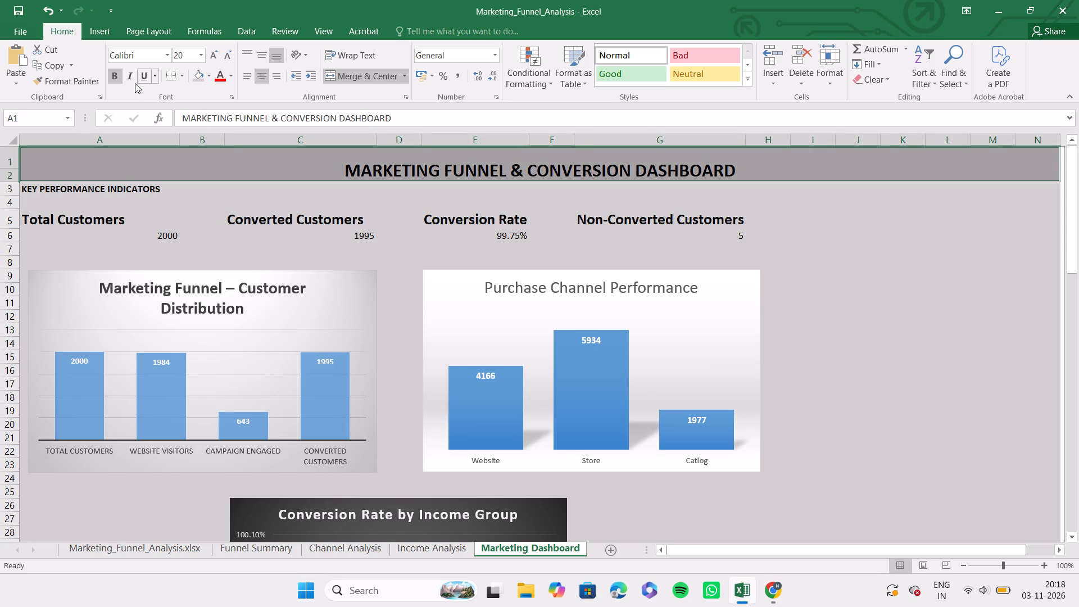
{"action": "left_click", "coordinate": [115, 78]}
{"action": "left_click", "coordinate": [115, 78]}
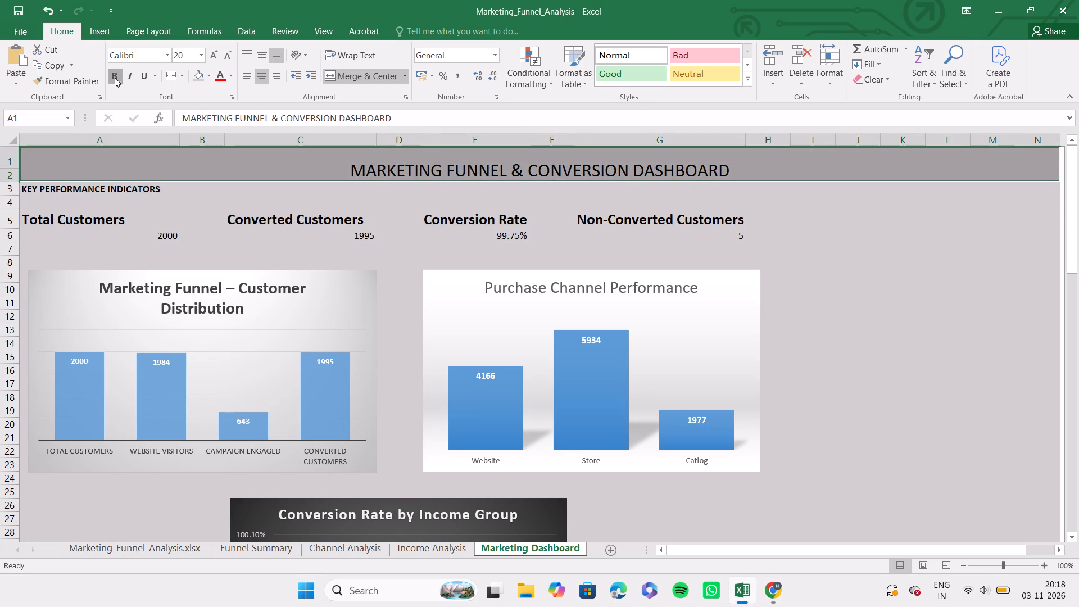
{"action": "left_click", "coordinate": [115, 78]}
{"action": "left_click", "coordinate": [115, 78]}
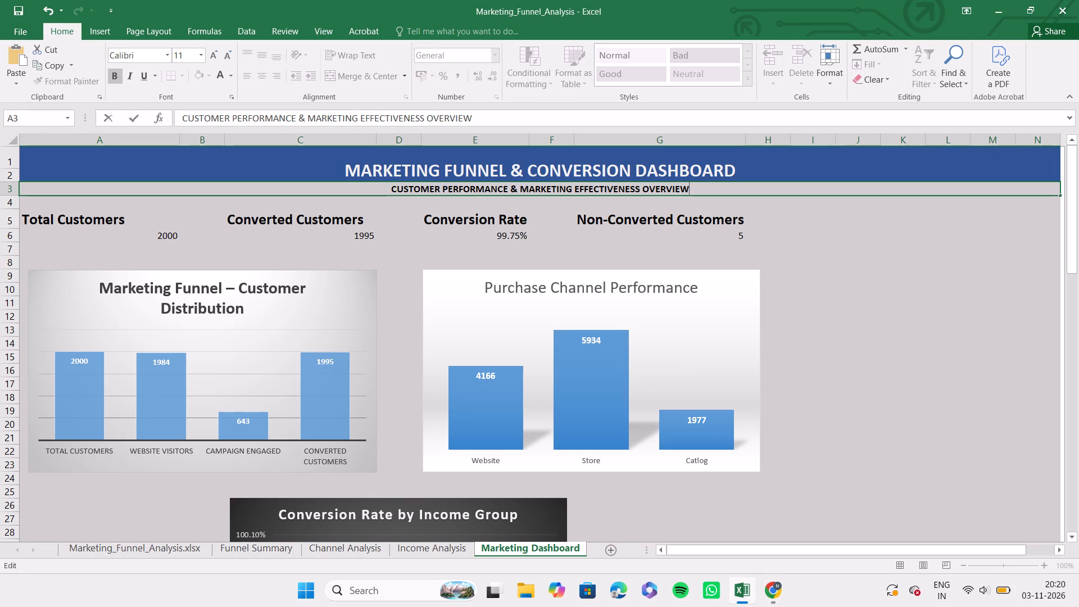
{"action": "double_click", "coordinate": [377, 189]}
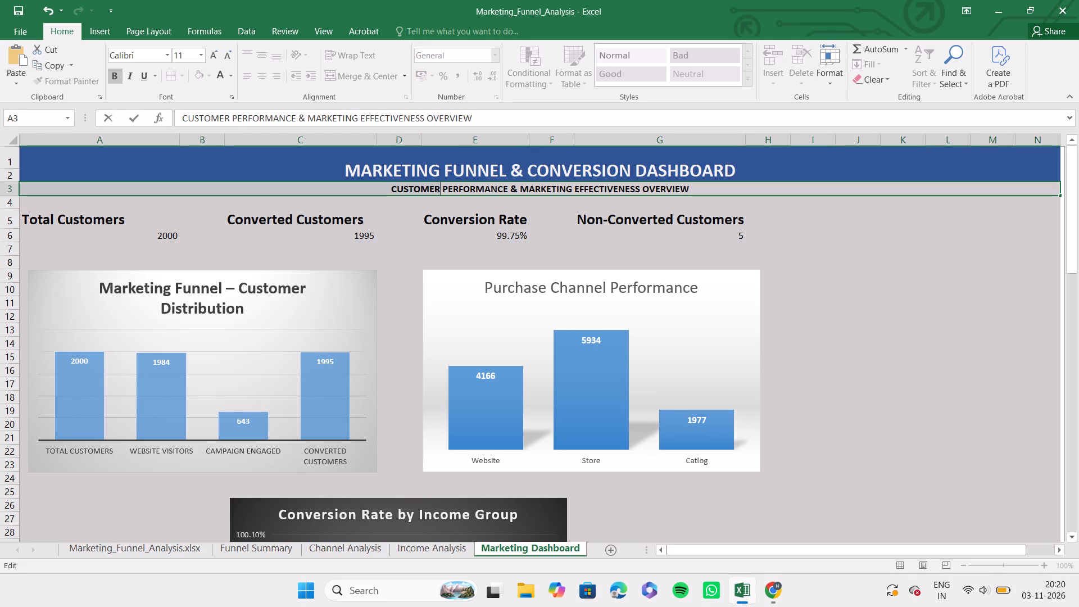
{"action": "left_click", "coordinate": [377, 189]}
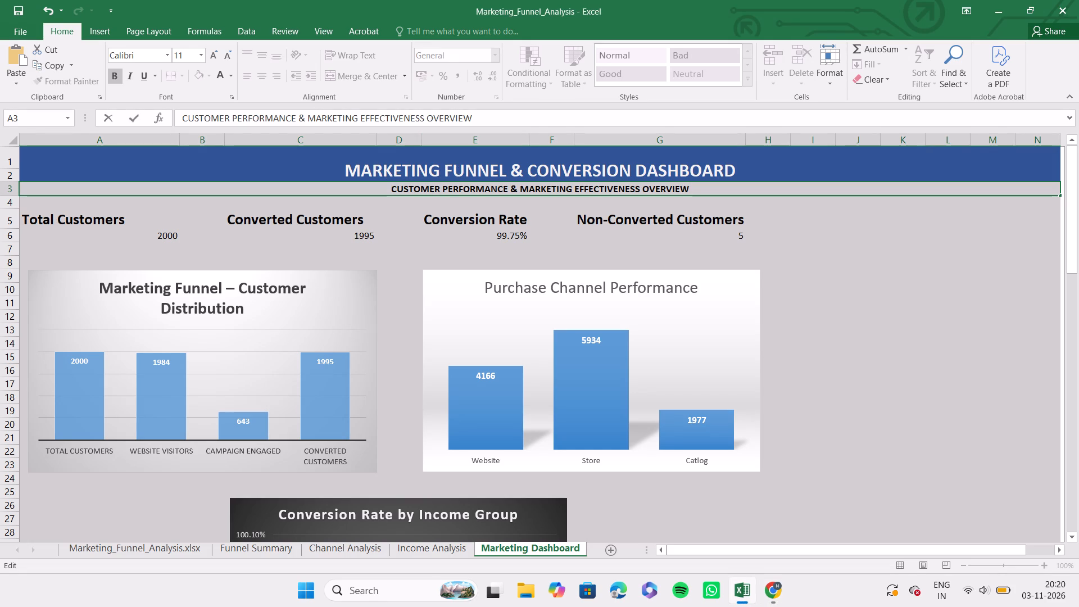
{"action": "left_click", "coordinate": [377, 189], "text": "ctrl"}
{"action": "double_click", "coordinate": [377, 189], "text": "ctrl"}
{"action": "left_click", "coordinate": [792, 187], "text": "ctrl"}
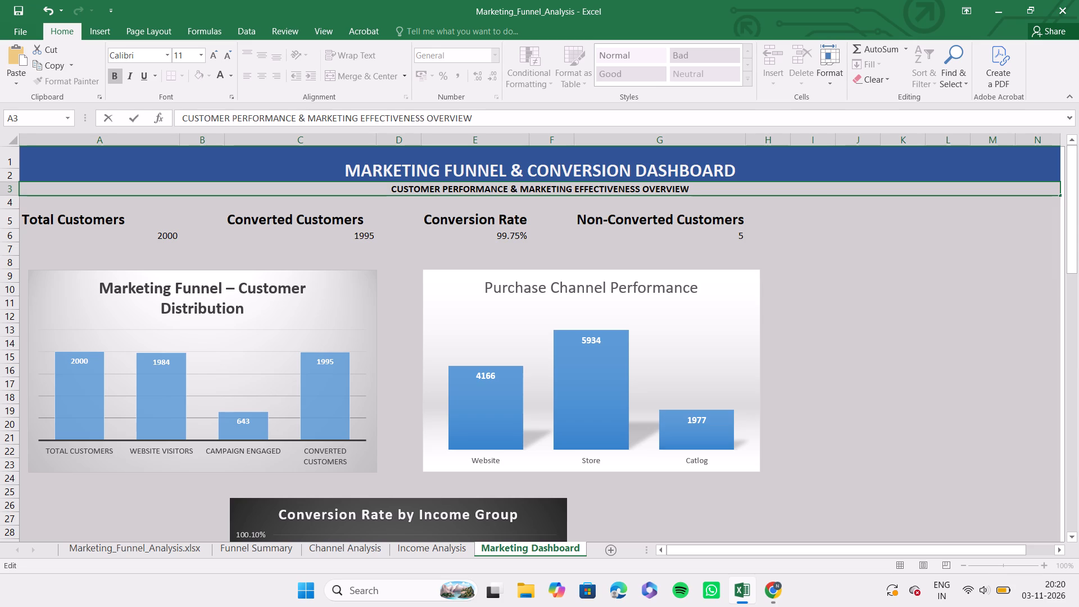
{"action": "left_click", "coordinate": [790, 198]}
Set the font size of the subtitle in row 3 to 10.
{"action": "left_click", "coordinate": [706, 188]}
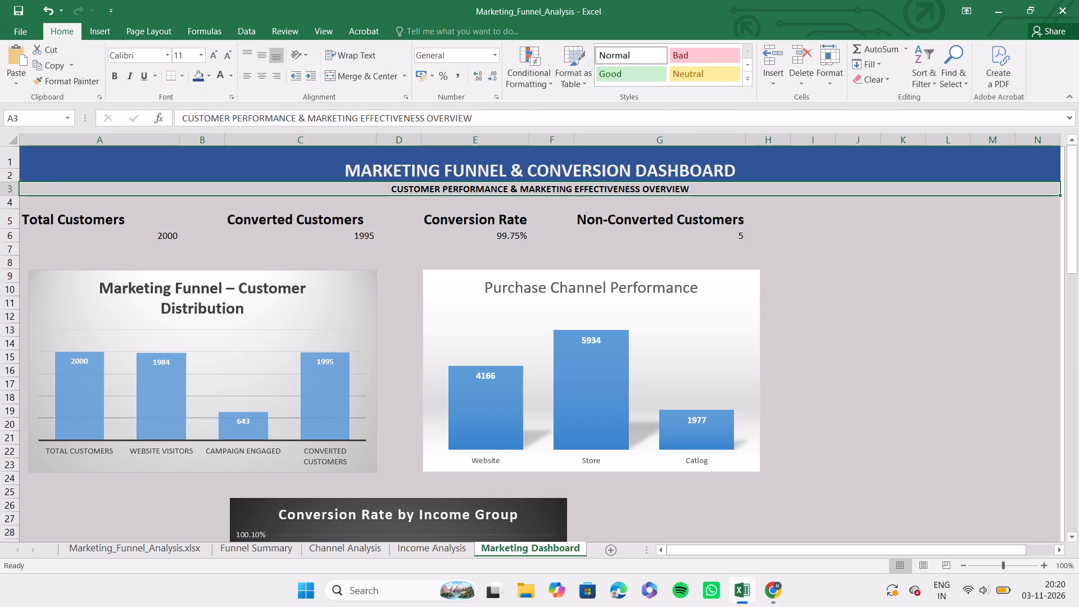
{"action": "left_click", "coordinate": [706, 188], "text": "ctrl"}
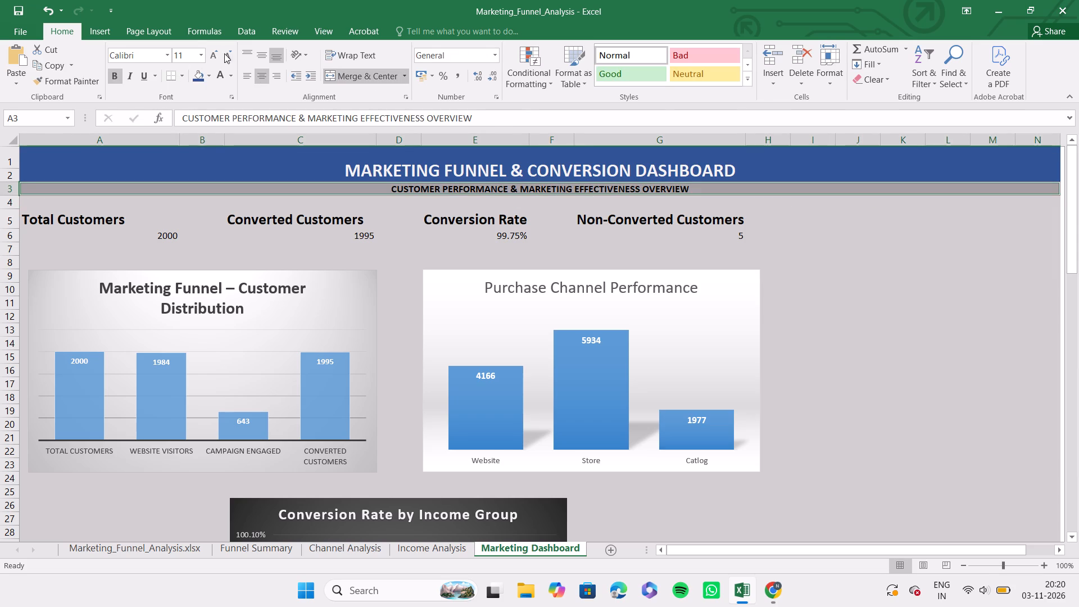
{"action": "left_click", "coordinate": [225, 53]}
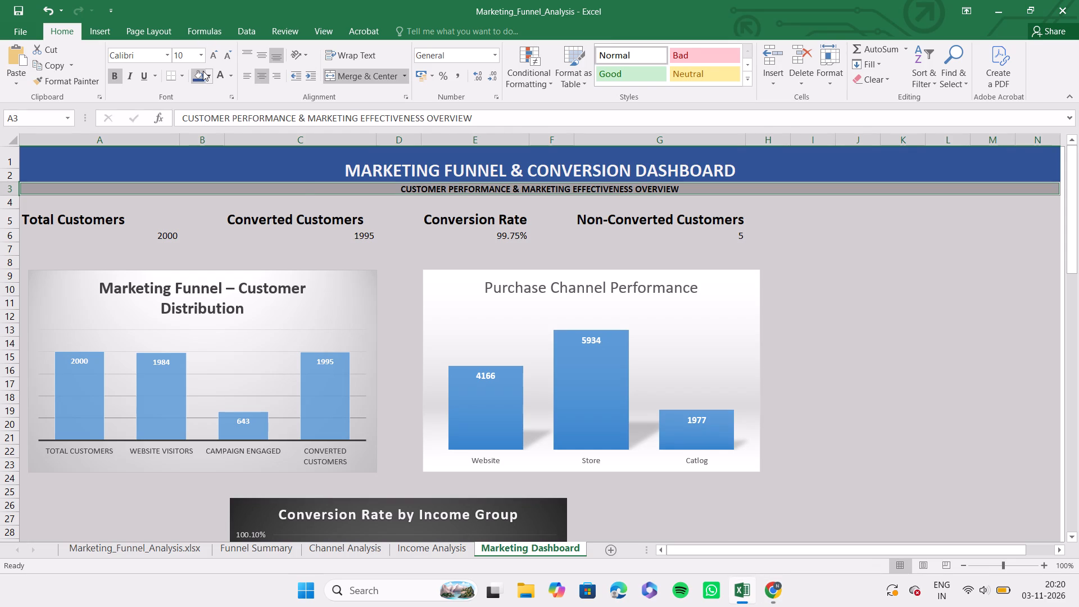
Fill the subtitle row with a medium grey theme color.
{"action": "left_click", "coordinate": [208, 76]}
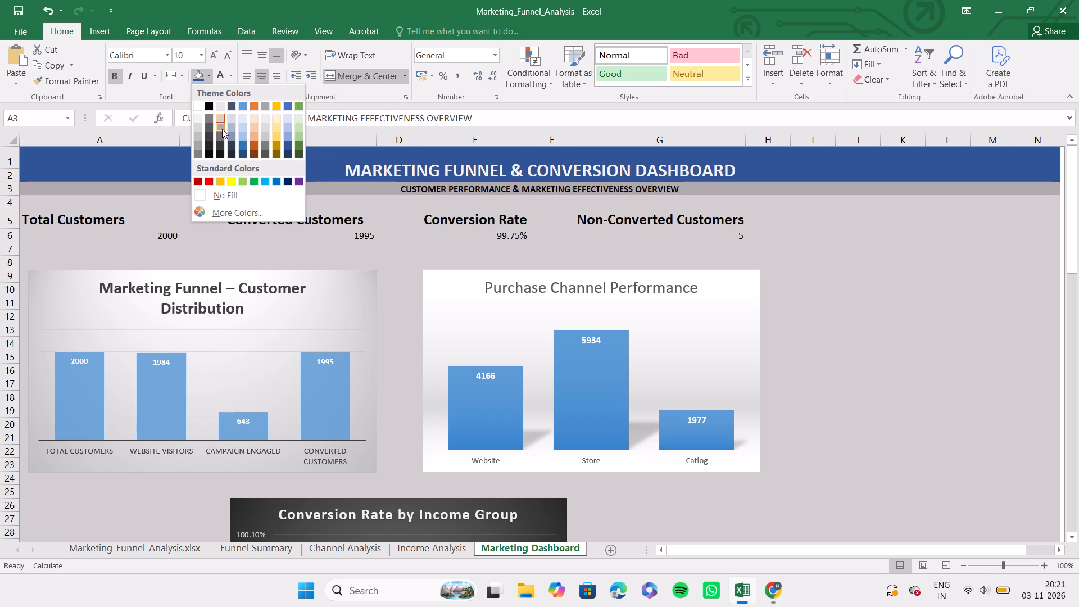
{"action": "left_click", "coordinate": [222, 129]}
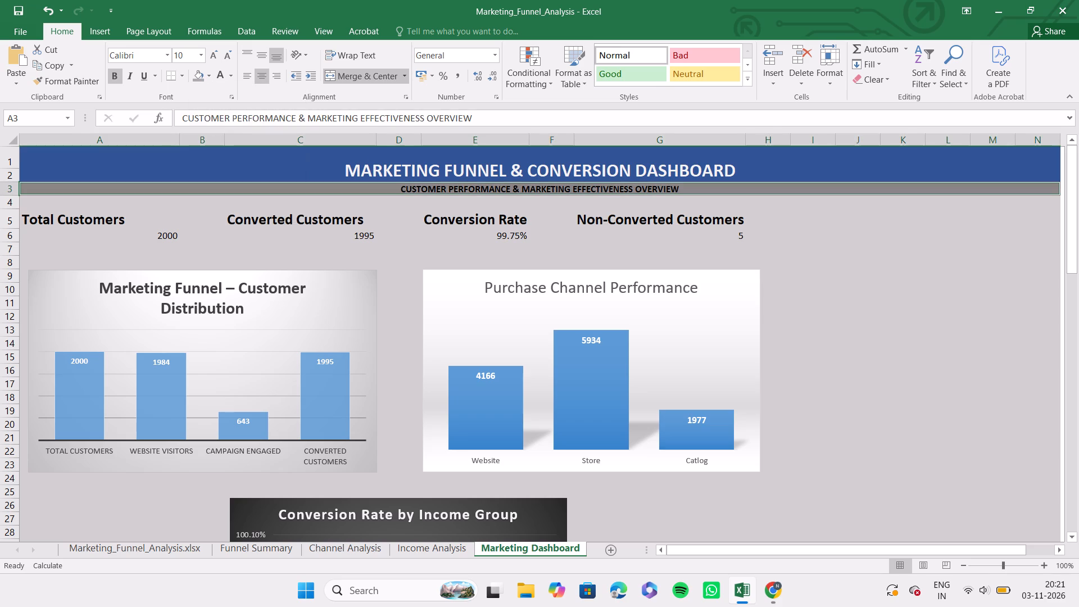
Apply the same near-white font color as the dashboard title to the subtitle text.
{"action": "left_click", "coordinate": [221, 77]}
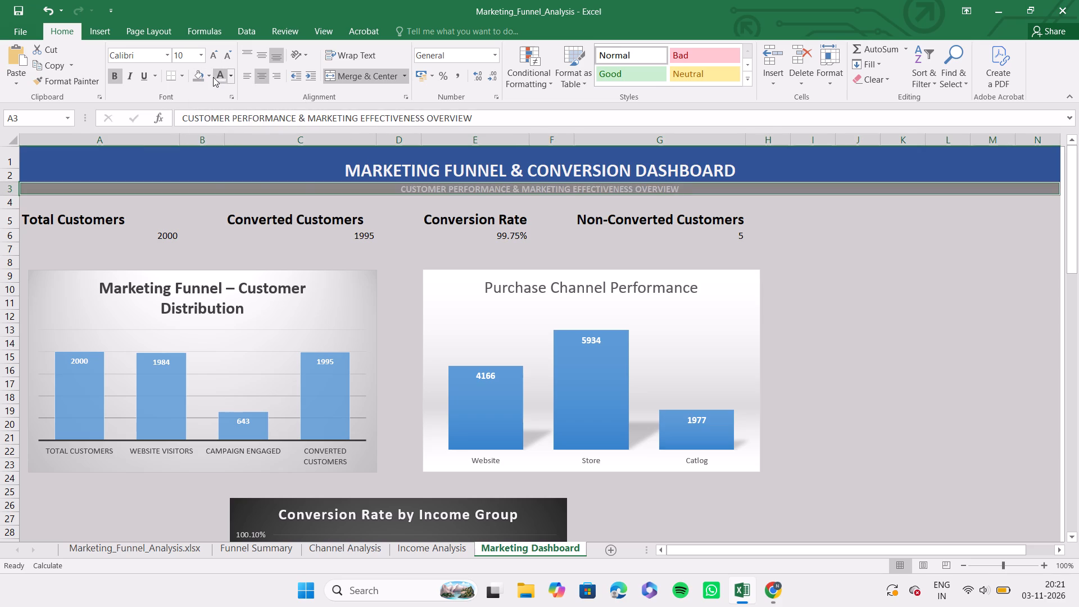
Fill the subtitle row A3:N3 with a very dark grey theme color.
{"action": "left_click", "coordinate": [209, 77]}
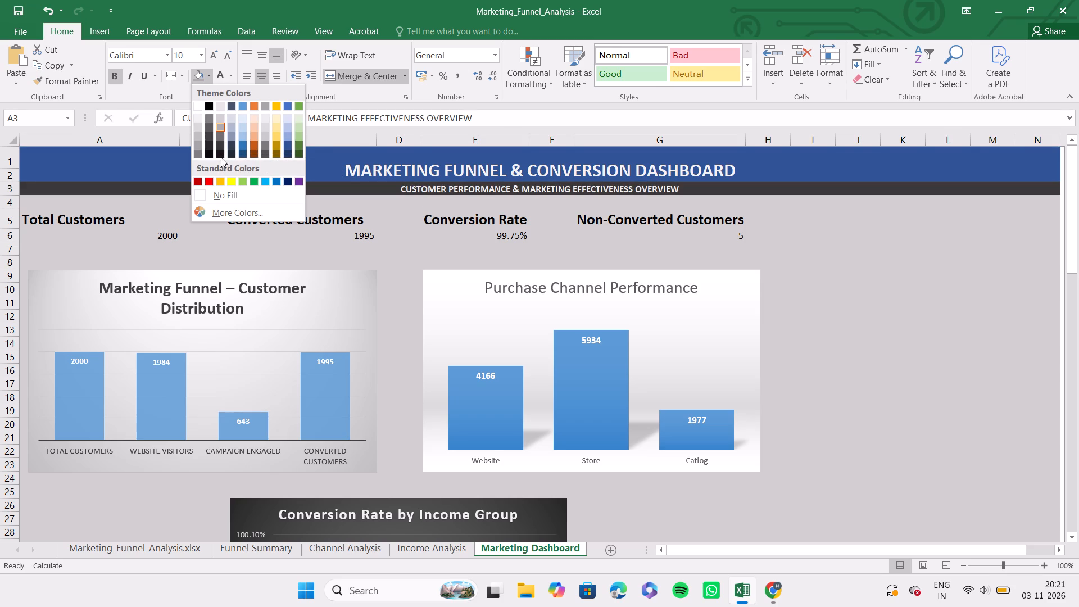
{"action": "left_click", "coordinate": [221, 146]}
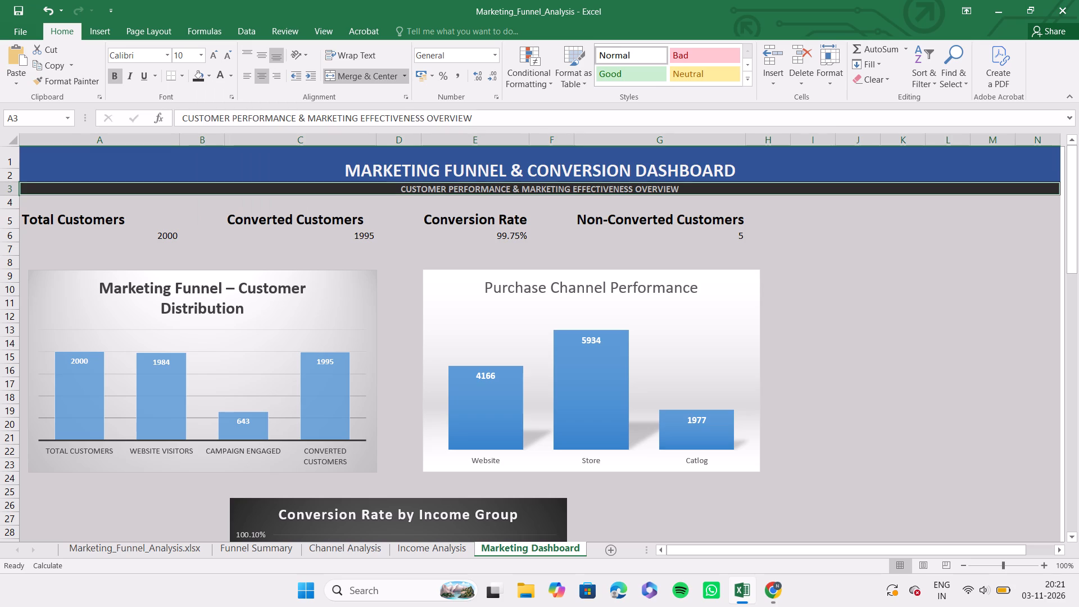
{"action": "left_click", "coordinate": [288, 202]}
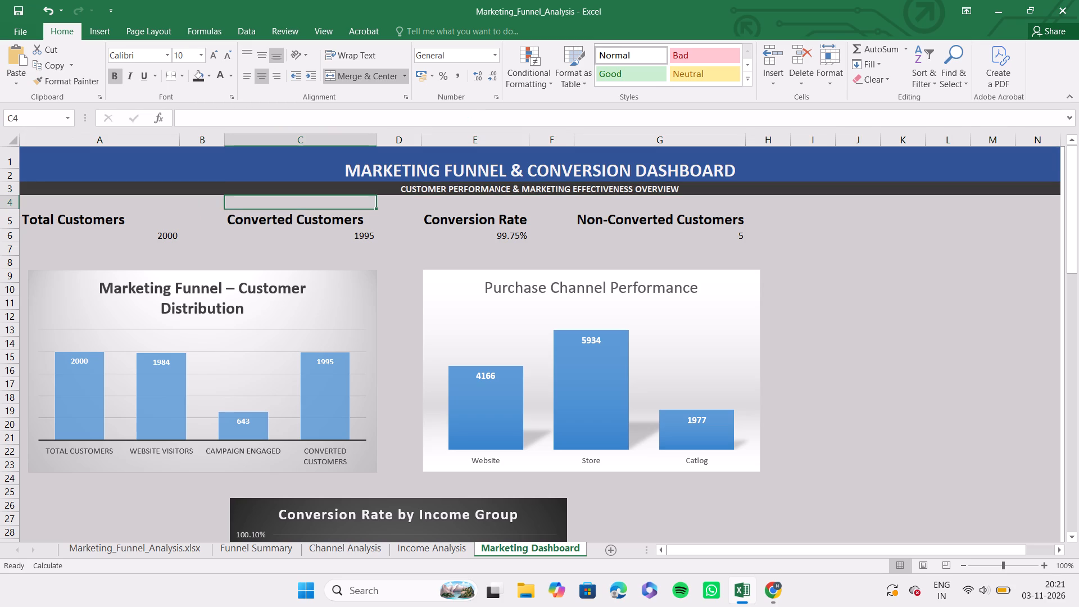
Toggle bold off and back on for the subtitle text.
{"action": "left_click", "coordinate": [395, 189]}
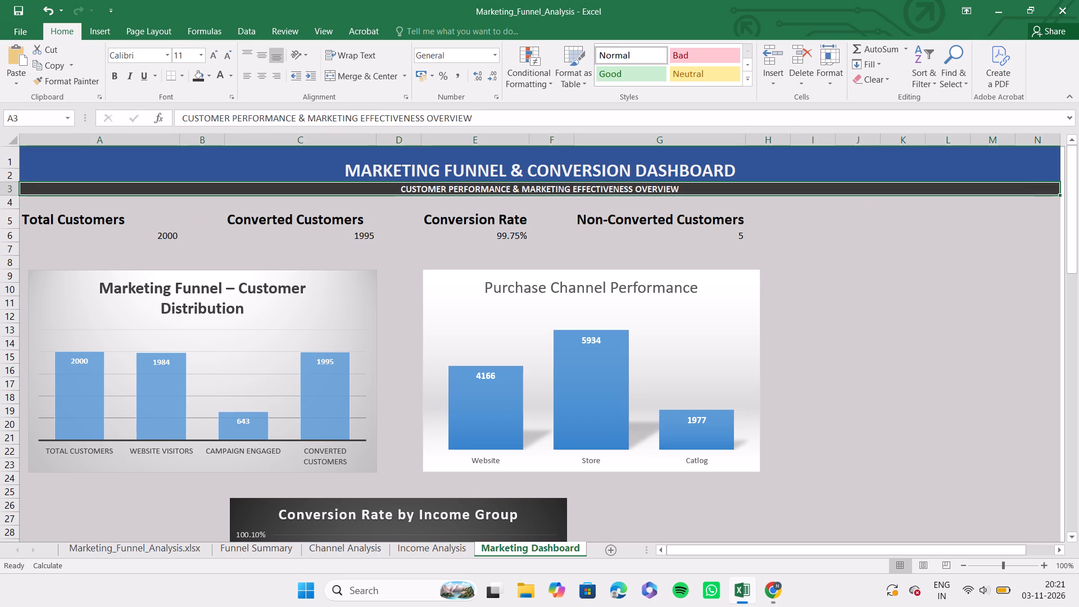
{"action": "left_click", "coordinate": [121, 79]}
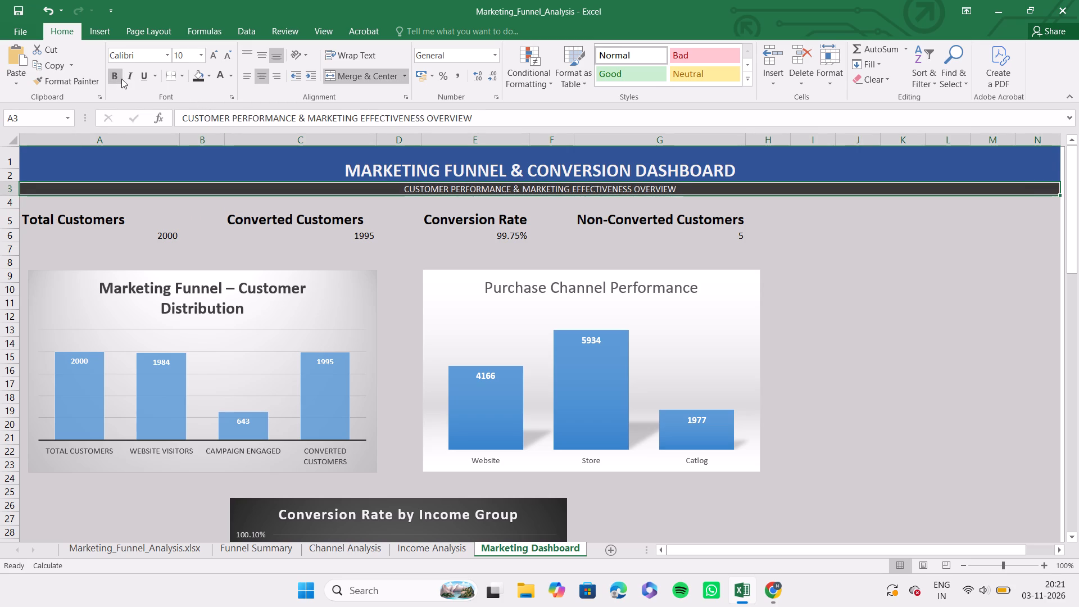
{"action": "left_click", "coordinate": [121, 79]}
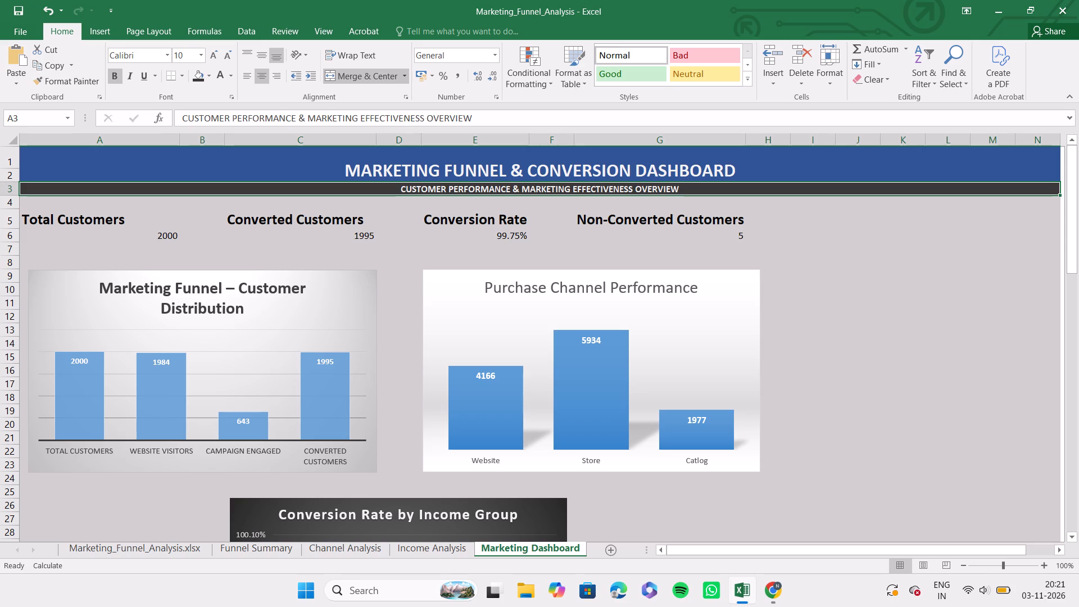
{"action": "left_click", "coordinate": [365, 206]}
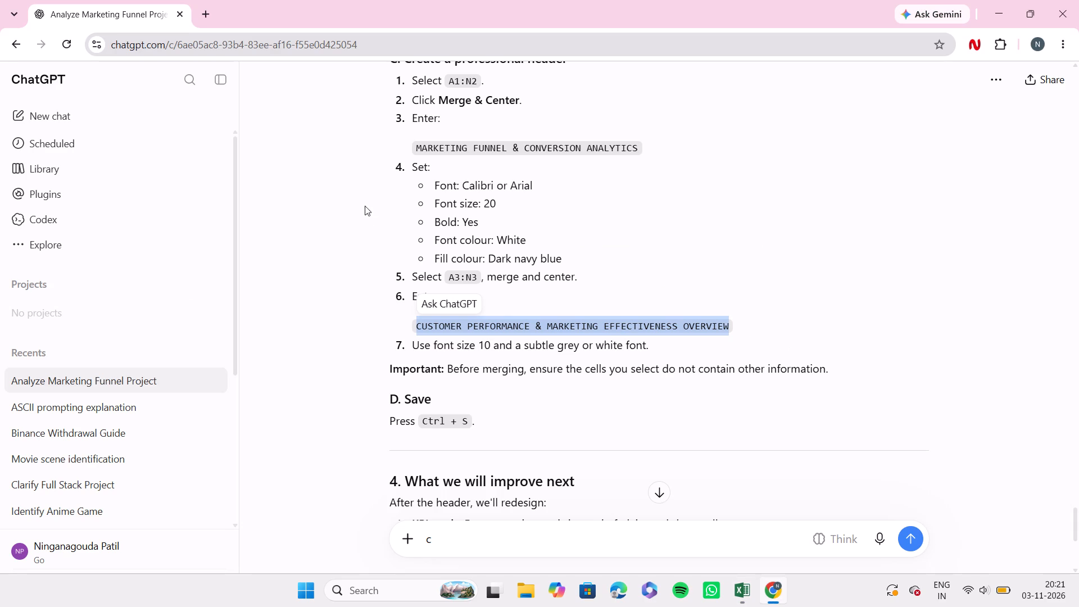
Check the remaining header instructions in ChatGPT, and save the Marketing_Funnel_Analysis workbook in Excel.
{"action": "scroll", "coordinate": [564, 314], "scroll_direction": "down", "scroll_amount": 3}
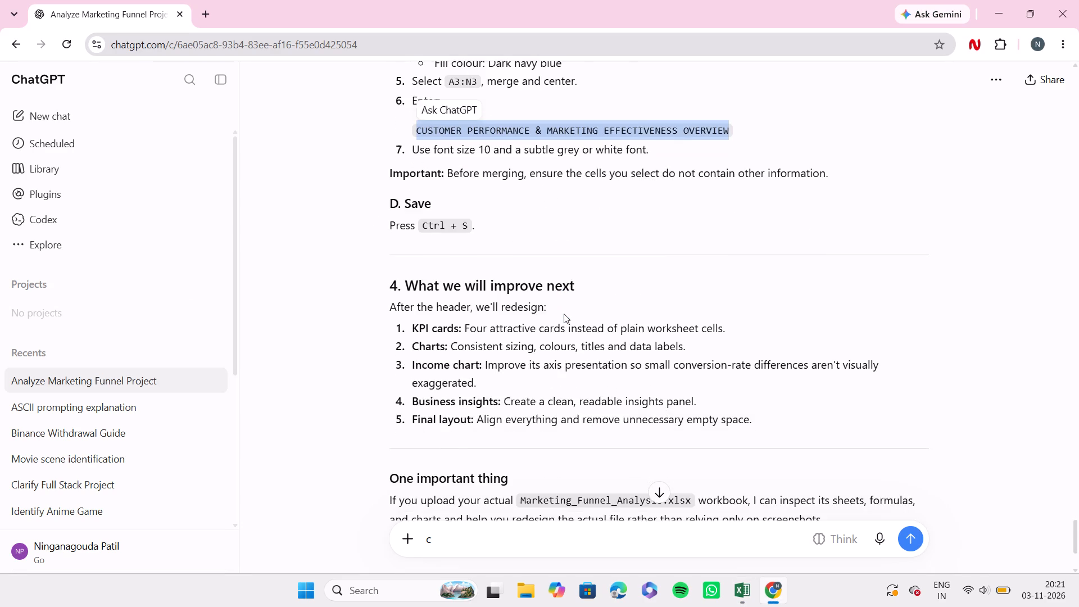
{"action": "scroll", "coordinate": [564, 314], "scroll_direction": "down", "scroll_amount": 3}
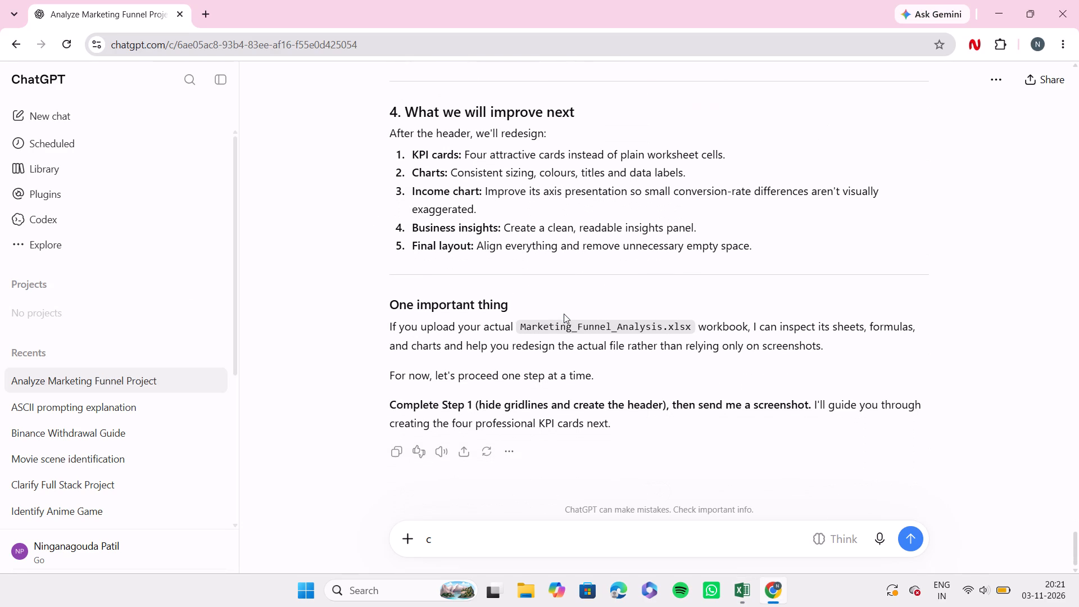
{"action": "scroll", "coordinate": [564, 314], "scroll_direction": "down", "scroll_amount": 1}
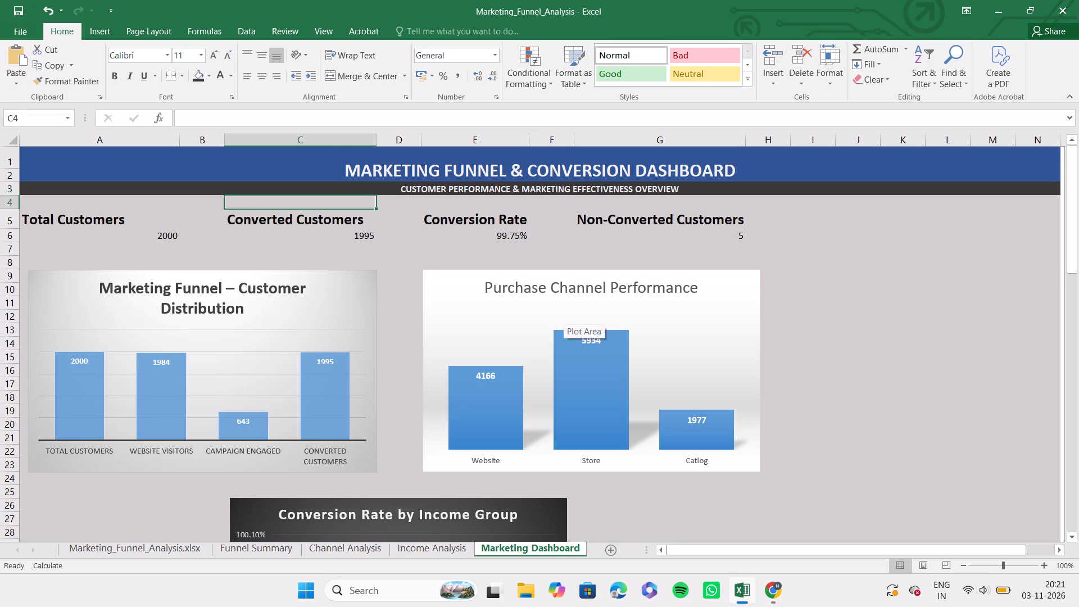
{"action": "key", "text": "ctrl+s"}
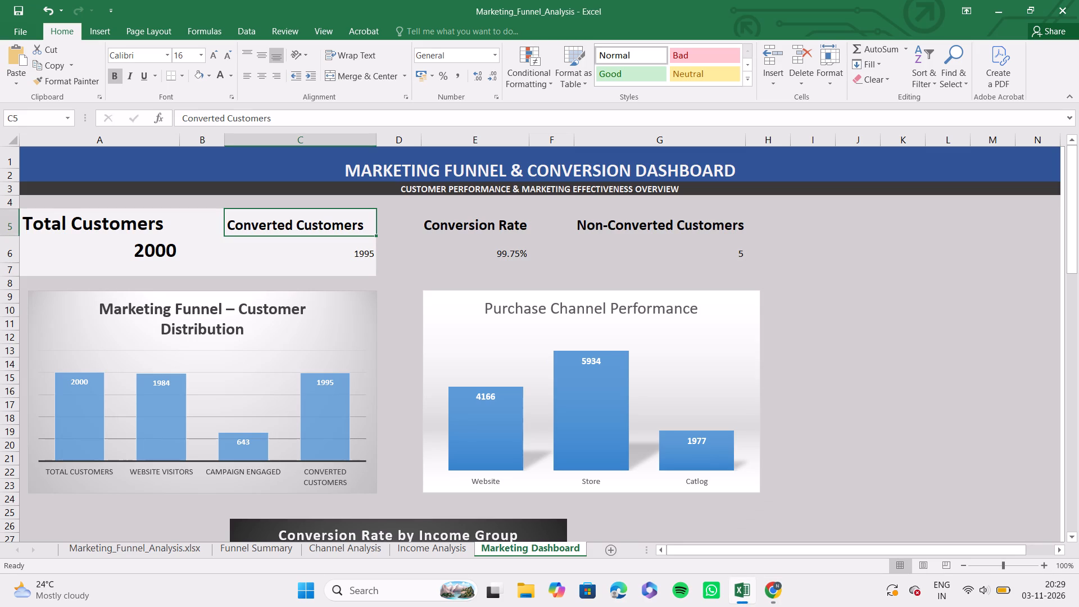
In Excel, copy the Converted Customers label text from C5 into D5.
{"action": "left_click", "coordinate": [360, 216]}
{"action": "left_click_drag", "start_coordinate": [282, 119], "coordinate": [192, 117]}
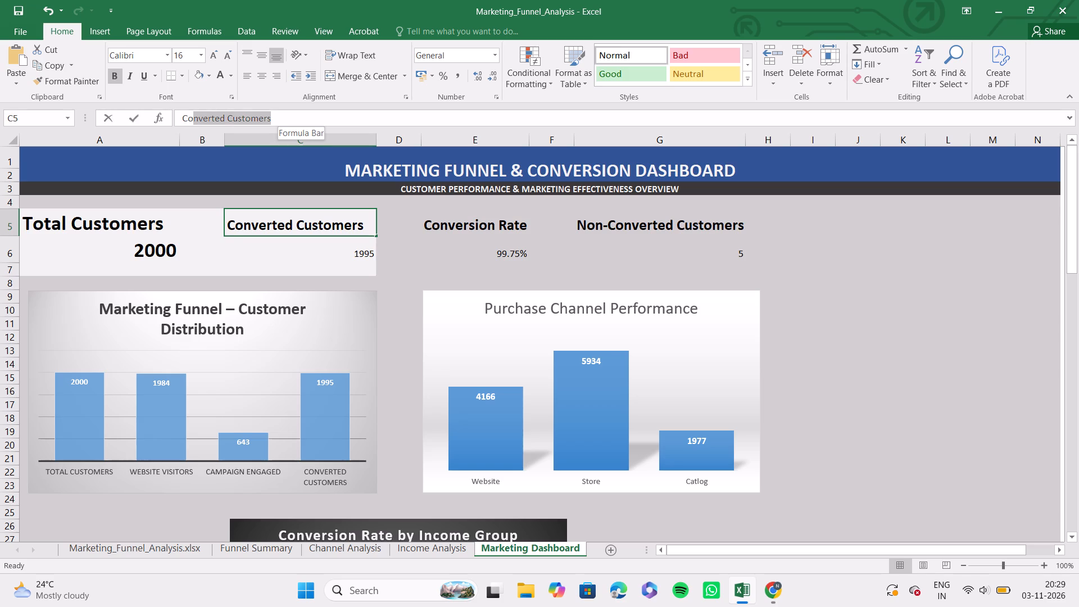
{"action": "left_click_drag", "start_coordinate": [192, 117], "coordinate": [181, 117]}
{"action": "key", "text": "ctrl+c"}
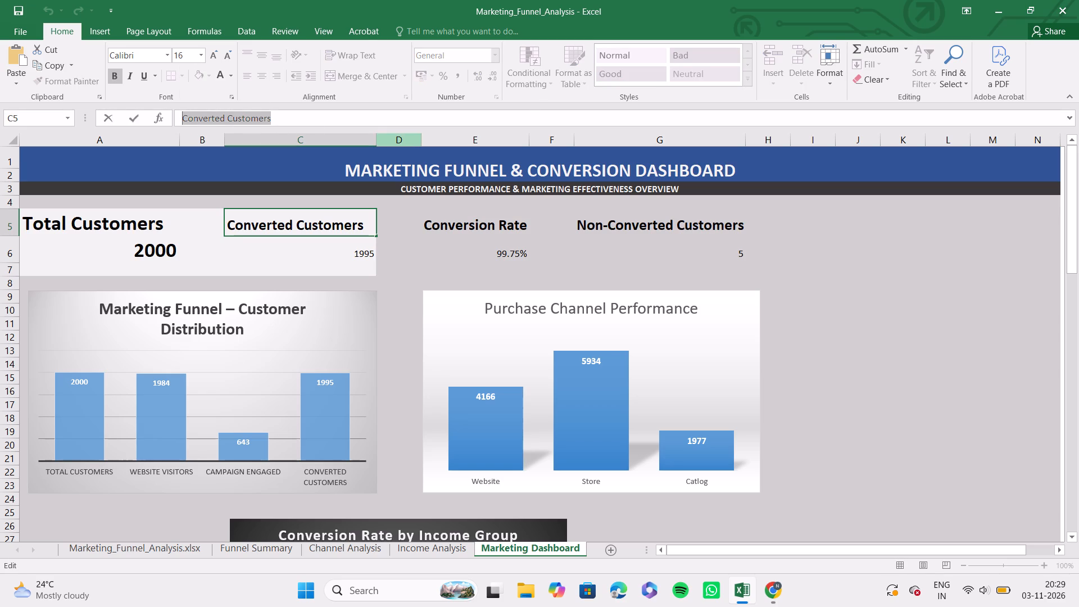
{"action": "left_click", "coordinate": [398, 227]}
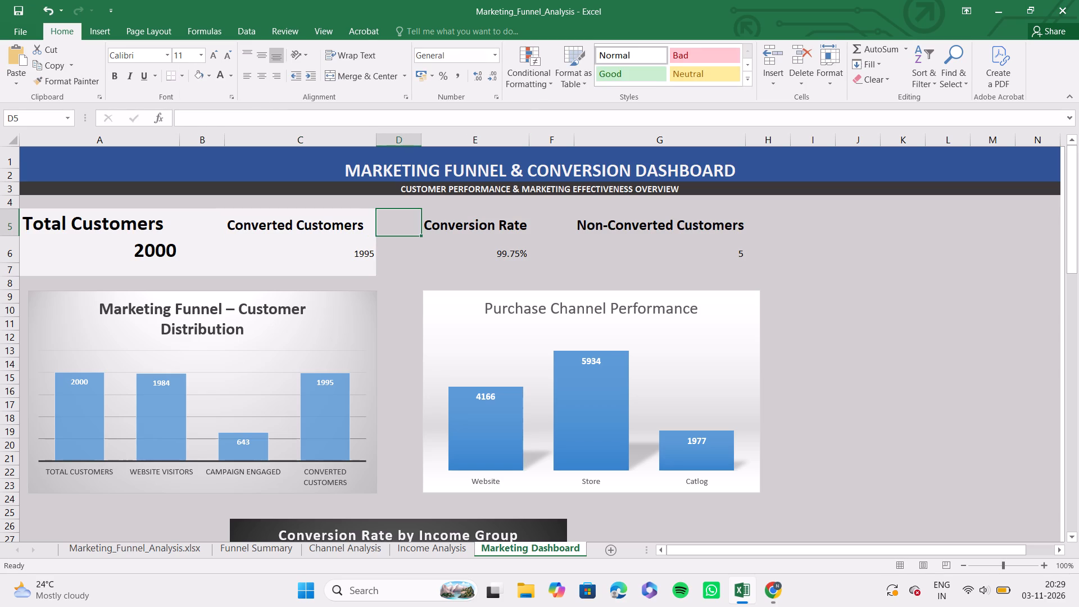
{"action": "left_click", "coordinate": [398, 227]}
{"action": "key", "text": "ctrl+v"}
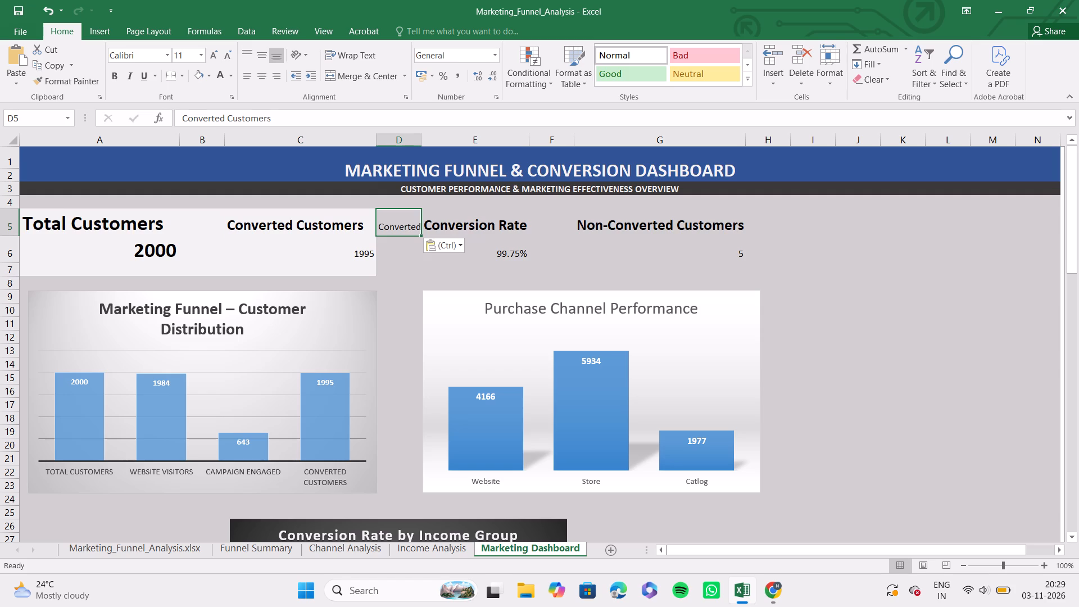
Clear the original Converted Customers label text from C5.
{"action": "left_click", "coordinate": [360, 227]}
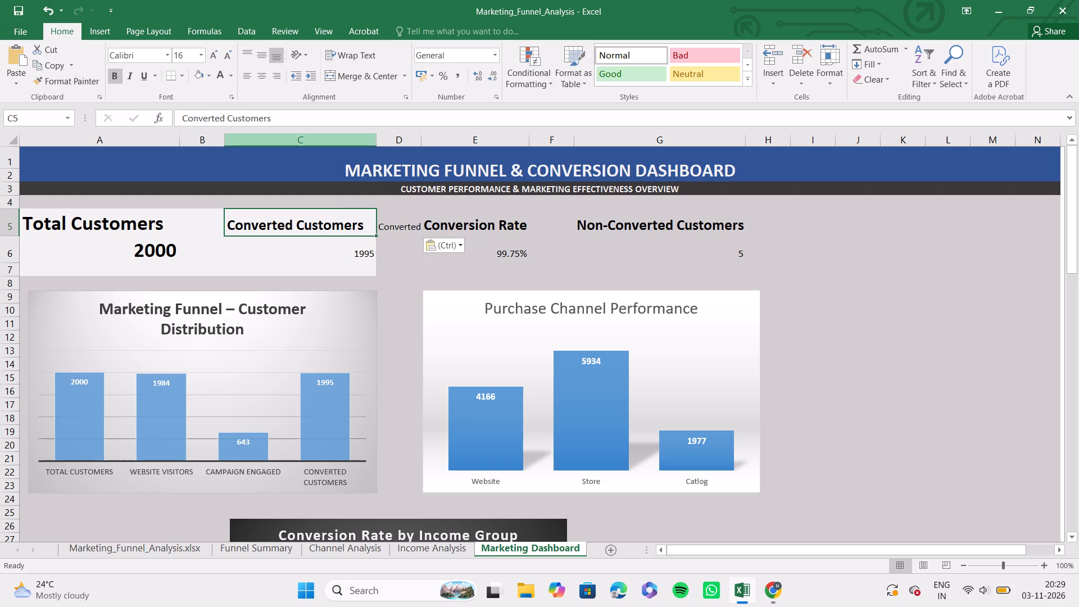
{"action": "left_click", "coordinate": [285, 118]}
{"action": "key", "text": "BackSpace"}
{"action": "key", "text": "BackSpace"}
{"action": "key", "text": "BackSpace"}
{"action": "key", "text": "BackSpace"}
{"action": "key", "text": "BackSpace"}
{"action": "key", "text": "BackSpace"}
{"action": "key", "text": "BackSpace"}
{"action": "key", "text": "BackSpace"}
{"action": "key", "text": "BackSpace"}
{"action": "key", "text": "BackSpace"}
{"action": "key", "text": "BackSpace"}
{"action": "key", "text": "BackSpace"}
{"action": "key", "text": "BackSpace"}
{"action": "key", "text": "BackSpace"}
{"action": "key", "text": "BackSpace"}
{"action": "key", "text": "BackSpace"}
{"action": "key", "text": "BackSpace"}
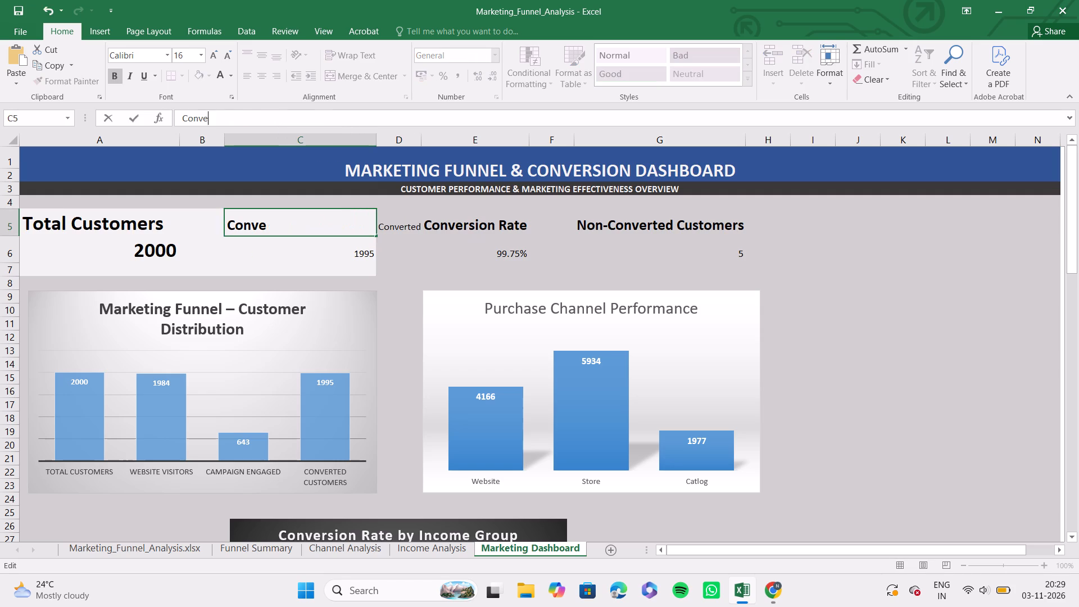
{"action": "key", "text": "BackSpace"}
{"action": "key", "text": "BackSpace"}
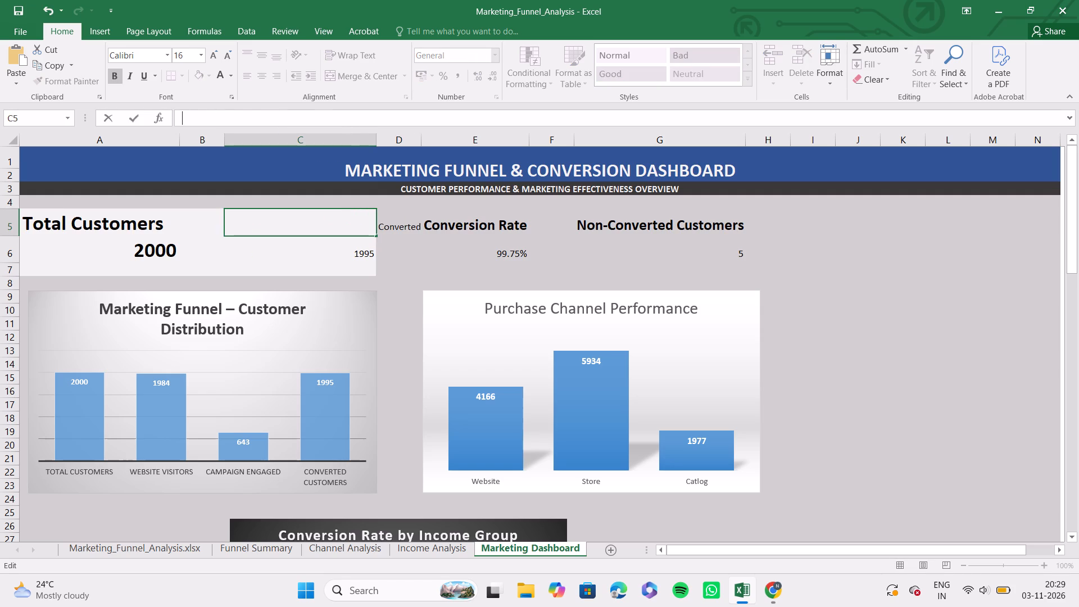
Narrow column C and widen column D so the Converted Customers label in D5 fits in full.
{"action": "left_click", "coordinate": [400, 138]}
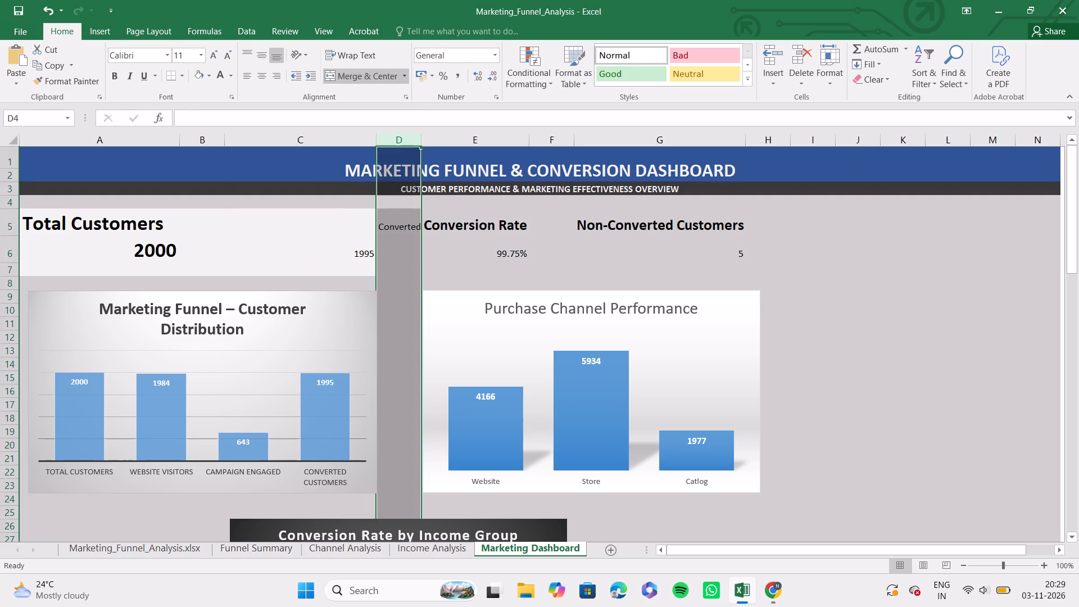
{"action": "left_click_drag", "start_coordinate": [375, 144], "coordinate": [327, 147]}
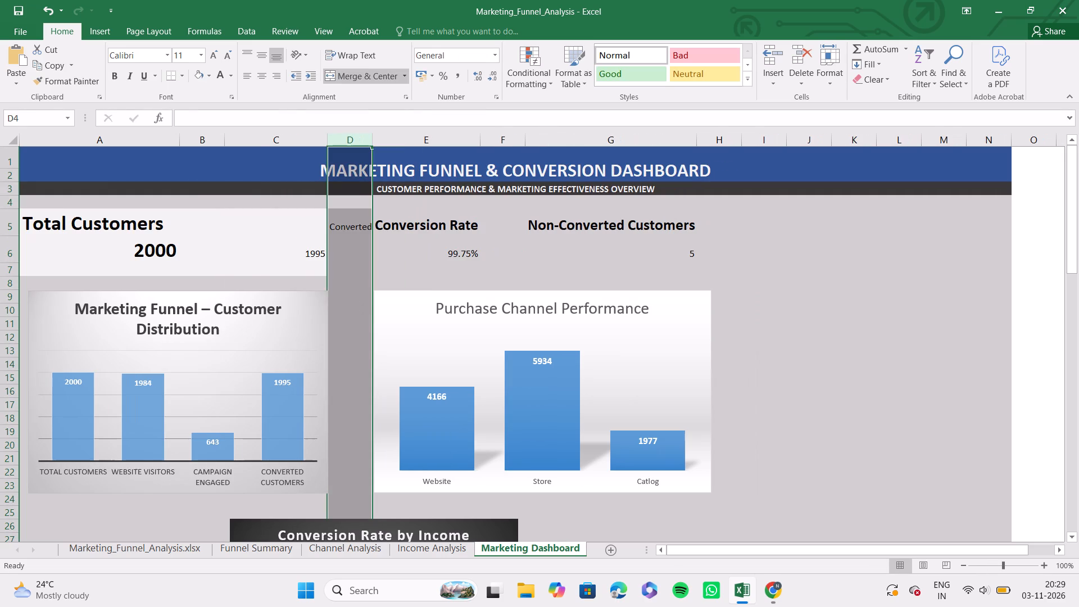
{"action": "left_click_drag", "start_coordinate": [328, 141], "coordinate": [293, 141]}
{"action": "left_click_drag", "start_coordinate": [340, 144], "coordinate": [374, 147]}
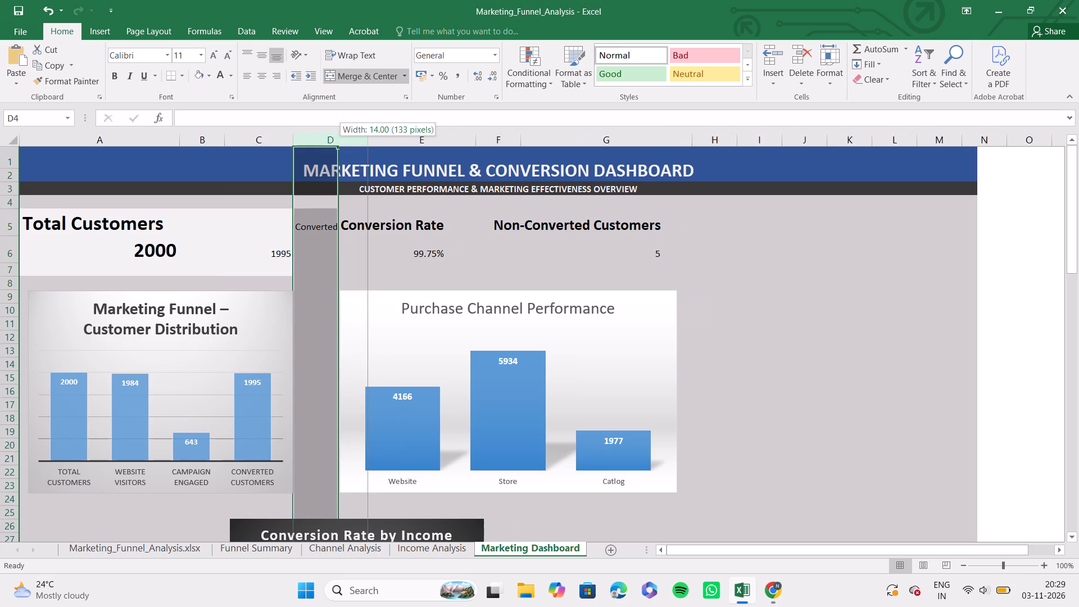
{"action": "left_click_drag", "start_coordinate": [374, 147], "coordinate": [400, 147]}
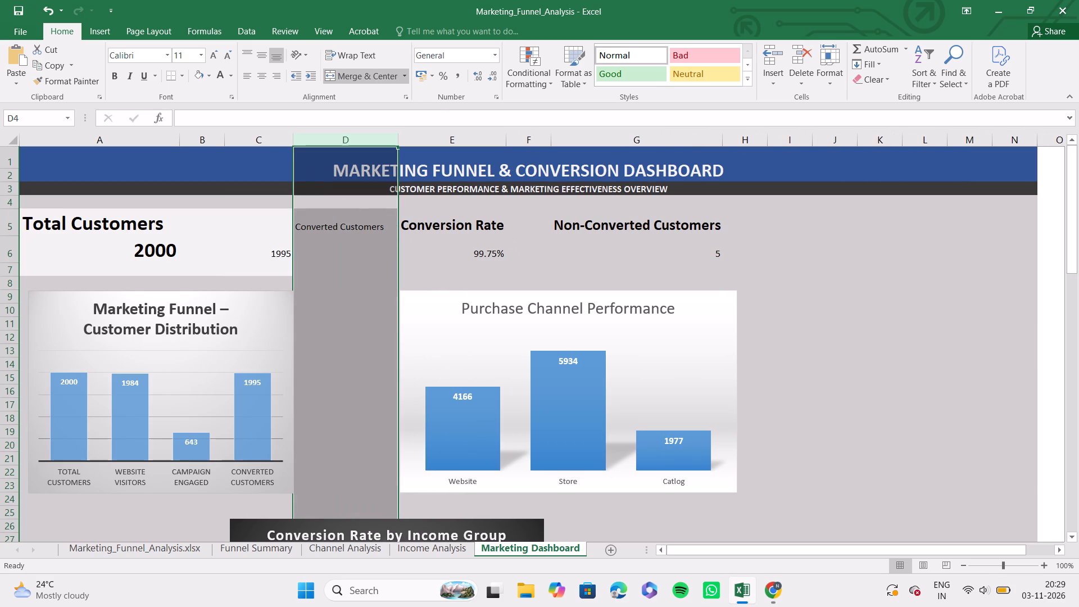
{"action": "left_click_drag", "start_coordinate": [294, 146], "coordinate": [268, 146]}
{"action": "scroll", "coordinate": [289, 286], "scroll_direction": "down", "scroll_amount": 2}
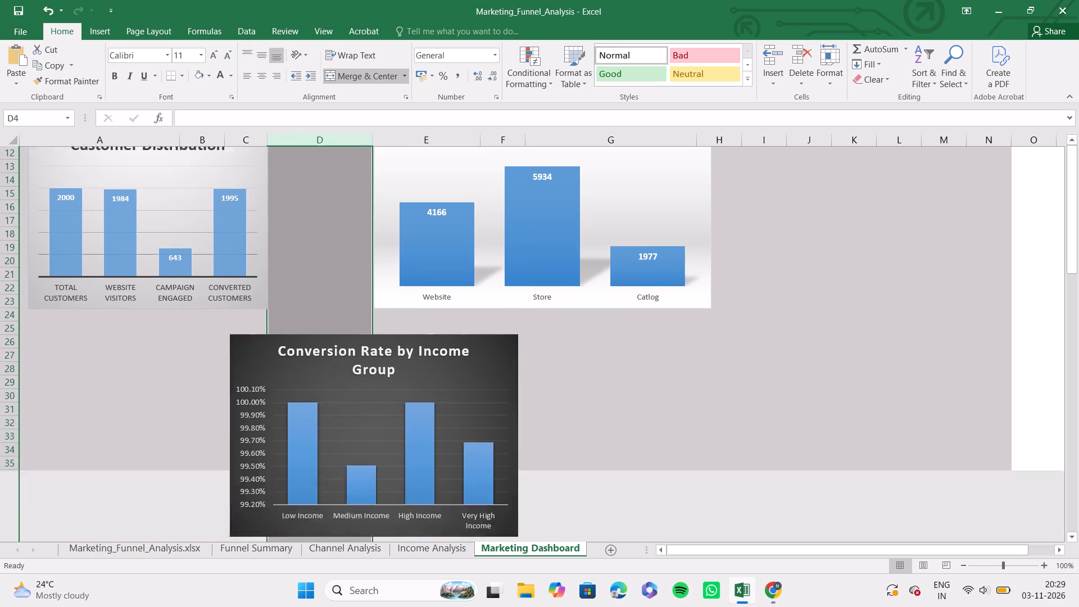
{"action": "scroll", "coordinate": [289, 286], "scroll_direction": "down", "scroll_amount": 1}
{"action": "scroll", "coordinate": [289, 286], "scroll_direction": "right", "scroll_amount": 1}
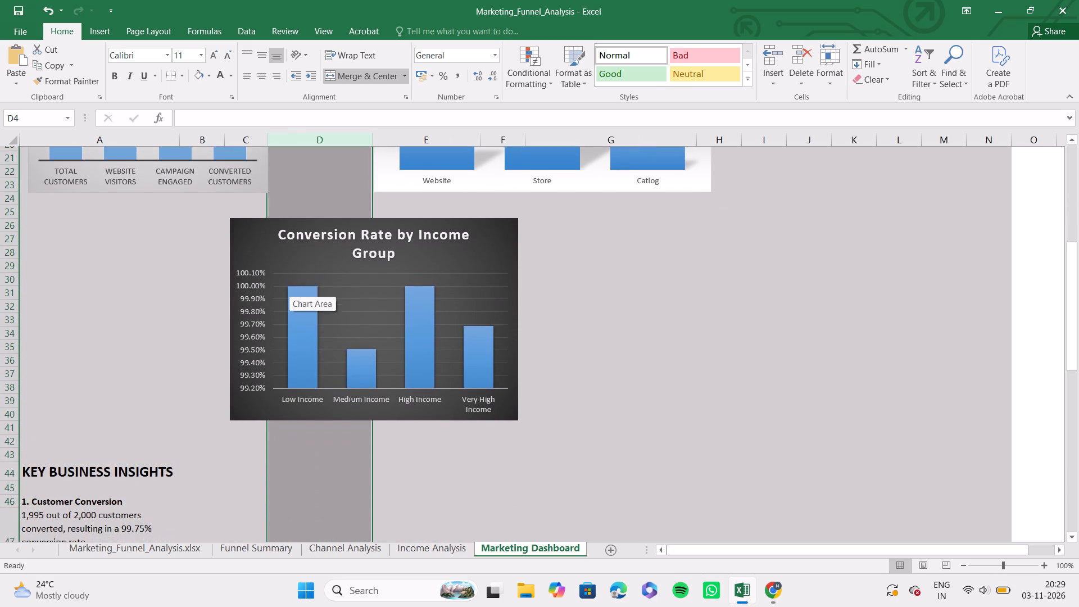
Widen column D of the Marketing Dashboard sheet to about 27 characters.
{"action": "scroll", "coordinate": [289, 286], "scroll_direction": "right", "scroll_amount": 1}
{"action": "scroll", "coordinate": [289, 286], "scroll_direction": "up", "scroll_amount": 1}
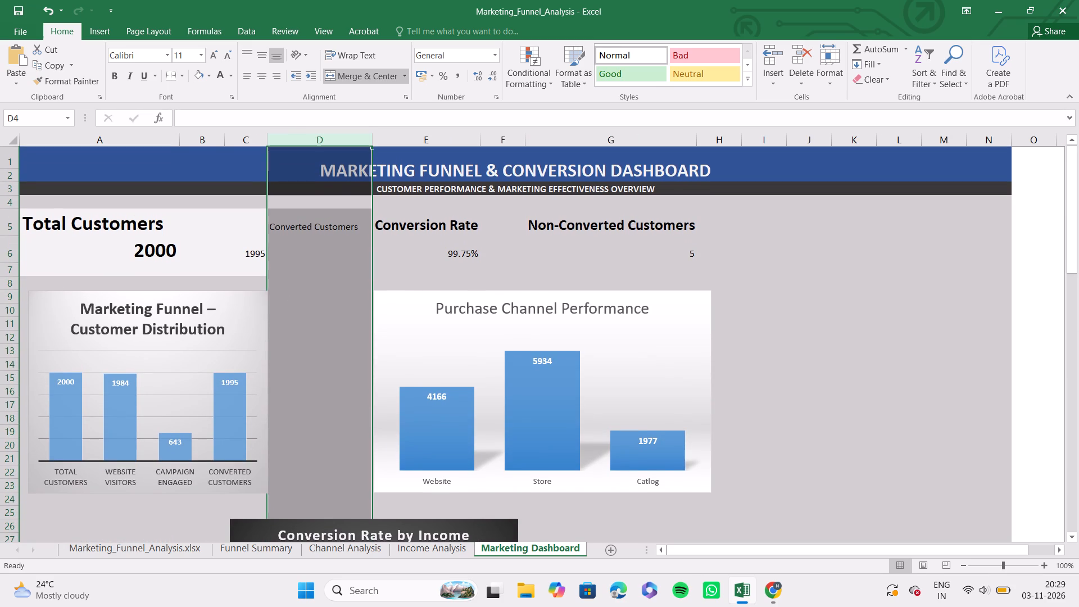
{"action": "left_click_drag", "start_coordinate": [374, 141], "coordinate": [409, 151]}
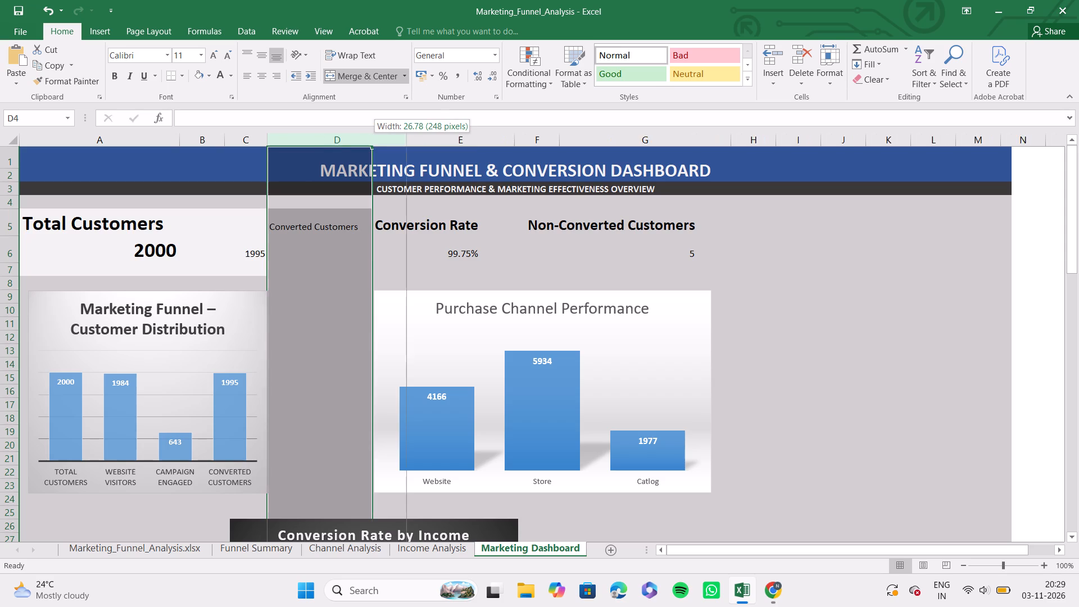
{"action": "left_click_drag", "start_coordinate": [409, 151], "coordinate": [411, 146]}
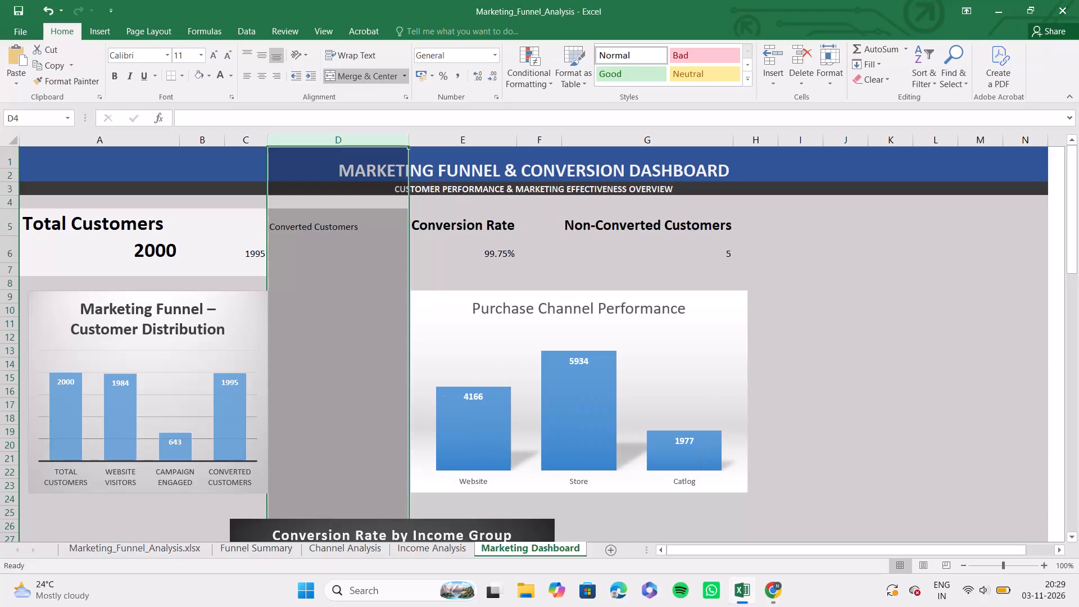
Enlarge the Converted Customers label in D5 to font size 22.
{"action": "left_click", "coordinate": [331, 227]}
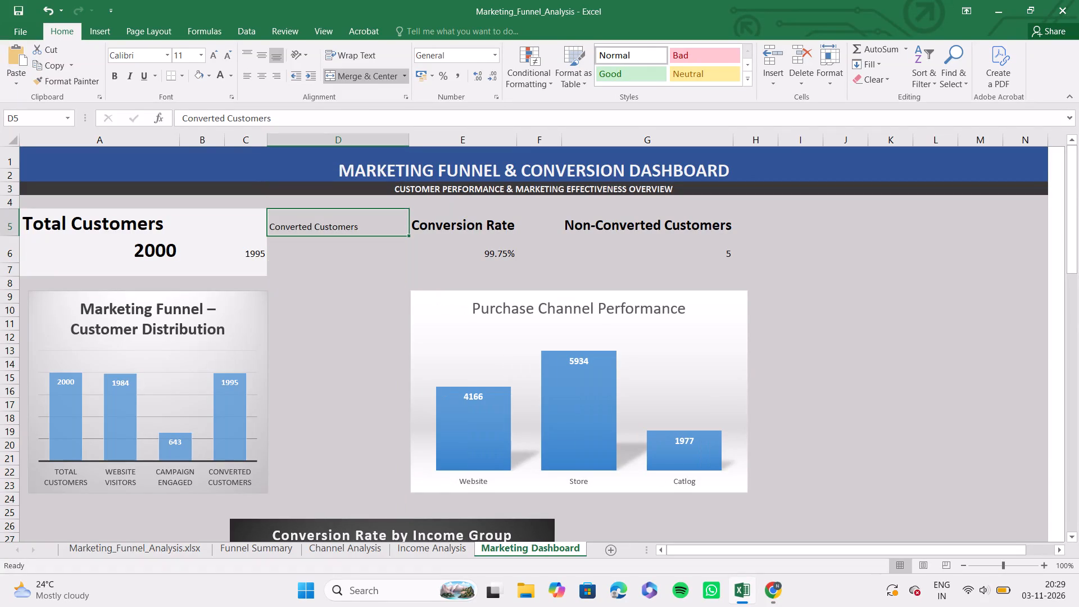
{"action": "triple_click", "coordinate": [209, 58]}
{"action": "double_click", "coordinate": [209, 58]}
{"action": "left_click", "coordinate": [209, 58]}
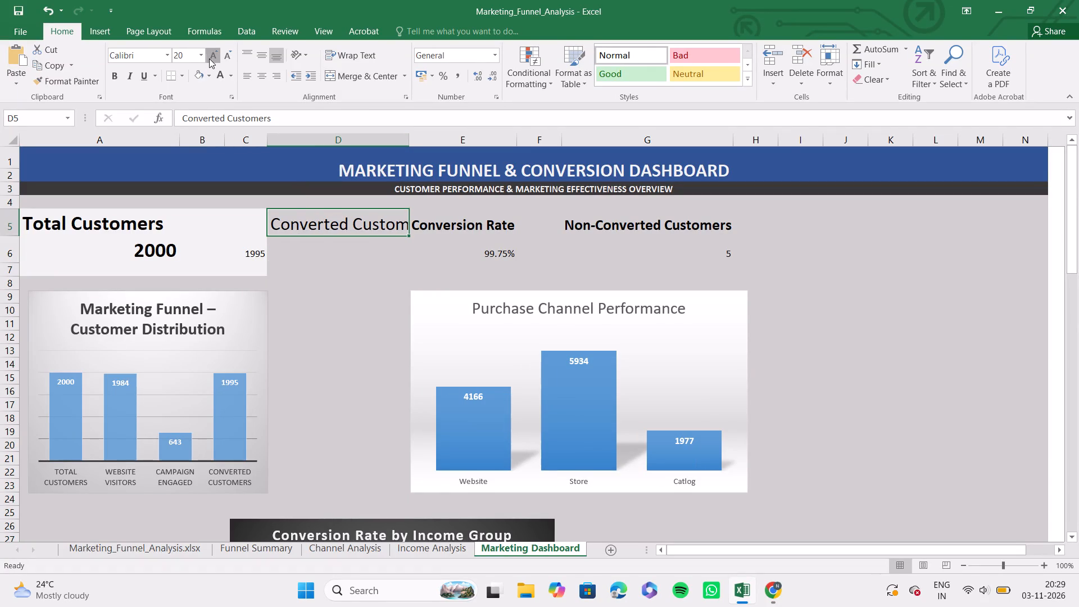
Copy the Converted Customers formula ='Income Analysis'!C8 from cell C6.
{"action": "left_click", "coordinate": [368, 251]}
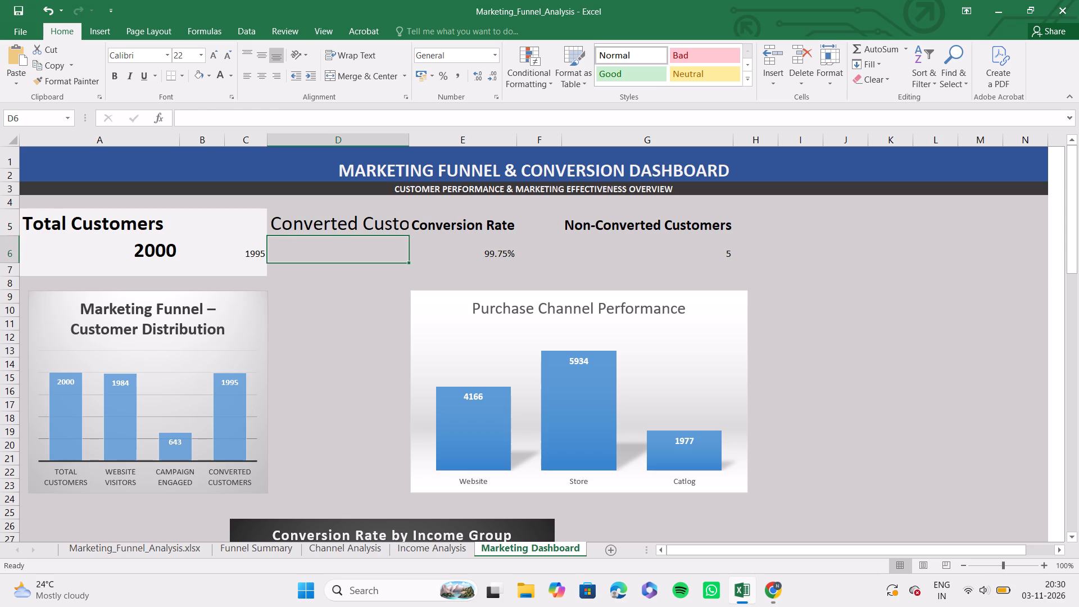
{"action": "left_click", "coordinate": [245, 257]}
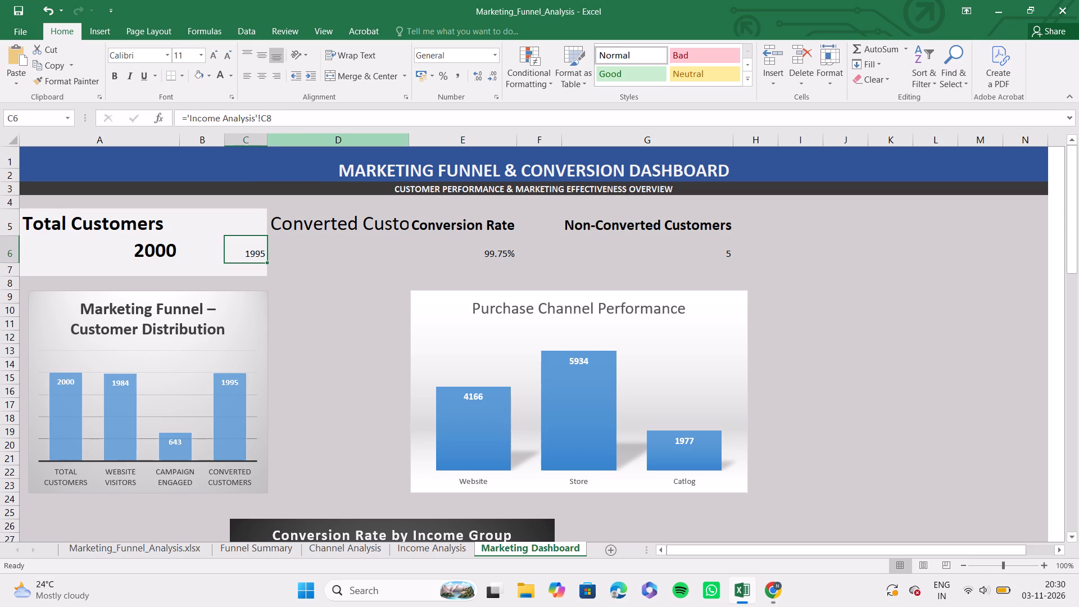
{"action": "left_click_drag", "start_coordinate": [278, 117], "coordinate": [185, 115]}
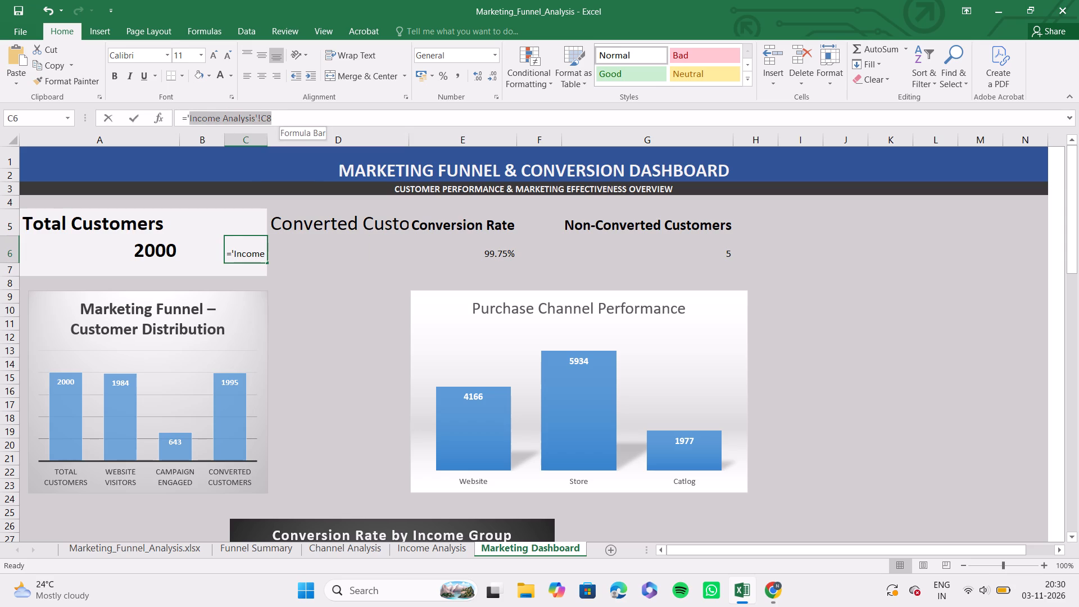
{"action": "left_click_drag", "start_coordinate": [185, 115], "coordinate": [180, 114]}
{"action": "key", "text": "ctrl+c"}
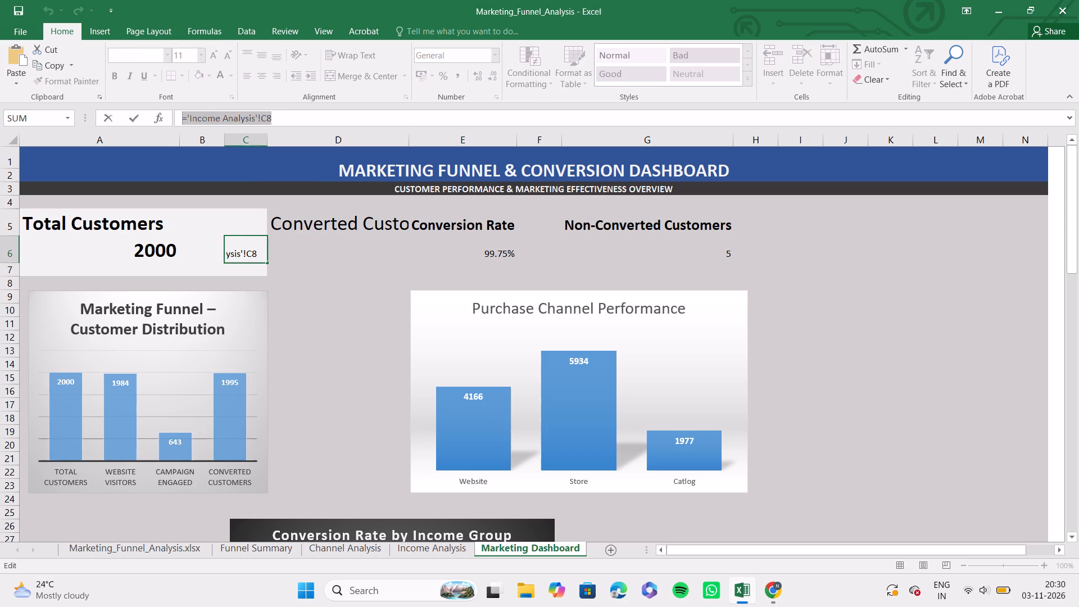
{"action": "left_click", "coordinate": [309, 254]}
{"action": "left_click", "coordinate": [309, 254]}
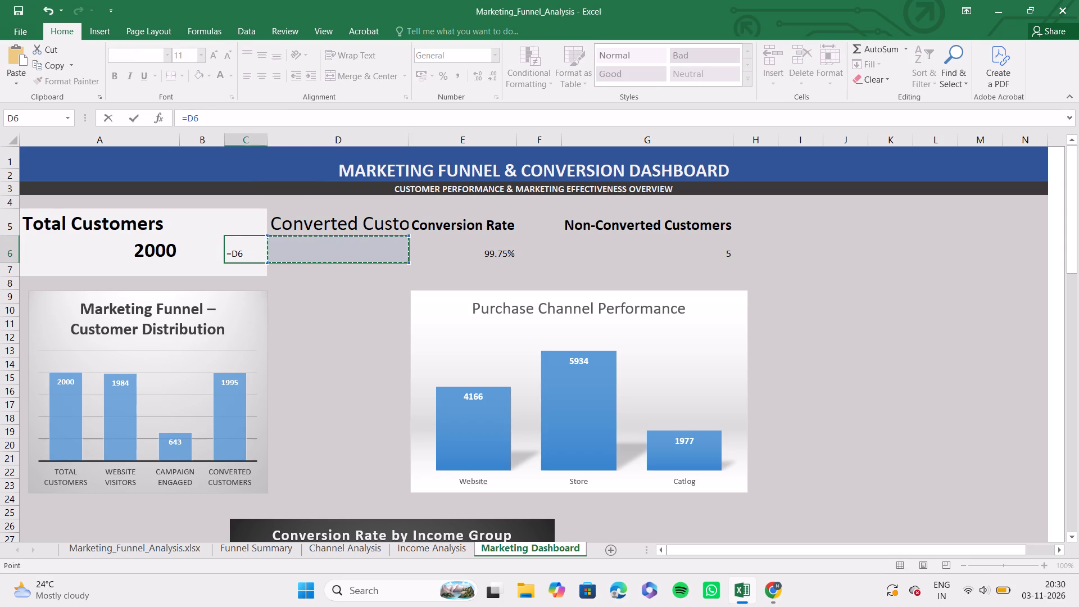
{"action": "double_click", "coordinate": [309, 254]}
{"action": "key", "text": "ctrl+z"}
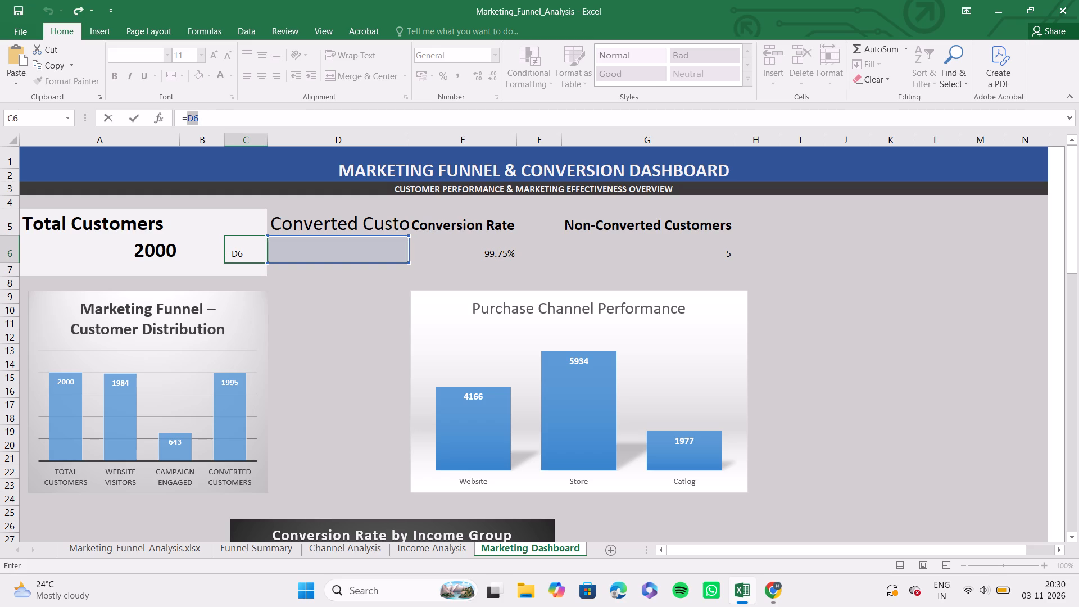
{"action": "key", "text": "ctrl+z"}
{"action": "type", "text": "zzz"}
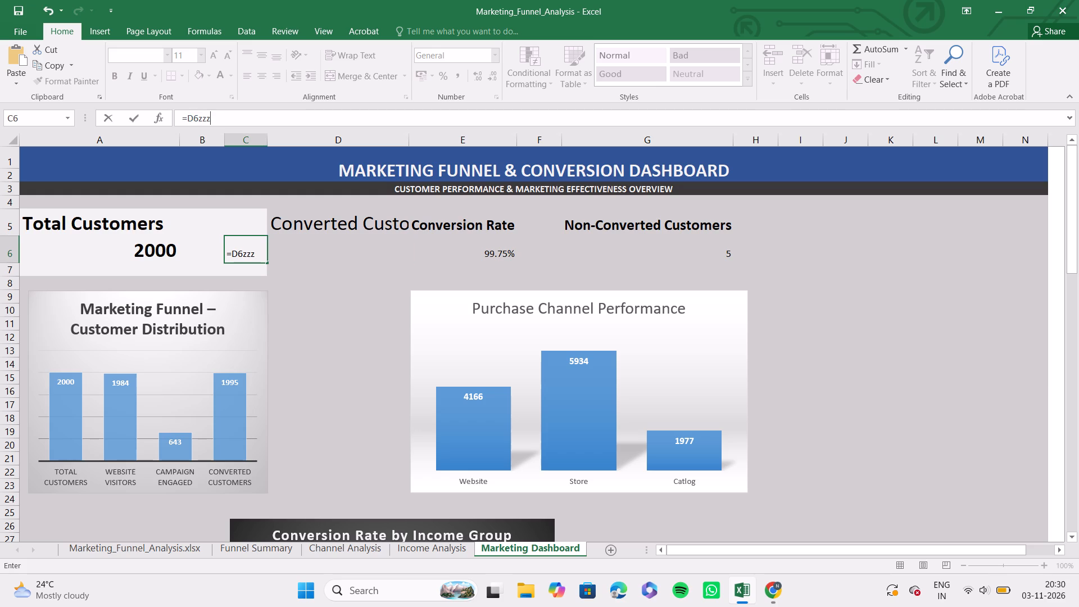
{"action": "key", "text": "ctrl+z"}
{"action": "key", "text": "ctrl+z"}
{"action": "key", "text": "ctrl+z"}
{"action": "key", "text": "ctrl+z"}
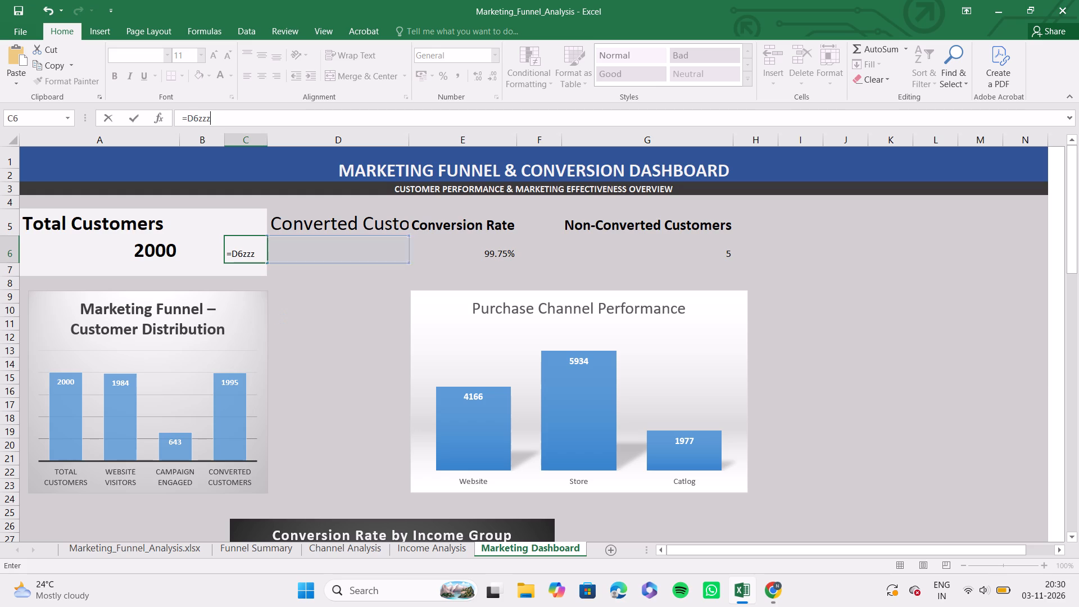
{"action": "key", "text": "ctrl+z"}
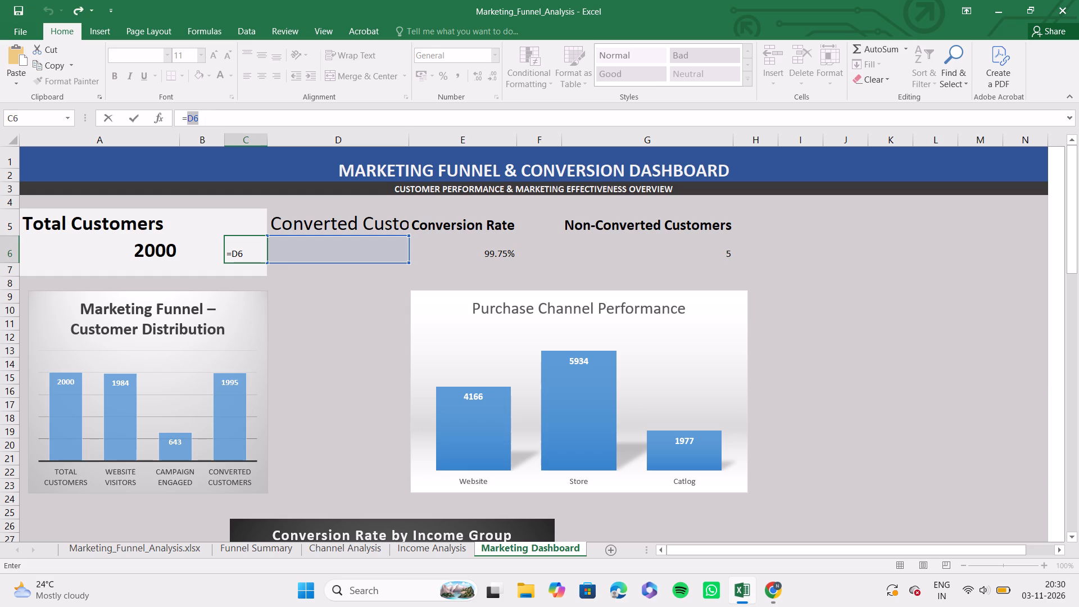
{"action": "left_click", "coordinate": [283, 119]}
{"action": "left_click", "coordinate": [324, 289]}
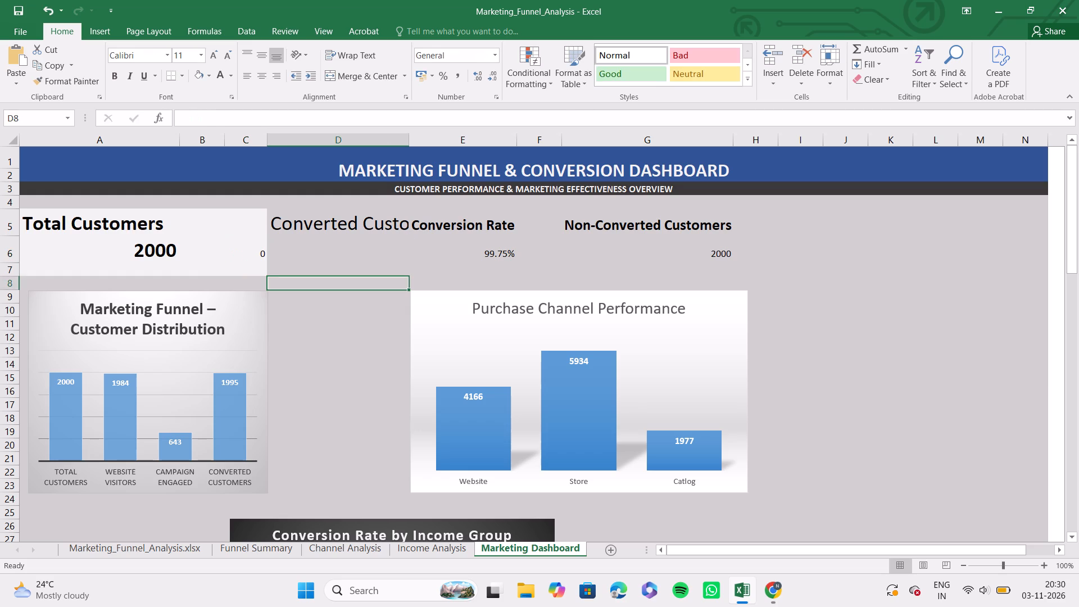
Paste the copied formula ='Income Analysis'!C8 into D6 beneath the Converted Customers label.
{"action": "left_click", "coordinate": [303, 256]}
{"action": "key", "text": "ctrl+v"}
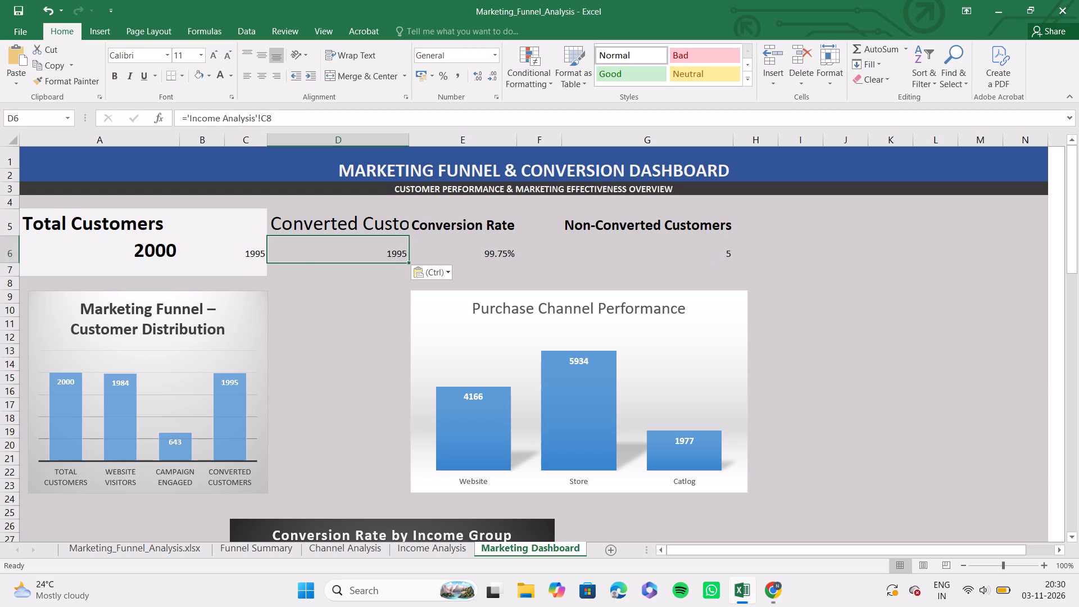
Clear the leftover formula =D6 from cell C6.
{"action": "left_click", "coordinate": [255, 251]}
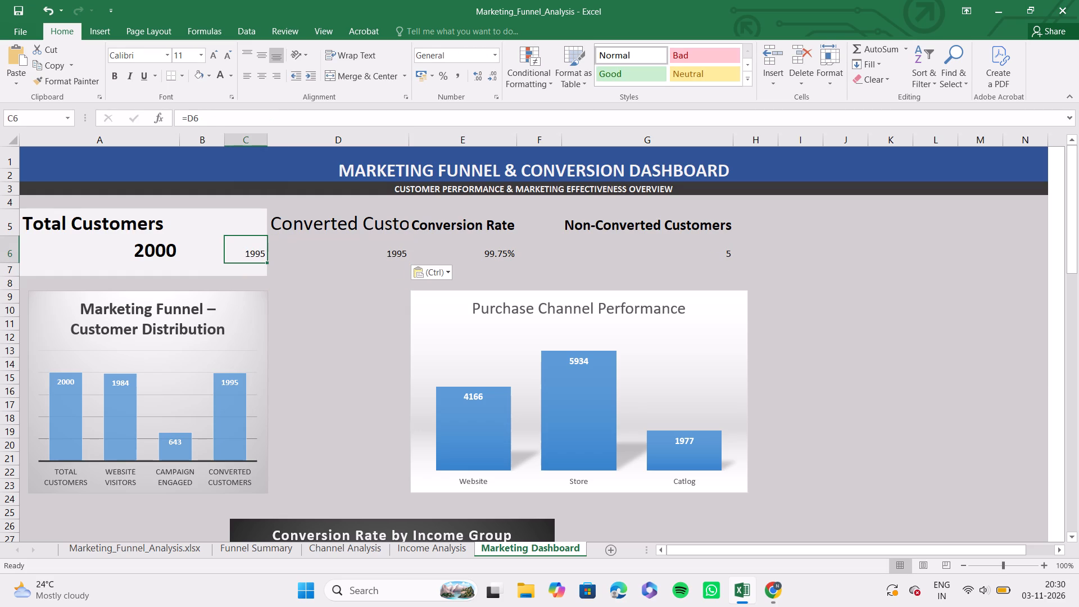
{"action": "left_click", "coordinate": [214, 124]}
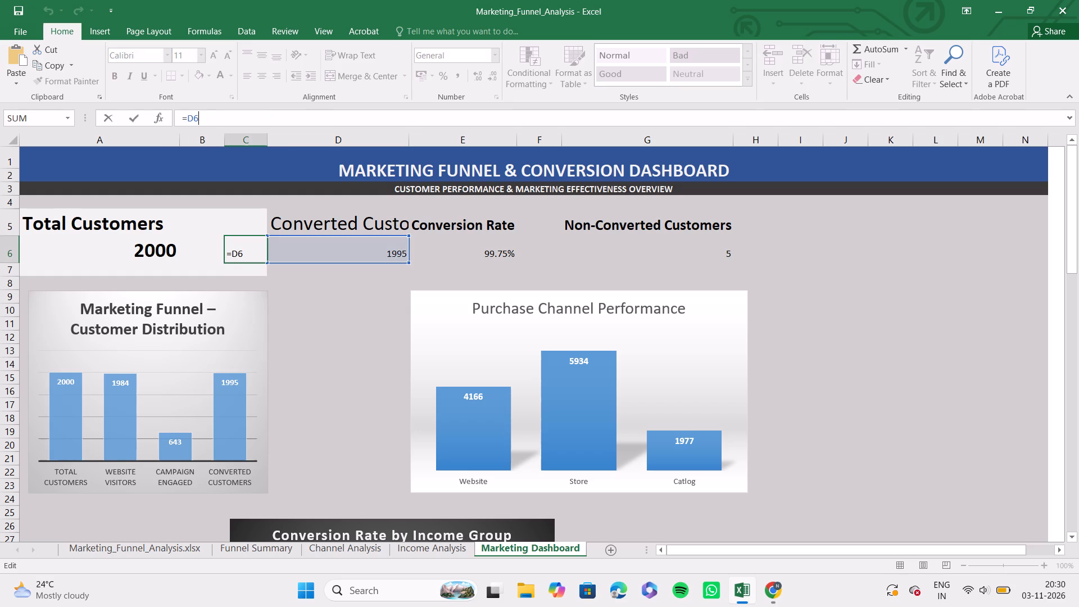
{"action": "key", "text": "BackSpace"}
{"action": "key", "text": "BackSpace"}
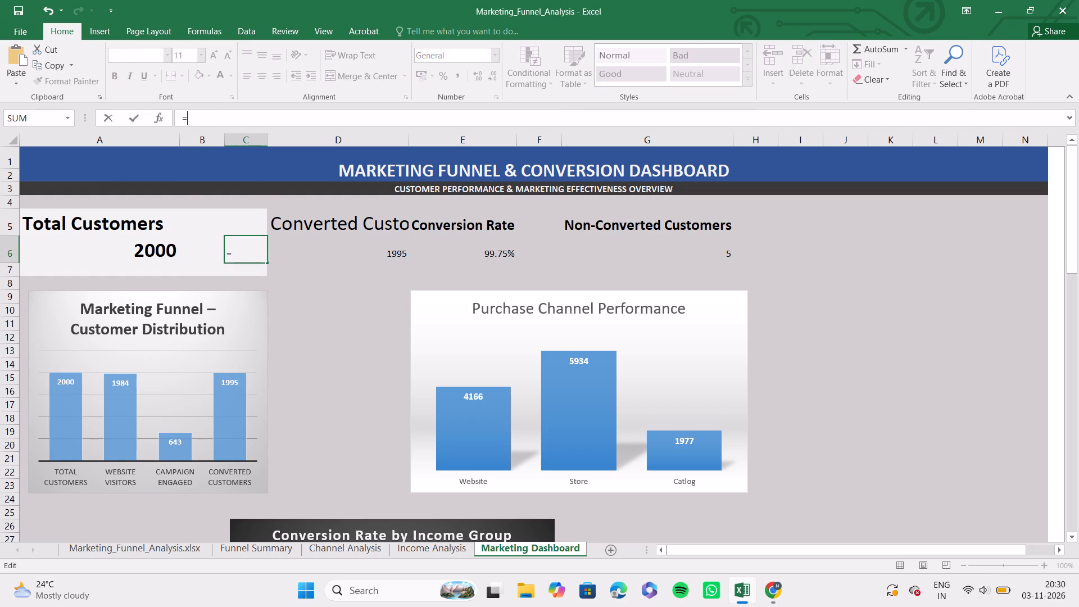
{"action": "left_click", "coordinate": [245, 250]}
{"action": "key", "text": "BackSpace"}
{"action": "left_click", "coordinate": [367, 246]}
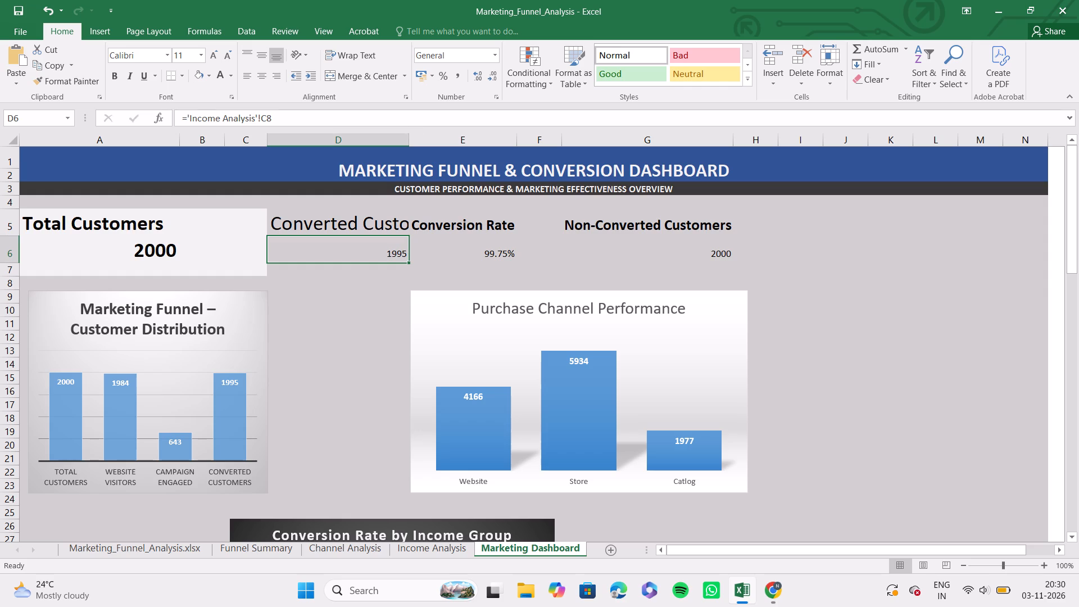
Widen column D further to make room for the enlarged Converted Customers label.
{"action": "left_click_drag", "start_coordinate": [410, 141], "coordinate": [445, 143]}
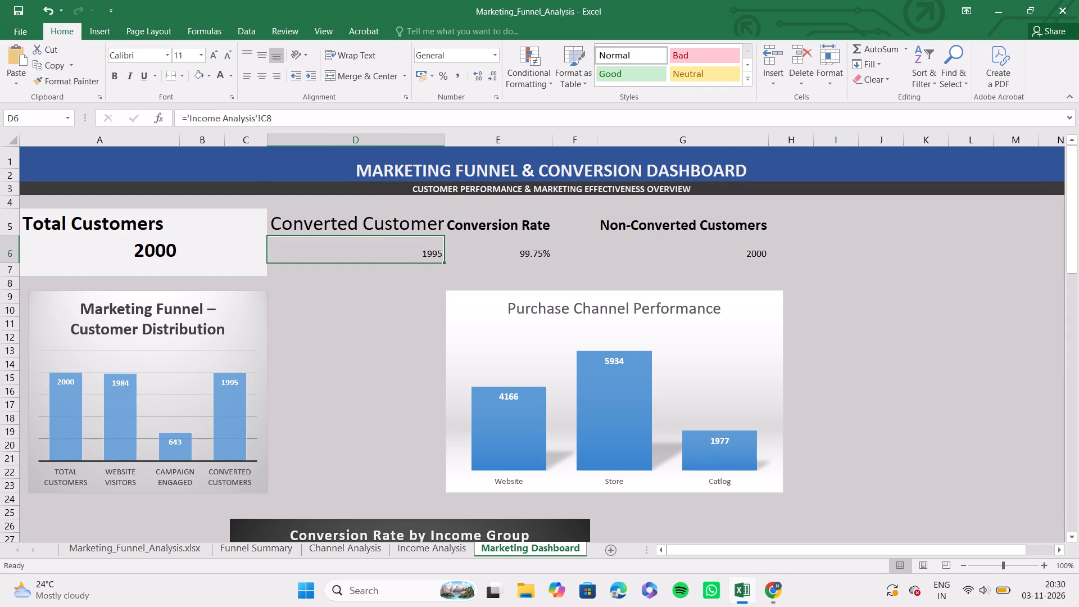
Copy the Non-Converted Customers label text from G5 into J5.
{"action": "left_click", "coordinate": [544, 225]}
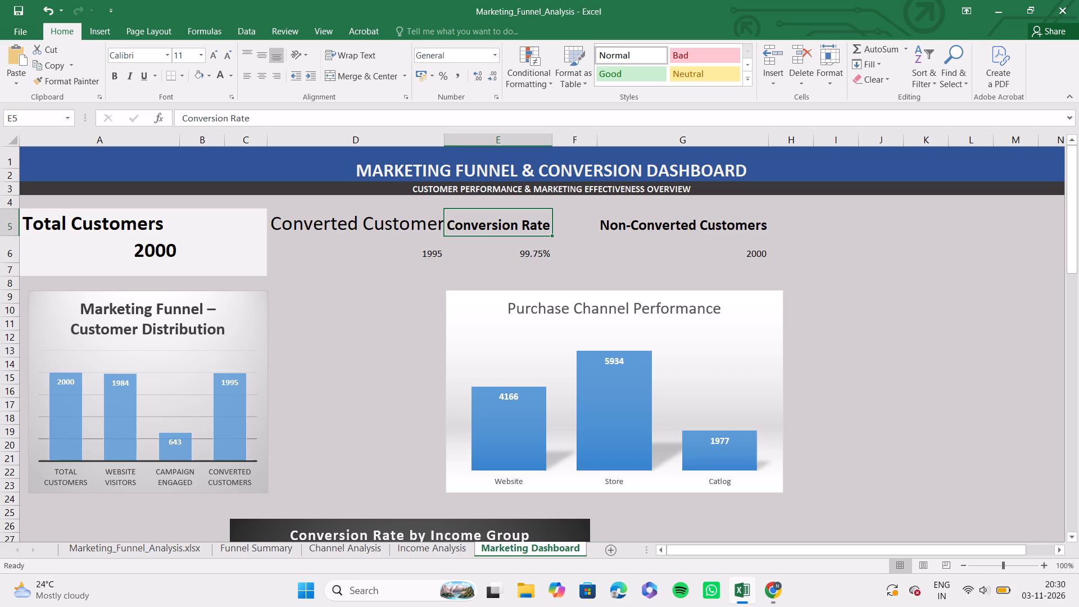
{"action": "left_click", "coordinate": [661, 223]}
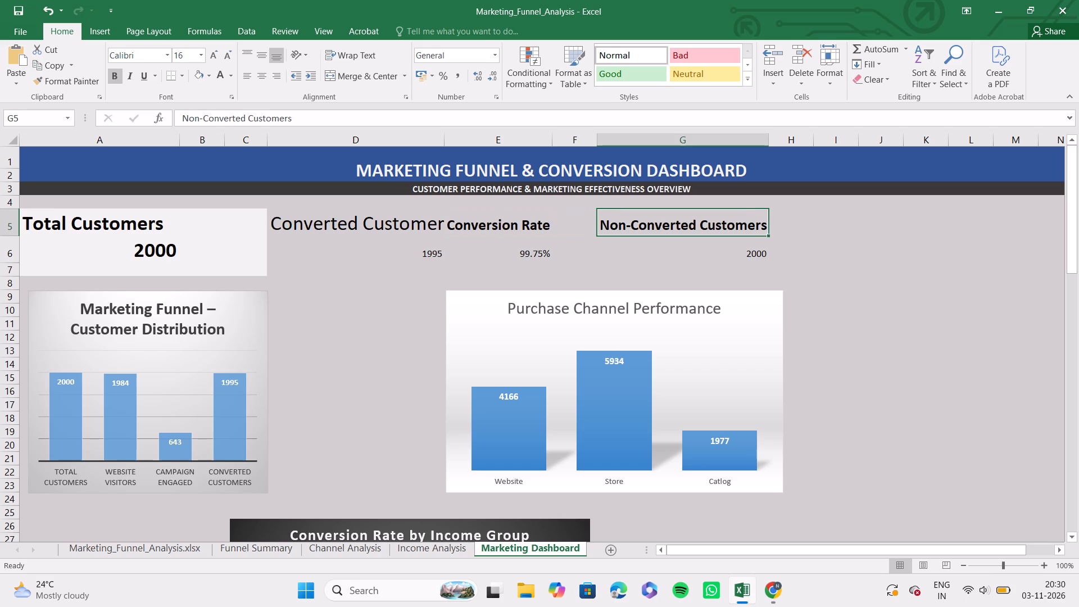
{"action": "double_click", "coordinate": [337, 115]}
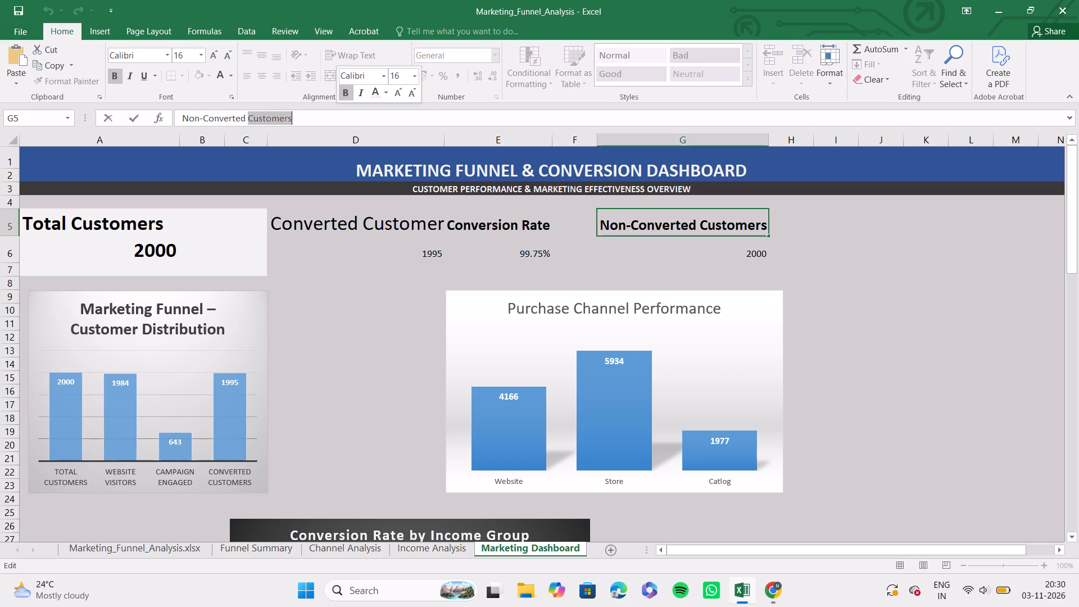
{"action": "left_click", "coordinate": [314, 115]}
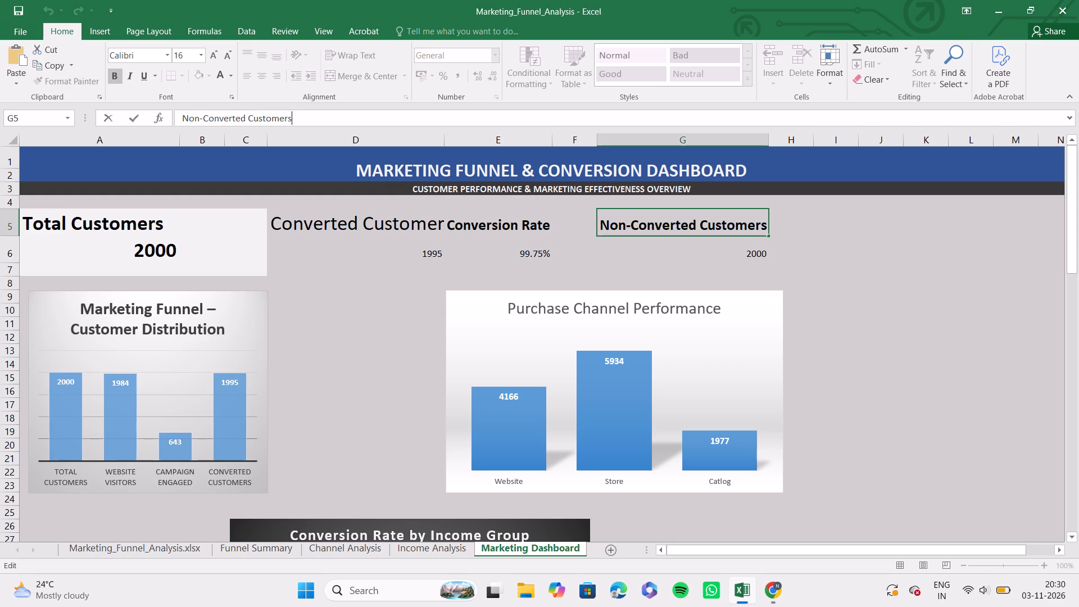
{"action": "left_click_drag", "start_coordinate": [300, 120], "coordinate": [174, 124]}
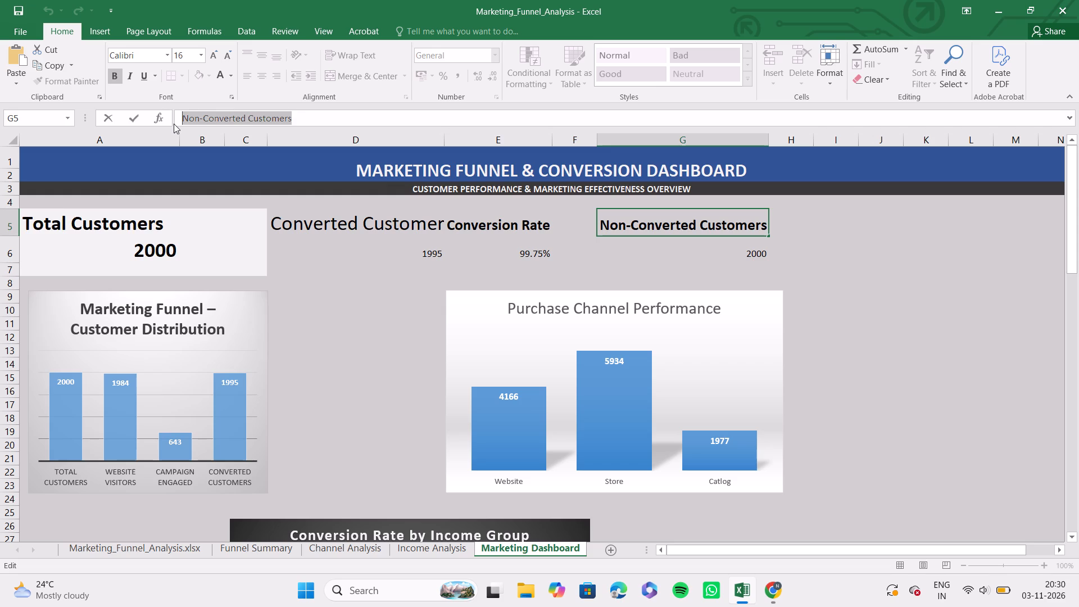
{"action": "key", "text": "ctrl+c"}
{"action": "left_click", "coordinate": [894, 228]}
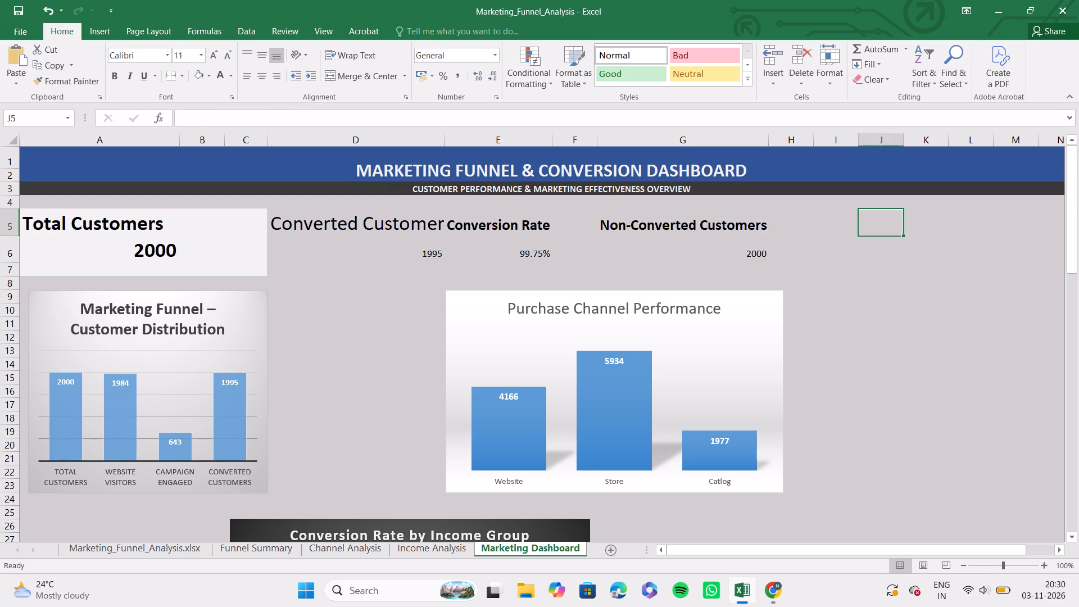
{"action": "key", "text": "ctrl+v"}
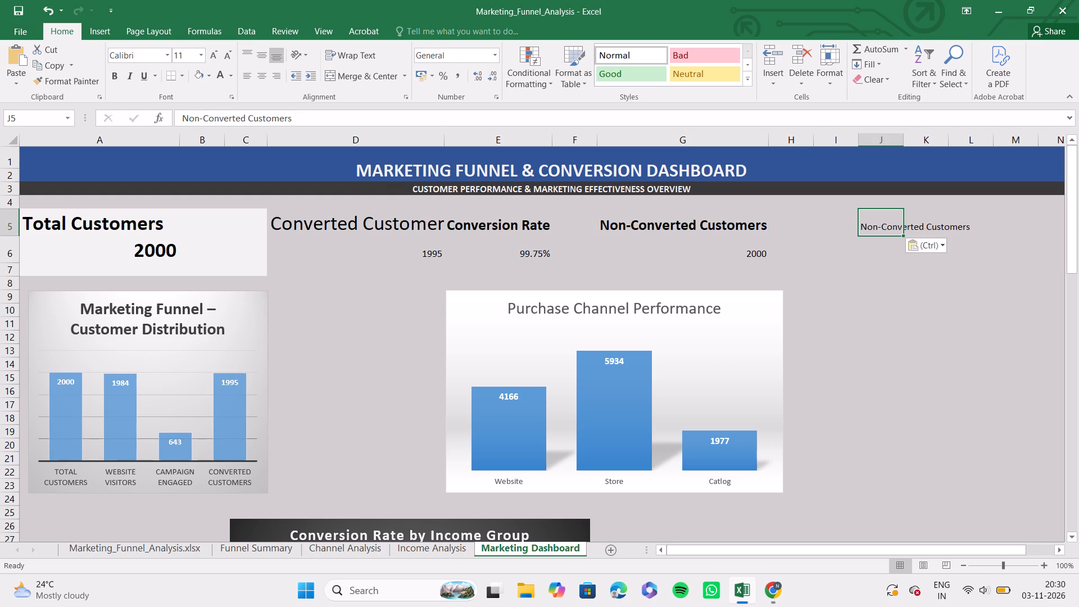
Copy the formula =A6-C6 from G6 into K6 beneath the new Non-Converted Customers label.
{"action": "left_click", "coordinate": [763, 251]}
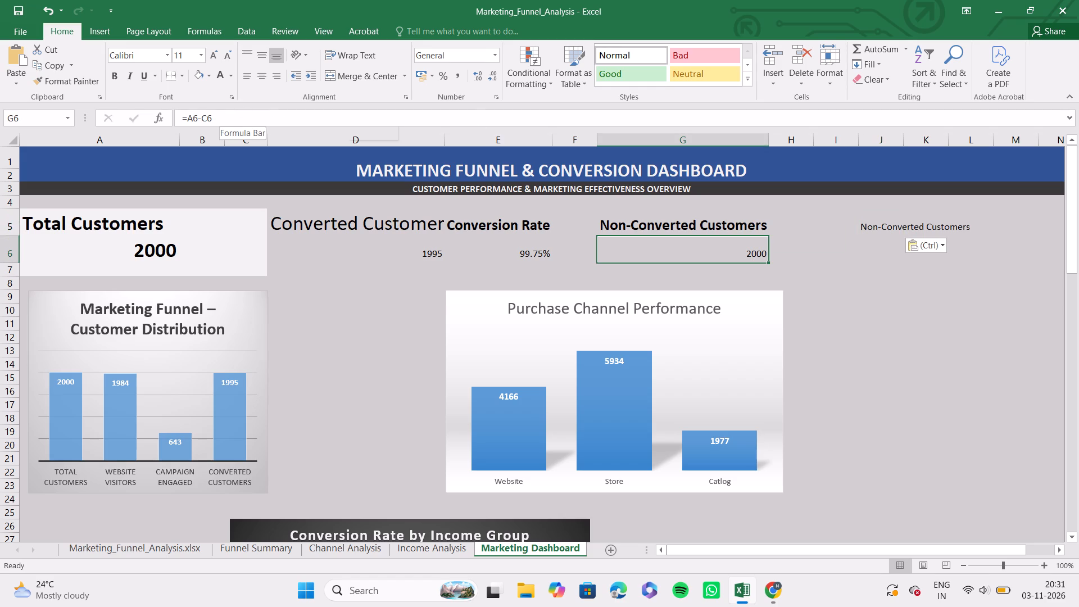
{"action": "left_click_drag", "start_coordinate": [224, 120], "coordinate": [176, 121]}
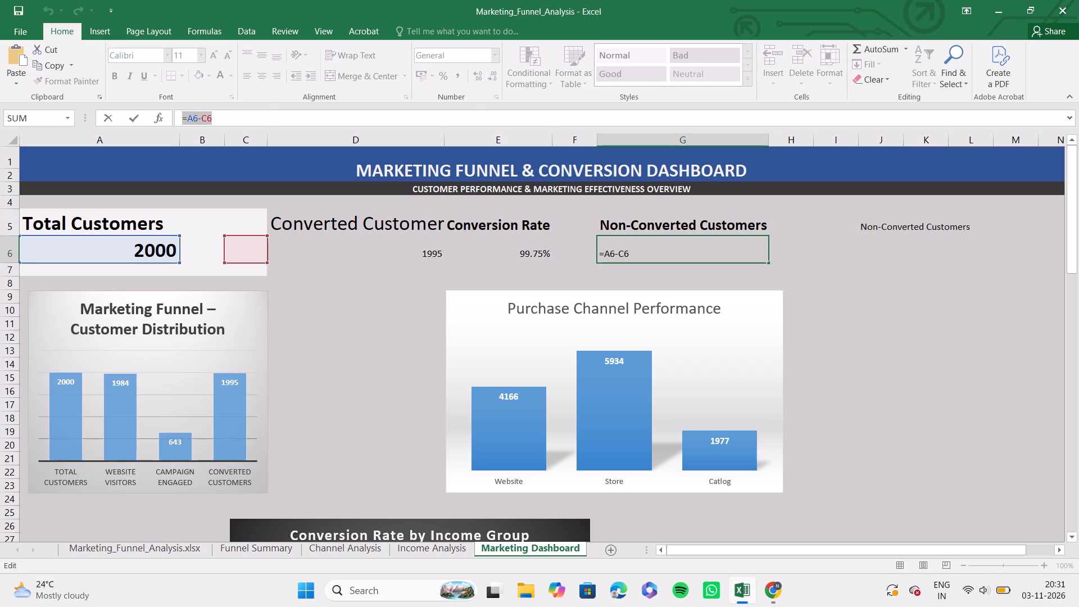
{"action": "key", "text": "ctrl+c"}
{"action": "left_click", "coordinate": [501, 117]}
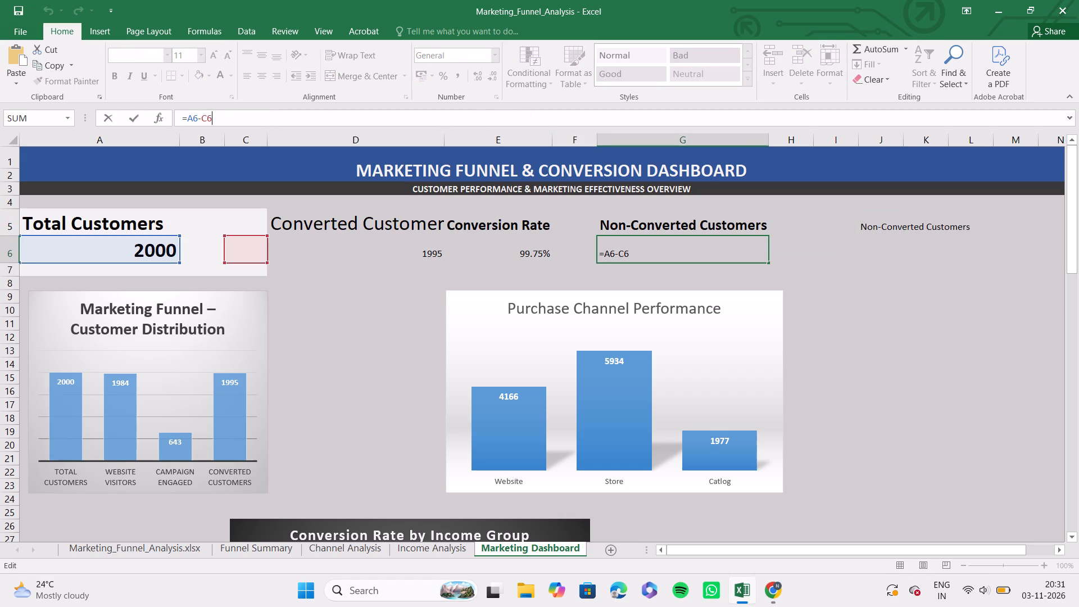
{"action": "left_click", "coordinate": [906, 243]}
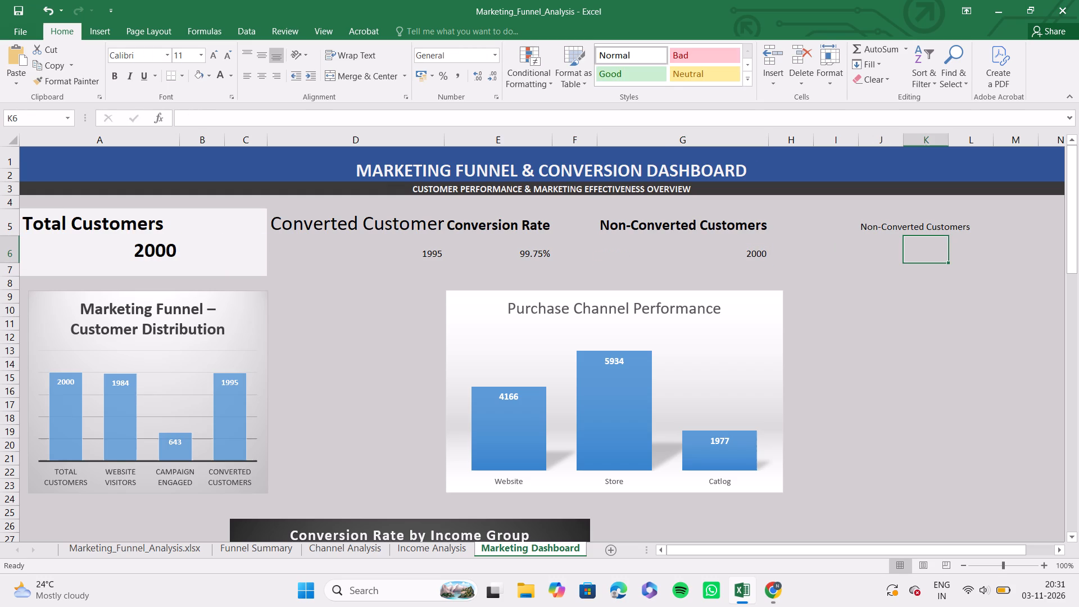
{"action": "key", "text": "ctrl+v"}
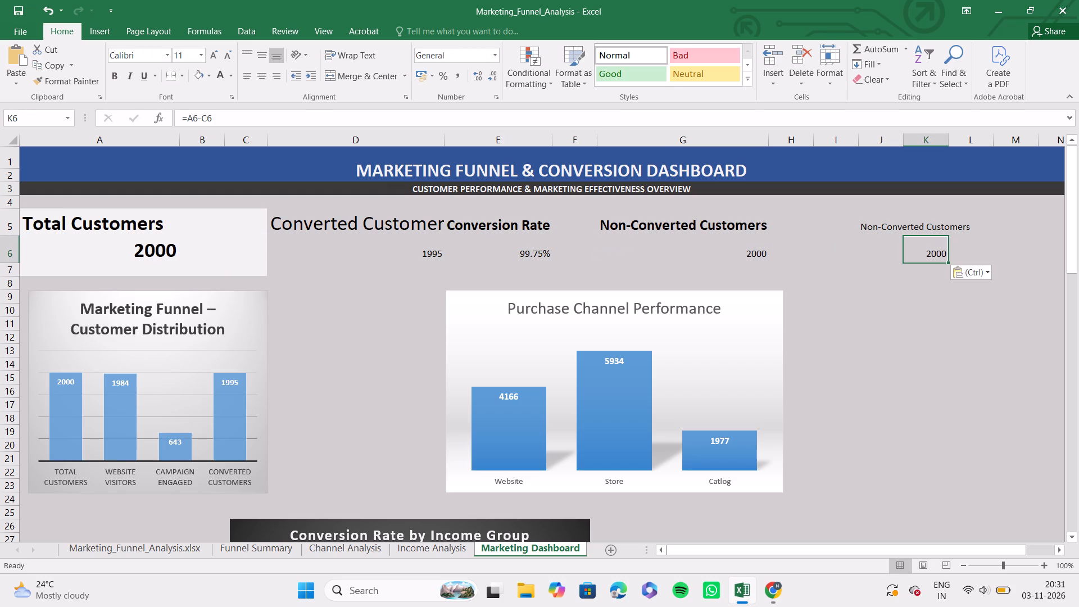
Copy the conversion rate formula ='Income Analysis'!D8 from E6 and use it to replace the formula in G6.
{"action": "left_click", "coordinate": [546, 253]}
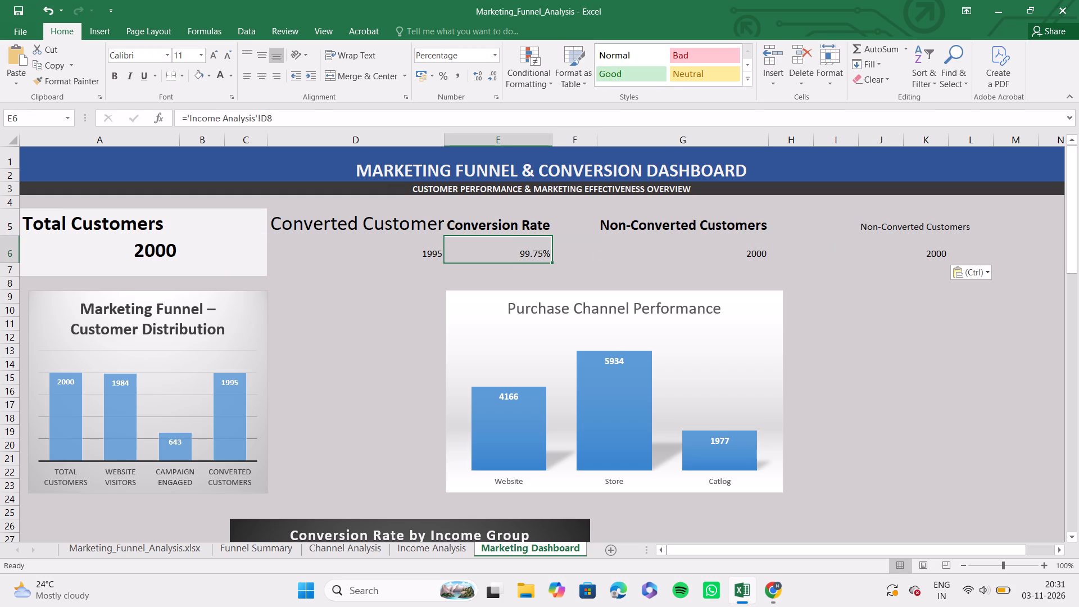
{"action": "left_click", "coordinate": [277, 123]}
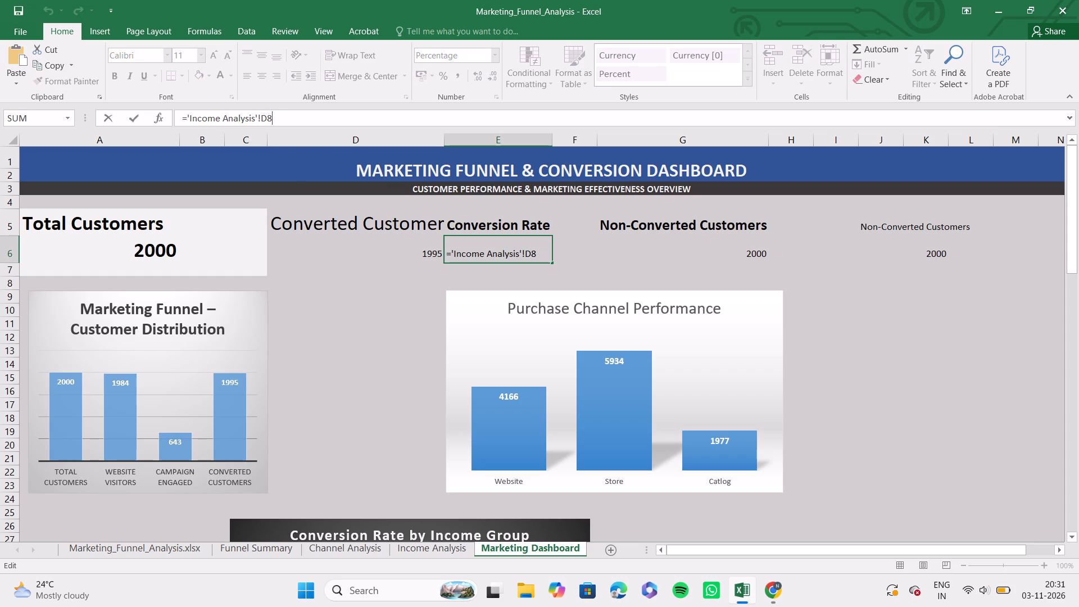
{"action": "left_click", "coordinate": [277, 123]}
{"action": "left_click_drag", "start_coordinate": [277, 123], "coordinate": [188, 121]}
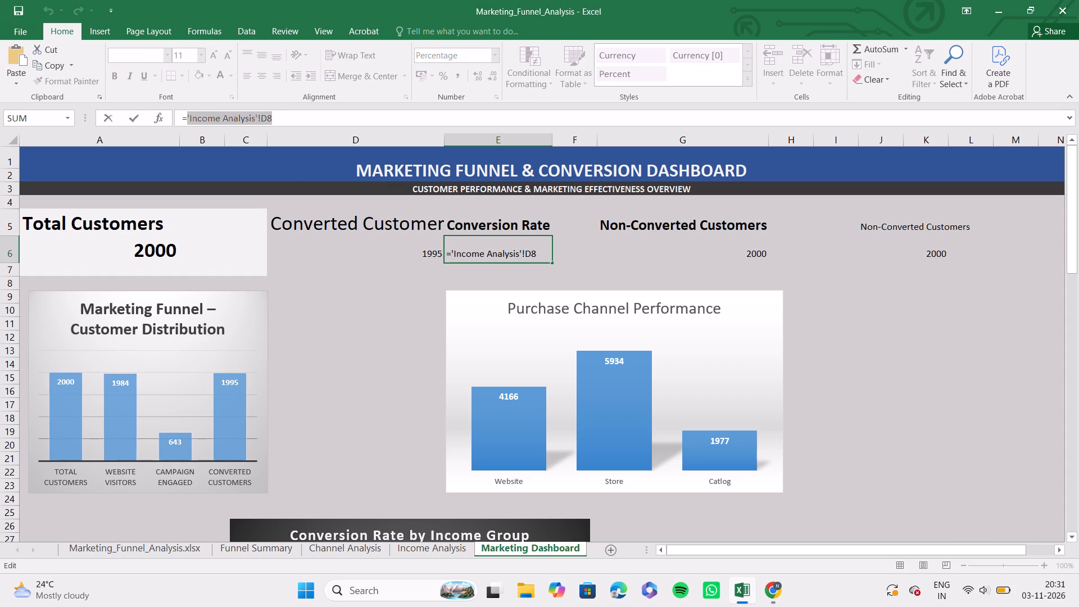
{"action": "left_click_drag", "start_coordinate": [188, 121], "coordinate": [176, 119]}
{"action": "key", "text": "ctrl+c"}
{"action": "left_click", "coordinate": [412, 115]}
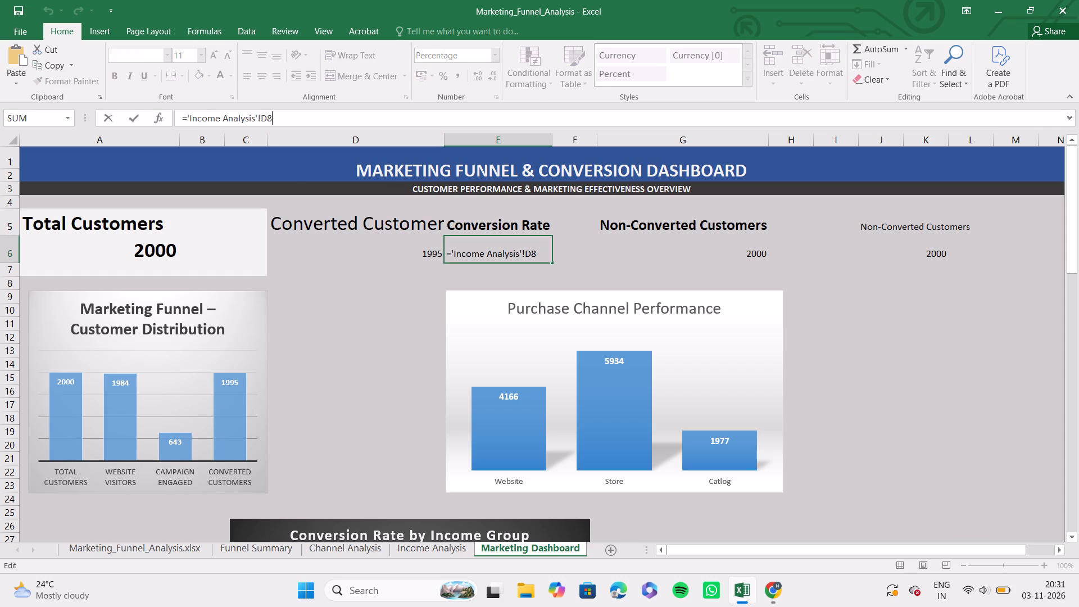
{"action": "left_click", "coordinate": [753, 256]}
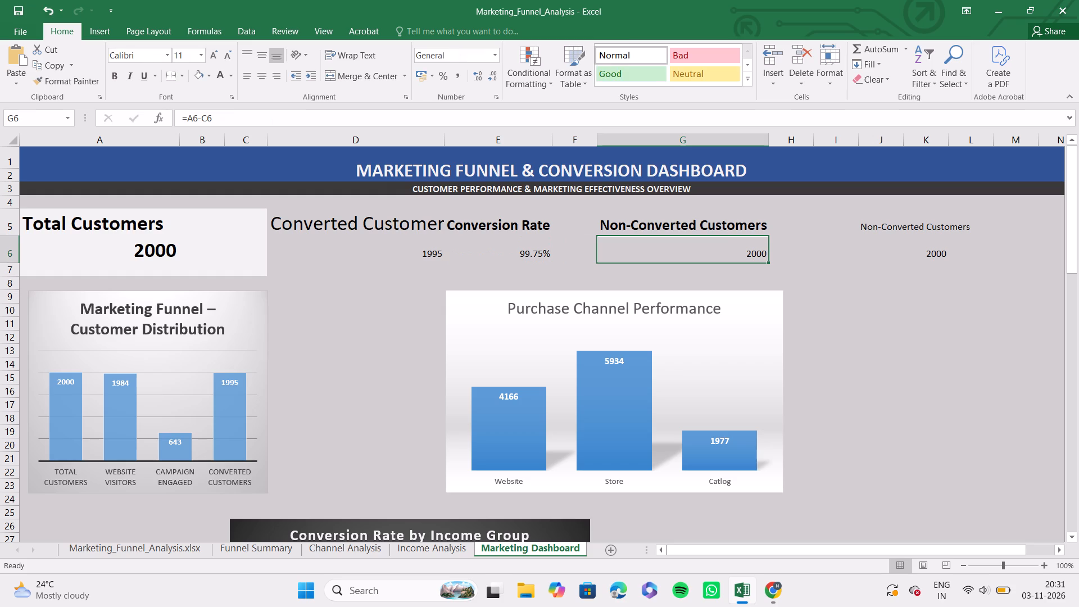
{"action": "left_click", "coordinate": [252, 119]}
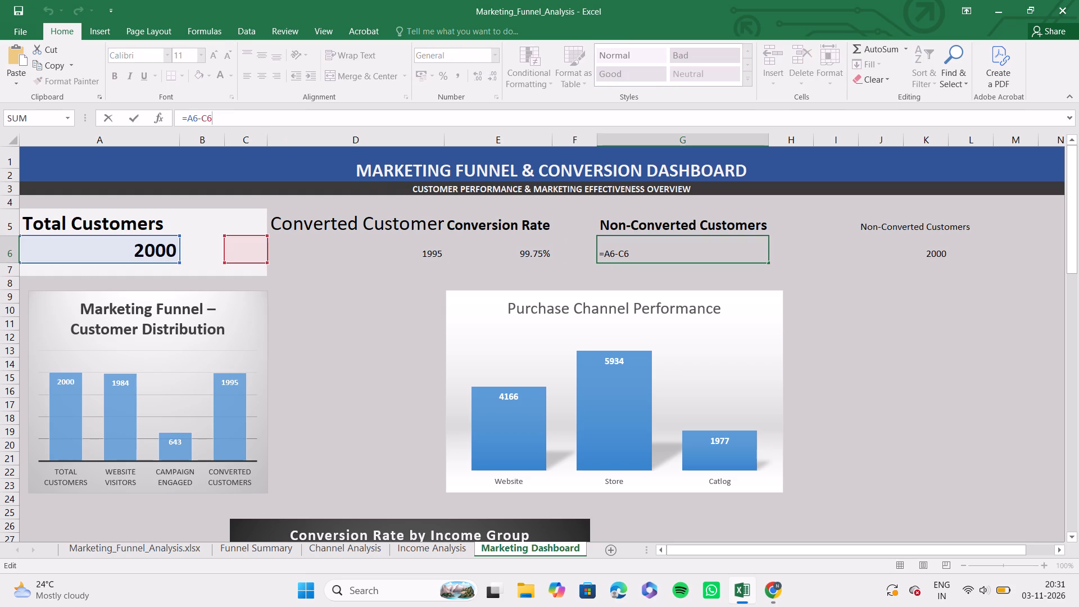
{"action": "key", "text": "BackSpace"}
{"action": "key", "text": "BackSpace"}
{"action": "key", "text": "BackSpace"}
{"action": "key", "text": "BackSpace"}
{"action": "key", "text": "BackSpace"}
{"action": "key", "text": "BackSpace"}
{"action": "key", "text": "BackSpace"}
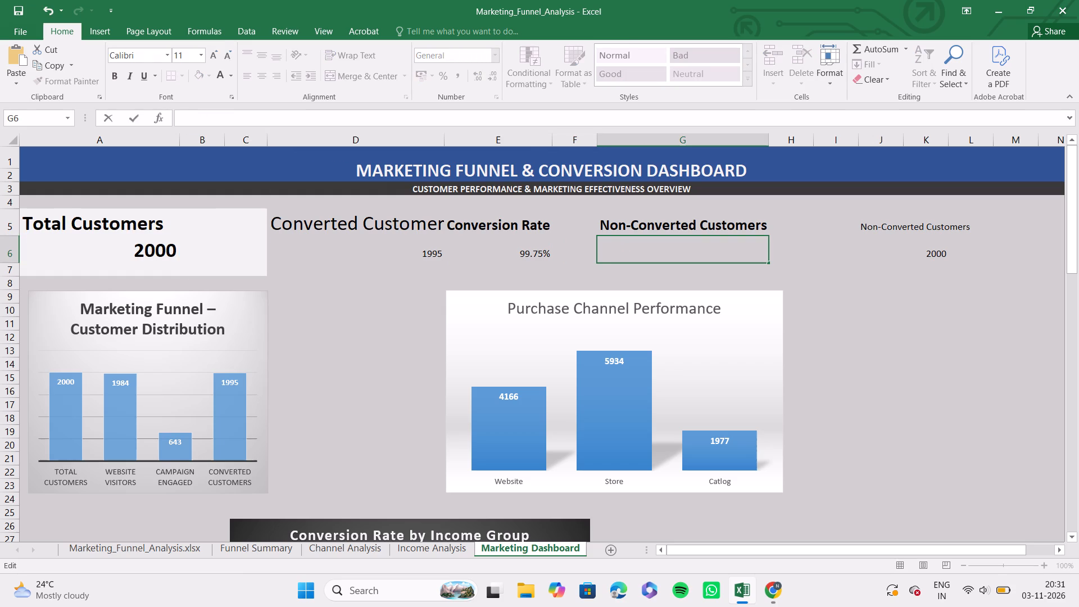
{"action": "key", "text": "ctrl+v"}
{"action": "key", "text": "Return"}
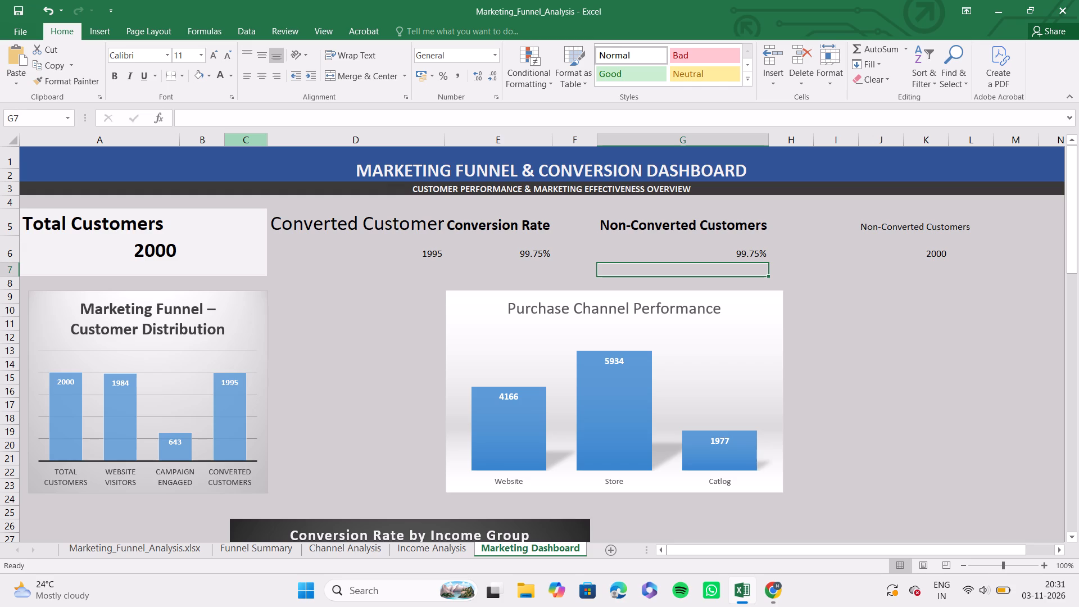
Copy the Conversion Rate label text from E5 and empty that cell.
{"action": "left_click", "coordinate": [520, 228]}
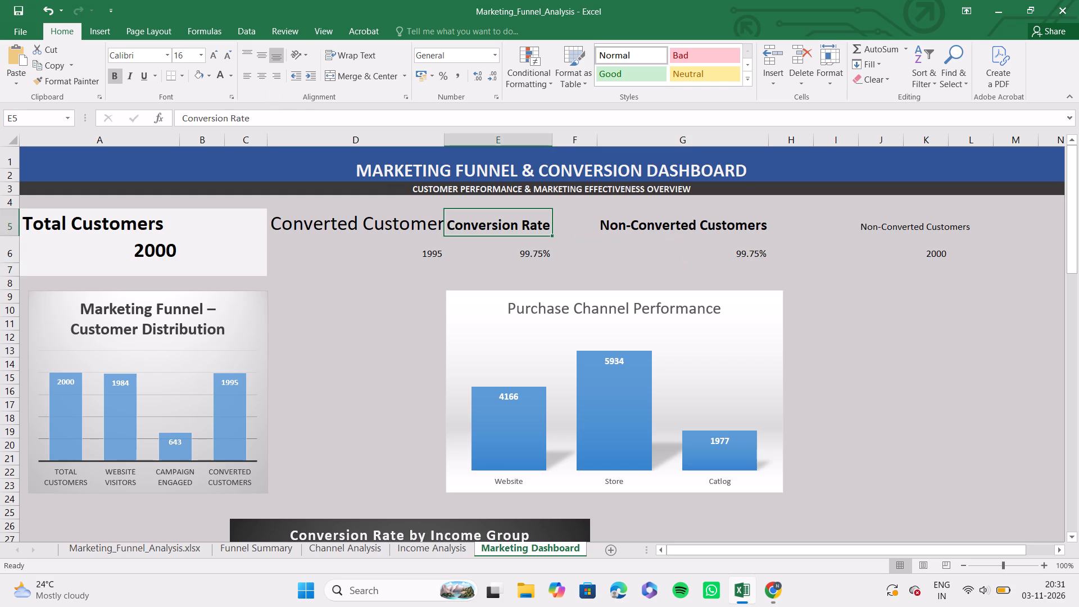
{"action": "left_click_drag", "start_coordinate": [257, 117], "coordinate": [161, 111]}
{"action": "key", "text": "ctrl+c"}
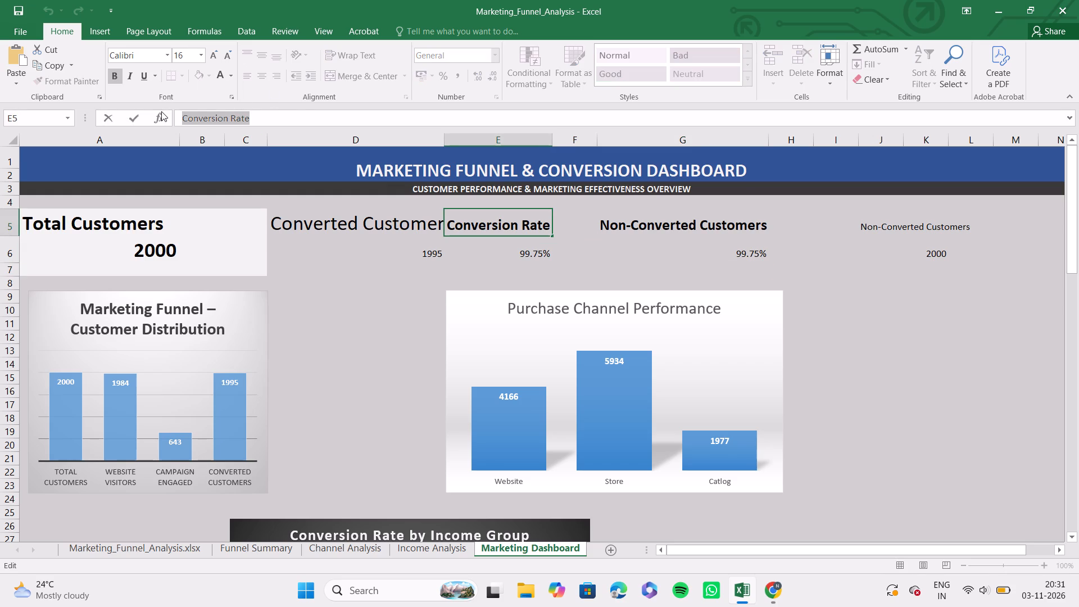
{"action": "left_click", "coordinate": [260, 120]}
{"action": "key", "text": "BackSpace"}
{"action": "key", "text": "BackSpace"}
{"action": "key", "text": "BackSpace"}
{"action": "key", "text": "BackSpace"}
{"action": "key", "text": "BackSpace"}
{"action": "key", "text": "BackSpace"}
{"action": "key", "text": "BackSpace"}
{"action": "key", "text": "BackSpace"}
{"action": "key", "text": "BackSpace"}
{"action": "key", "text": "BackSpace"}
{"action": "key", "text": "BackSpace"}
{"action": "key", "text": "BackSpace"}
{"action": "key", "text": "BackSpace"}
{"action": "key", "text": "BackSpace"}
{"action": "key", "text": "BackSpace"}
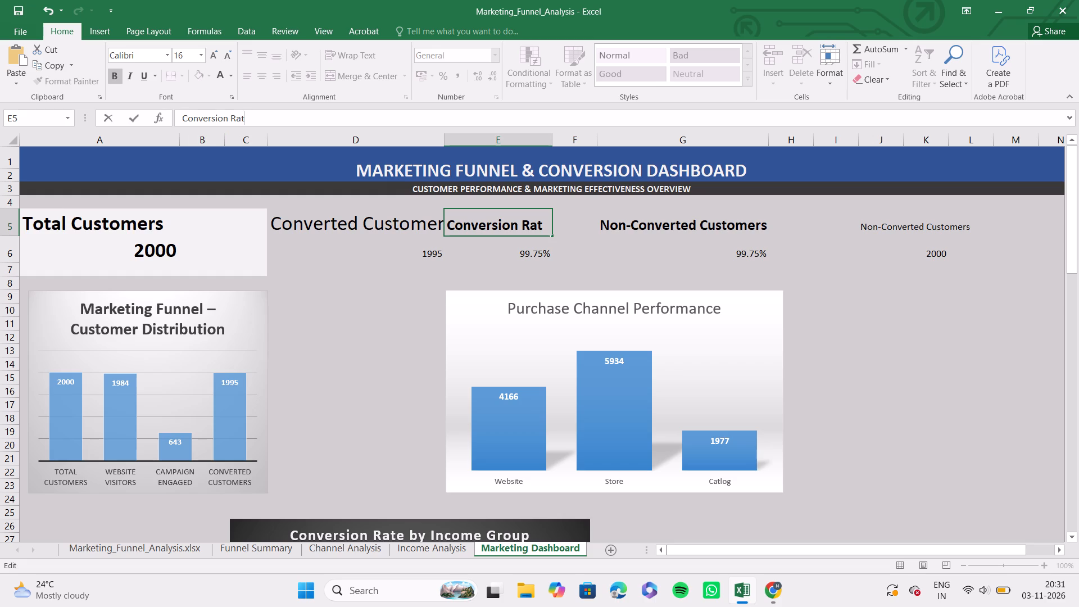
{"action": "key", "text": "Return"}
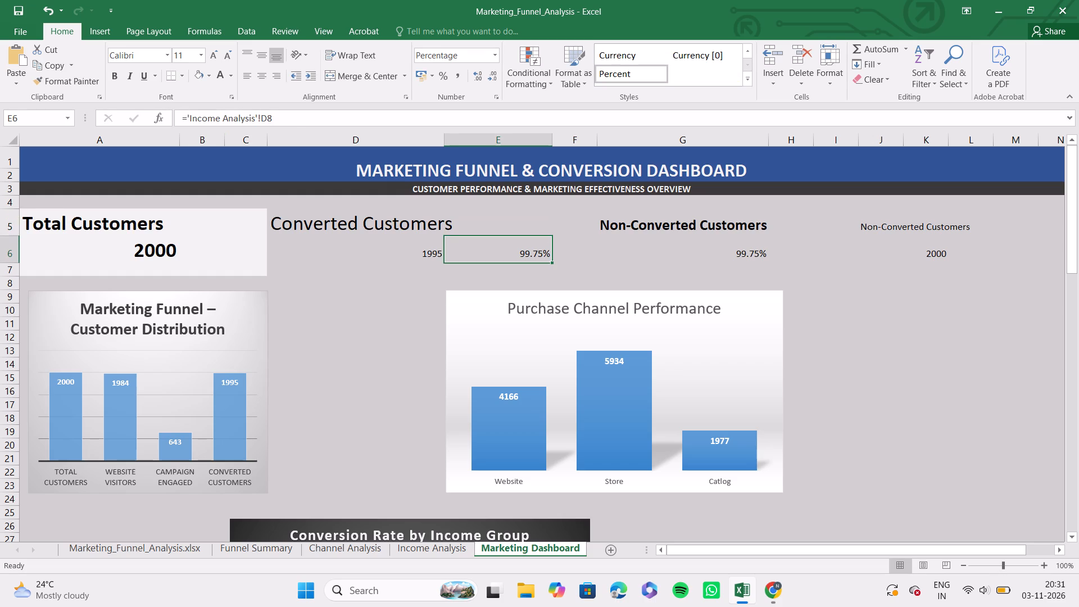
Clear the leftover conversion rate formula from E6.
{"action": "left_click", "coordinate": [273, 117]}
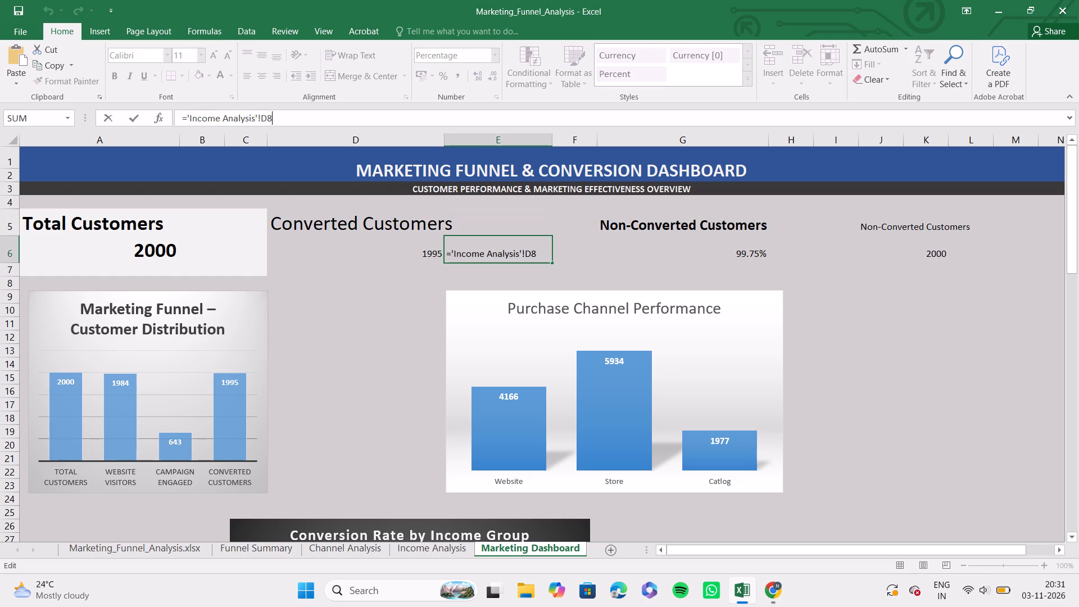
{"action": "key", "text": "BackSpace"}
{"action": "key", "text": "BackSpace"}
{"action": "key", "text": "BackSpace"}
{"action": "key", "text": "BackSpace"}
{"action": "key", "text": "BackSpace"}
{"action": "key", "text": "BackSpace"}
{"action": "key", "text": "BackSpace"}
{"action": "key", "text": "BackSpace"}
{"action": "key", "text": "BackSpace"}
{"action": "key", "text": "BackSpace"}
{"action": "key", "text": "BackSpace"}
{"action": "key", "text": "BackSpace"}
{"action": "key", "text": "BackSpace"}
{"action": "key", "text": "BackSpace"}
{"action": "key", "text": "BackSpace"}
{"action": "key", "text": "BackSpace"}
{"action": "key", "text": "BackSpace"}
{"action": "key", "text": "BackSpace"}
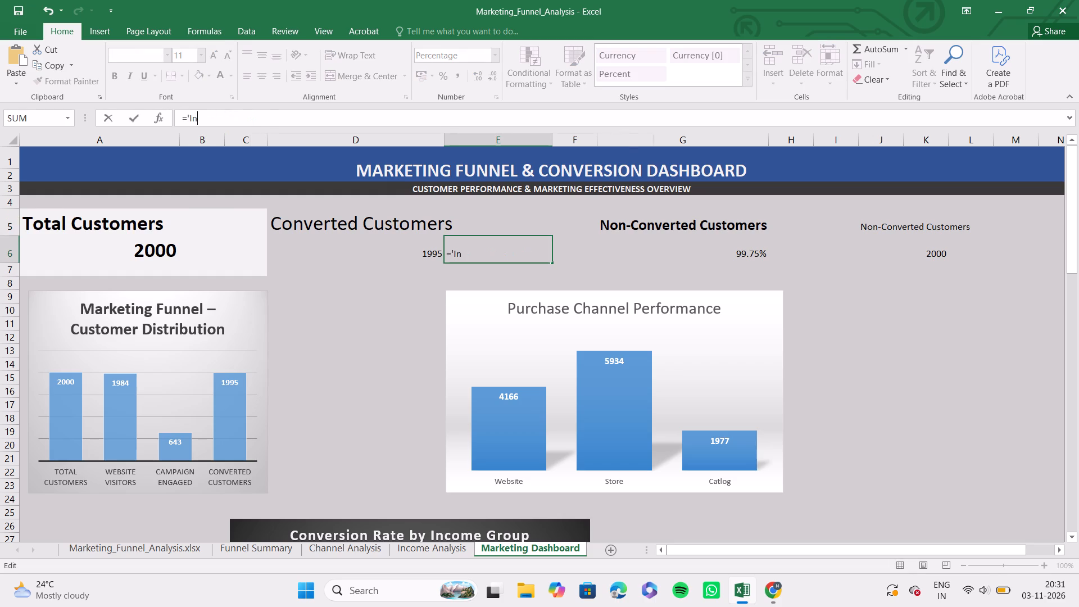
{"action": "key", "text": "BackSpace"}
{"action": "key", "text": "BackSpace"}
{"action": "key", "text": "BackSpace"}
{"action": "key", "text": "BackSpace"}
{"action": "key", "text": "BackSpace"}
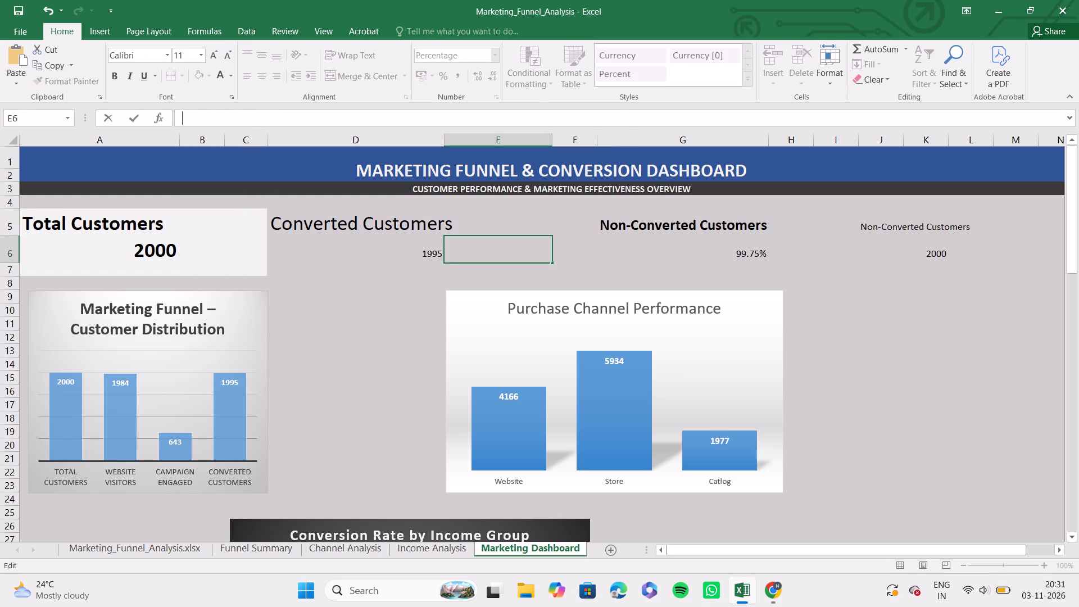
Replace the label text in G5 with the copied Conversion Rate text.
{"action": "left_click", "coordinate": [647, 230]}
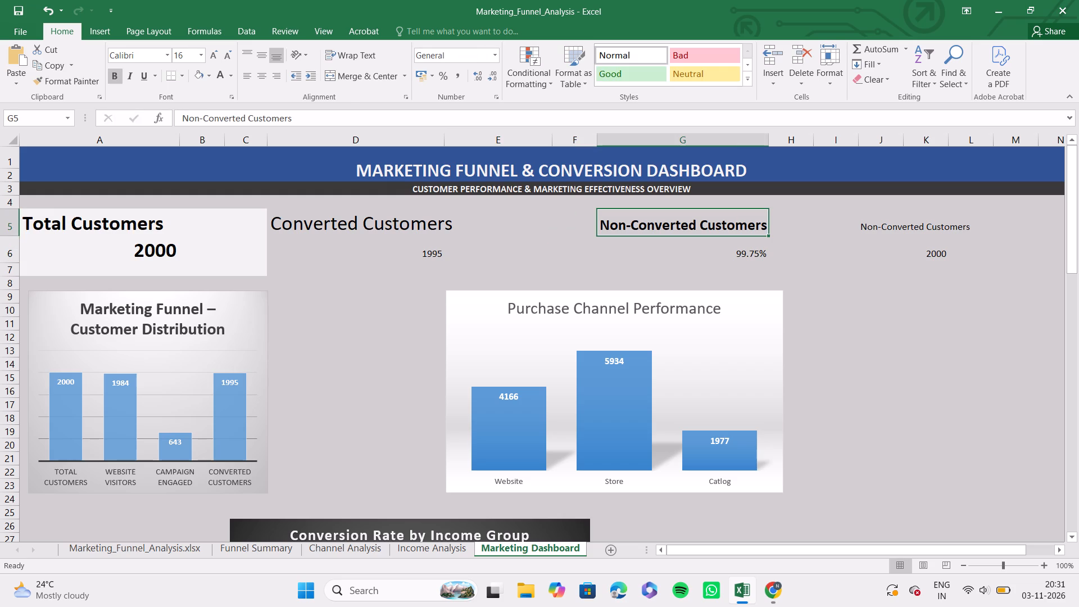
{"action": "left_click", "coordinate": [301, 119]}
{"action": "left_click_drag", "start_coordinate": [301, 119], "coordinate": [178, 120]}
{"action": "key", "text": "ctrl+v"}
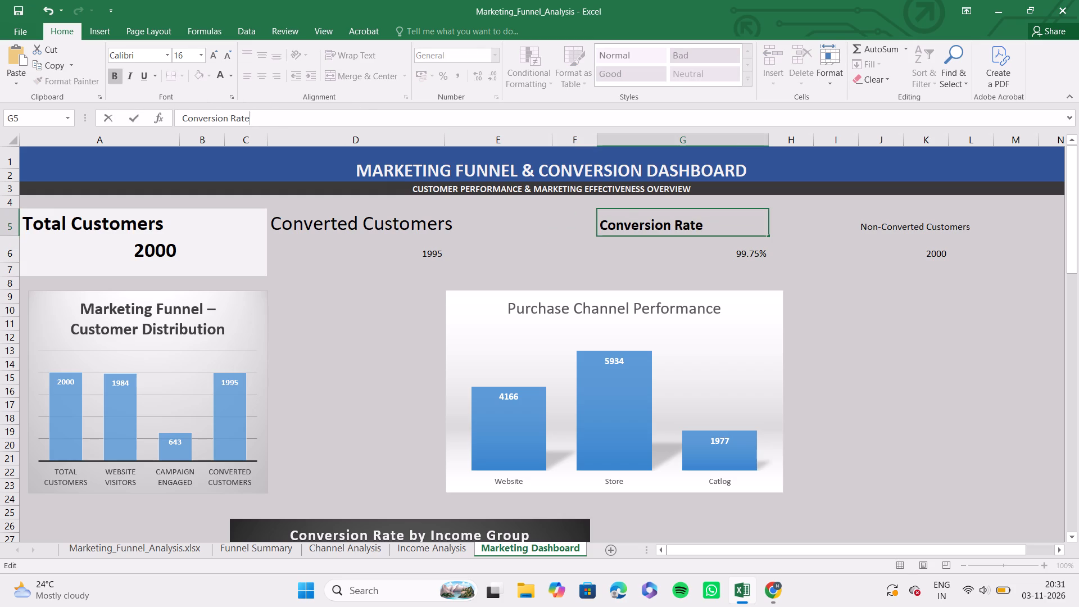
Bold the Converted Customers label in D5 and widen column D to fit it.
{"action": "left_click", "coordinate": [366, 228]}
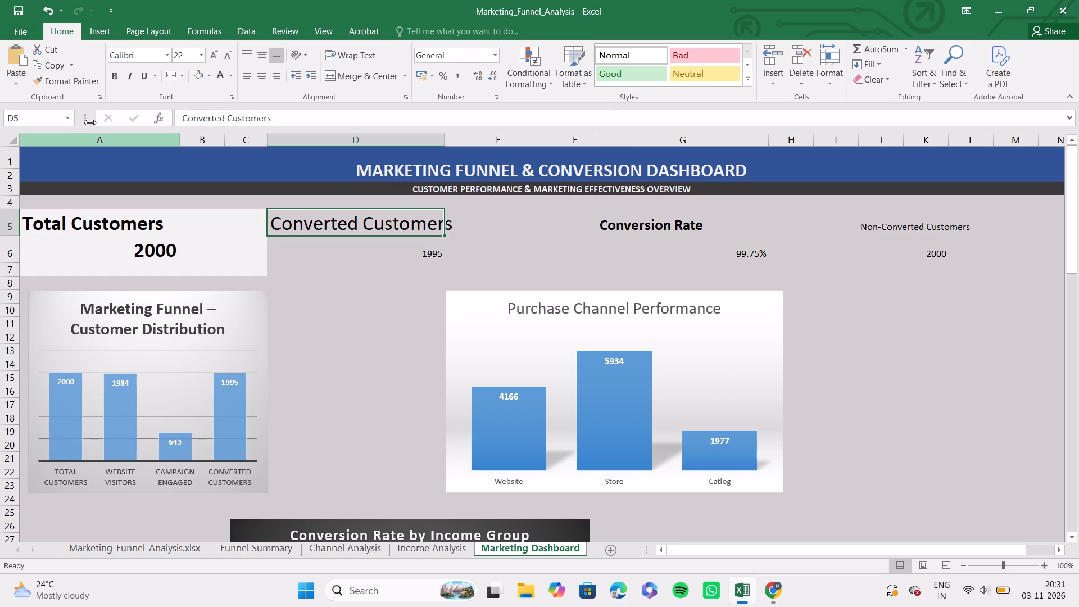
{"action": "left_click", "coordinate": [111, 82]}
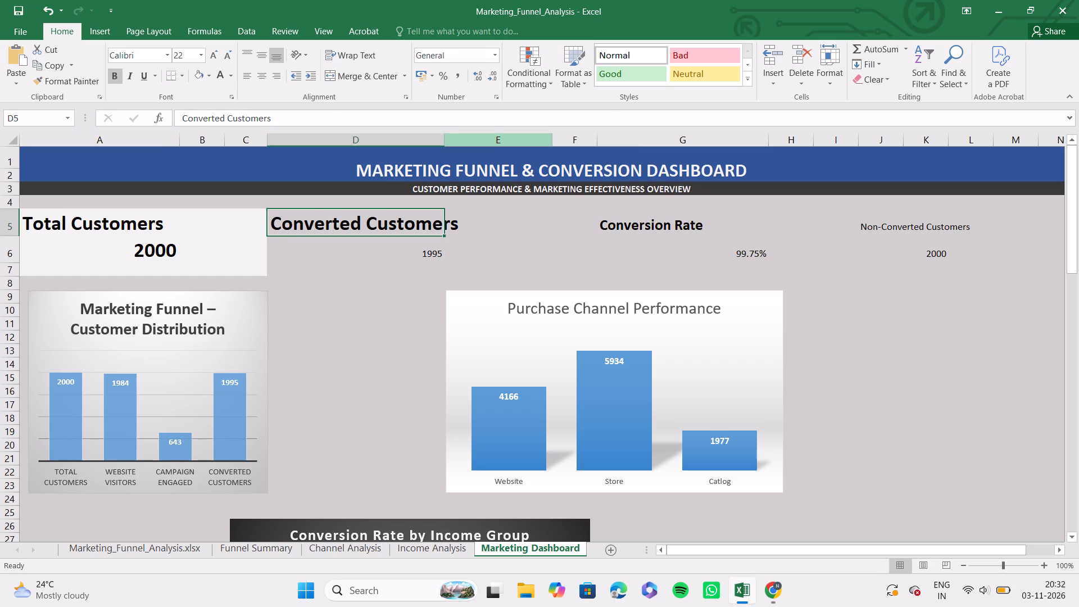
{"action": "left_click", "coordinate": [577, 139]}
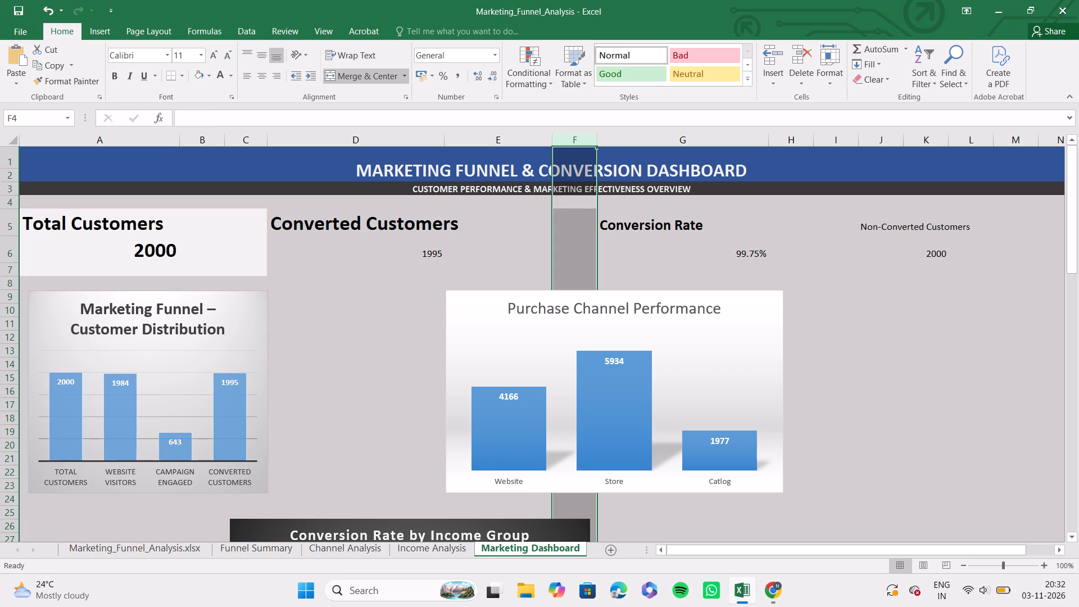
{"action": "left_click_drag", "start_coordinate": [445, 143], "coordinate": [463, 144]}
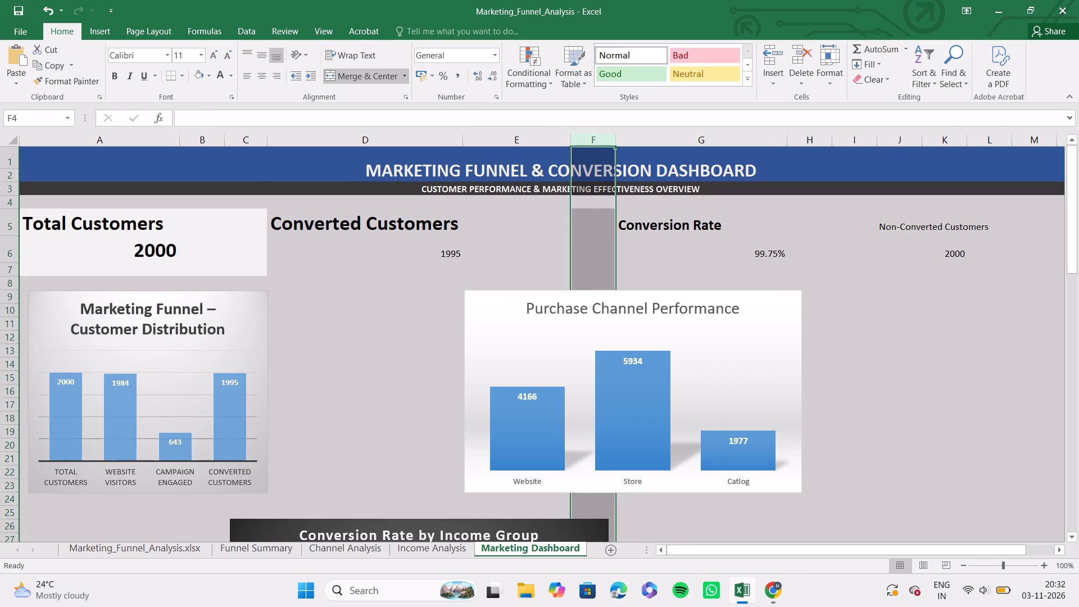
Enlarge the Converted Customers value in D6 to font size 22 and center it horizontally.
{"action": "left_click", "coordinate": [682, 221]}
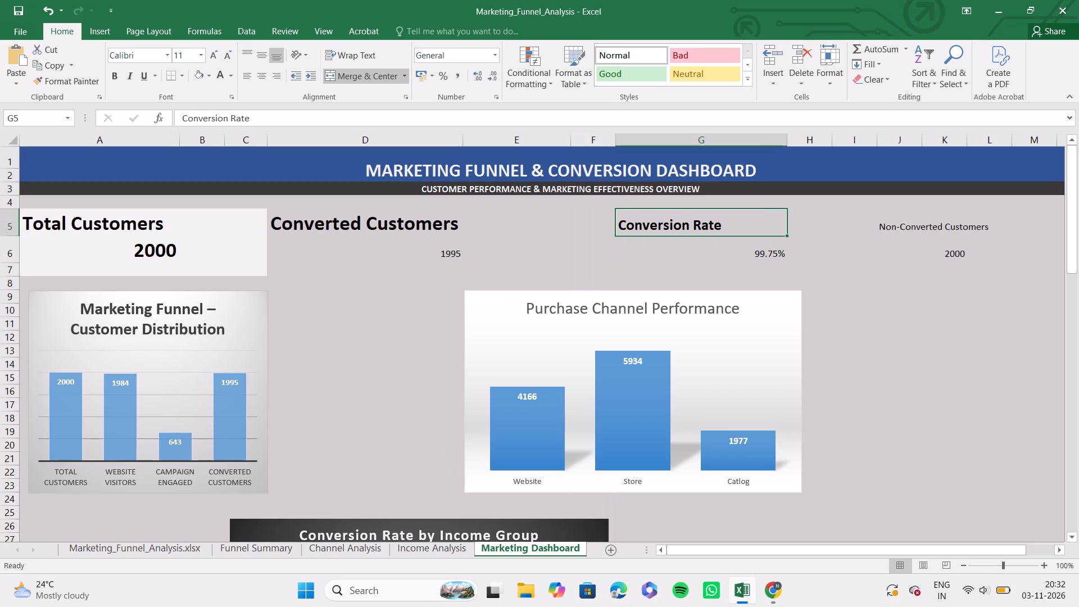
{"action": "left_click", "coordinate": [442, 254]}
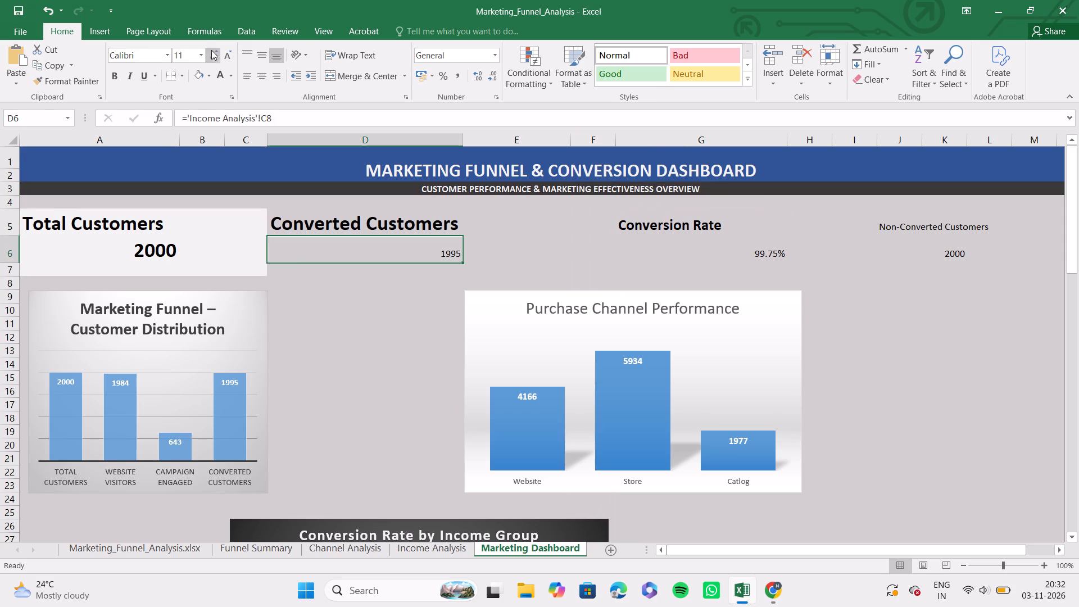
{"action": "triple_click", "coordinate": [212, 56]}
{"action": "triple_click", "coordinate": [212, 56]}
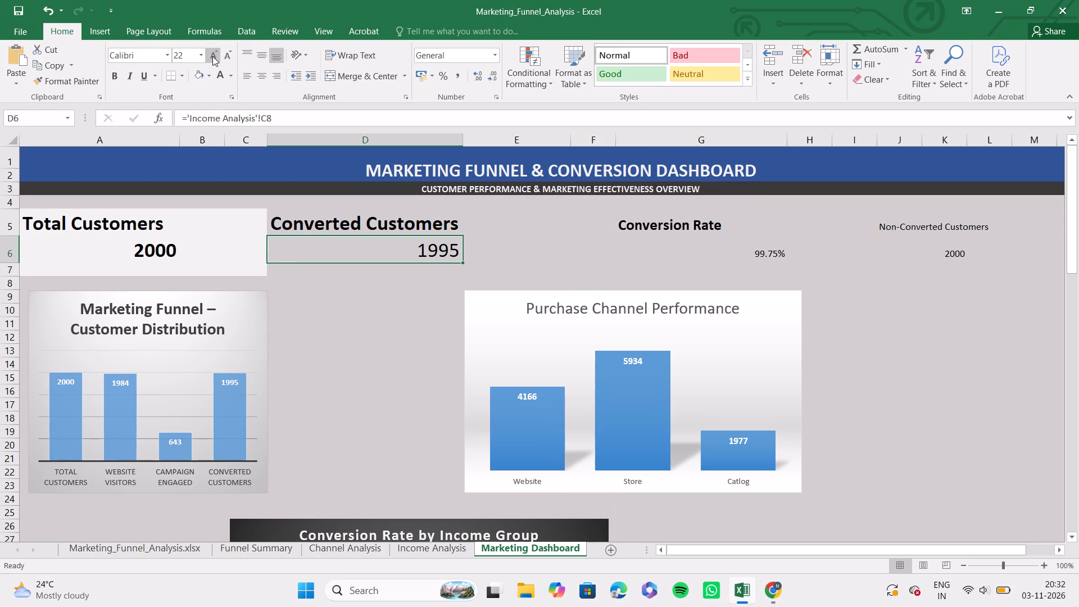
{"action": "left_click", "coordinate": [263, 76]}
Center the Converted Customers label in D5 and the Total Customers label in A5 horizontally.
{"action": "left_click", "coordinate": [332, 222]}
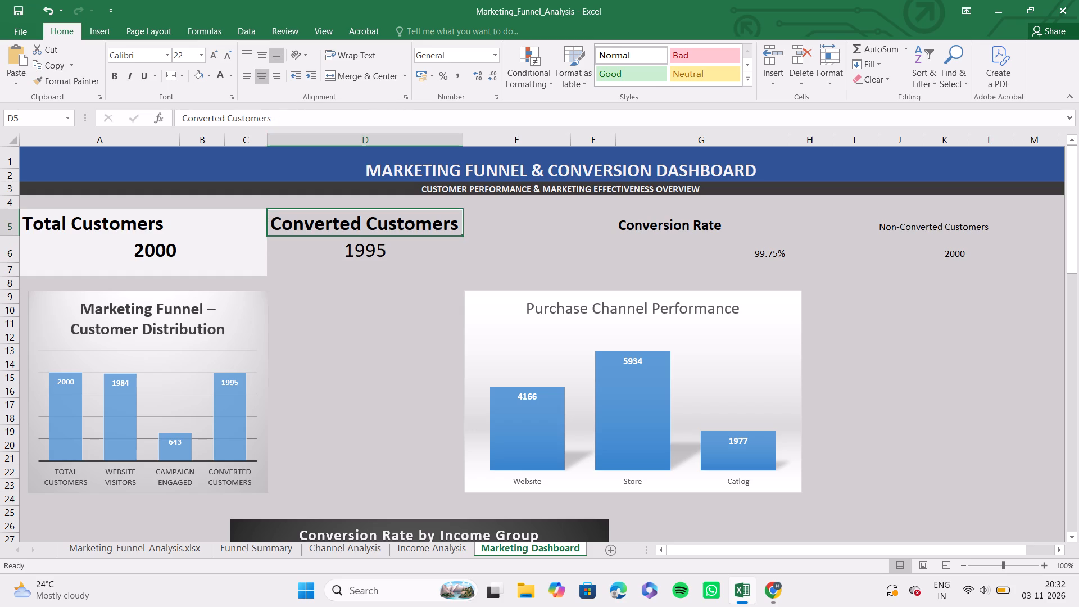
{"action": "left_click", "coordinate": [260, 74]}
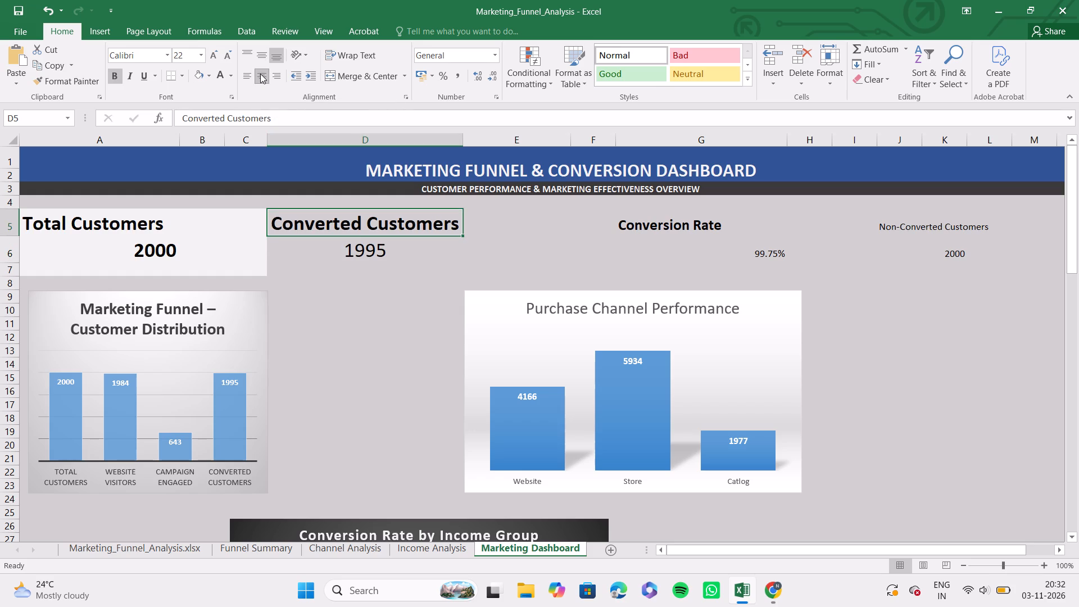
{"action": "left_click", "coordinate": [156, 224]}
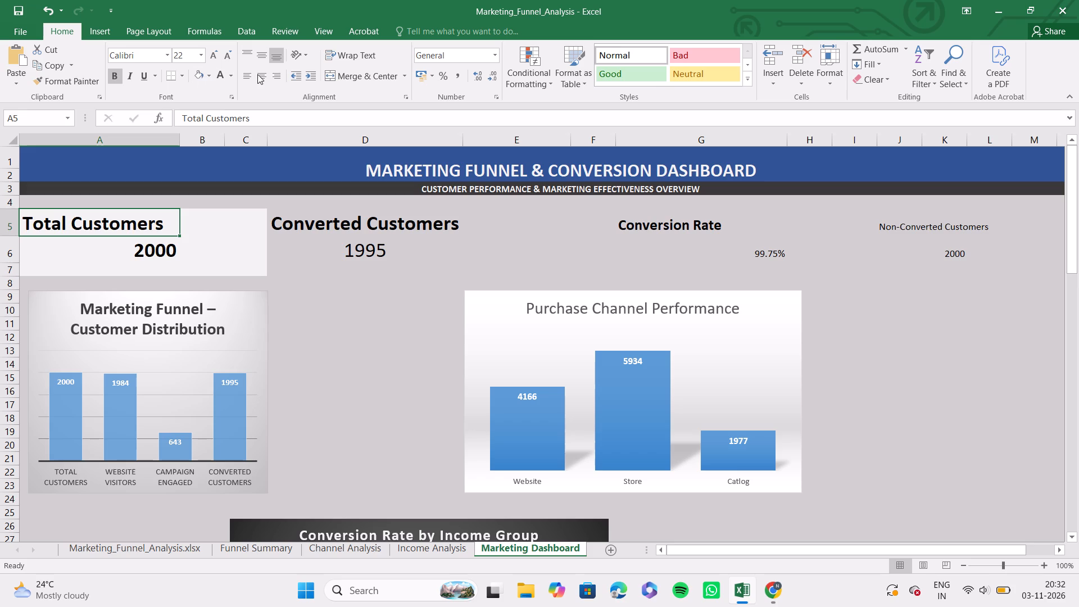
{"action": "double_click", "coordinate": [257, 74]}
{"action": "left_click", "coordinate": [255, 75]}
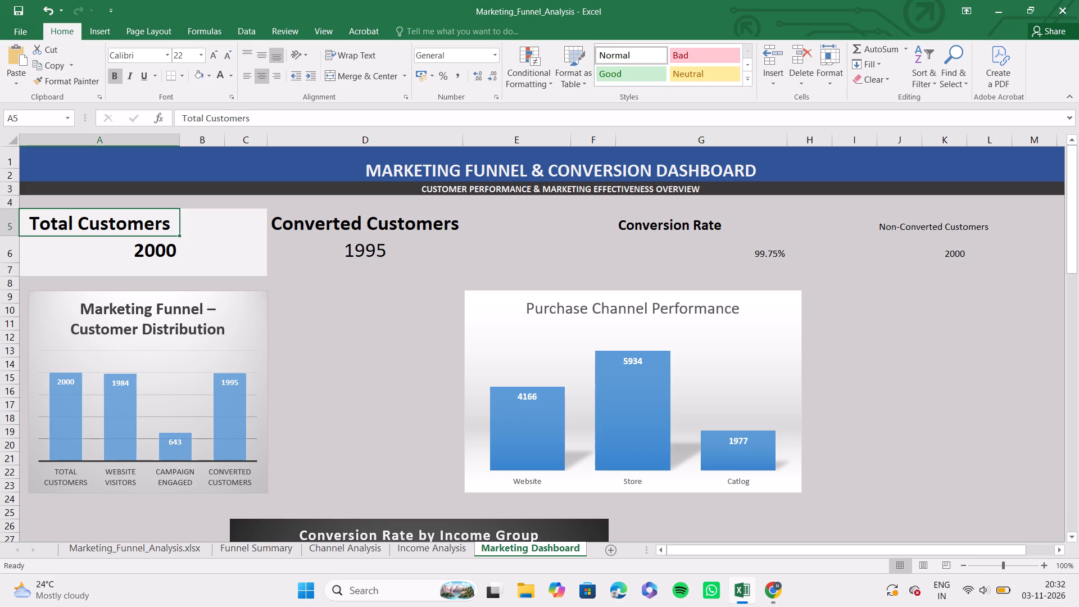
Narrow column B to roughly half its width to tighten the gap between the first two KPIs.
{"action": "left_click_drag", "start_coordinate": [224, 137], "coordinate": [208, 137]}
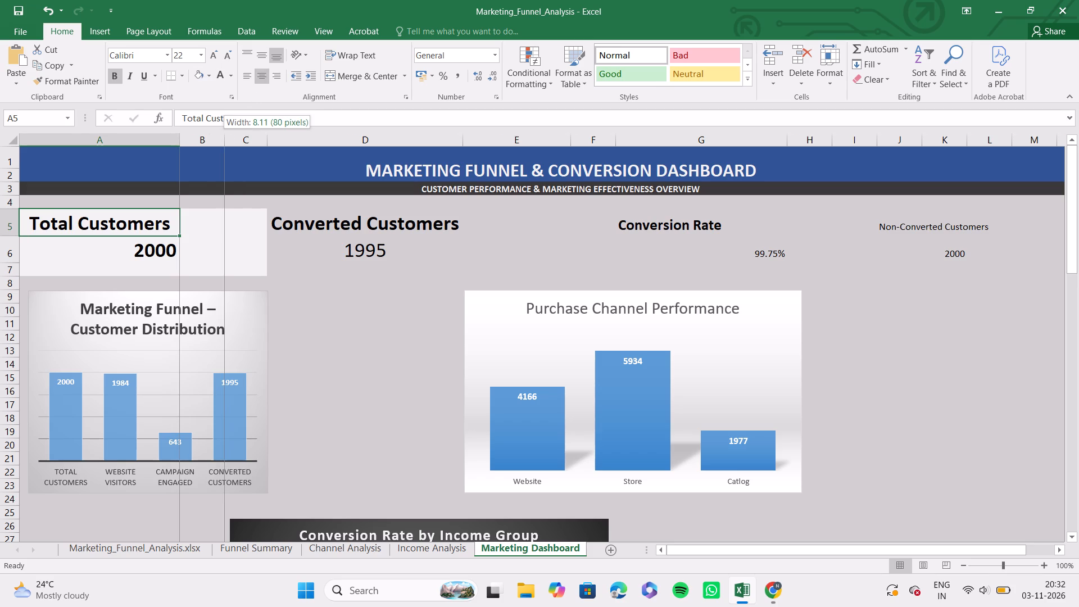
{"action": "left_click_drag", "start_coordinate": [208, 137], "coordinate": [201, 137]}
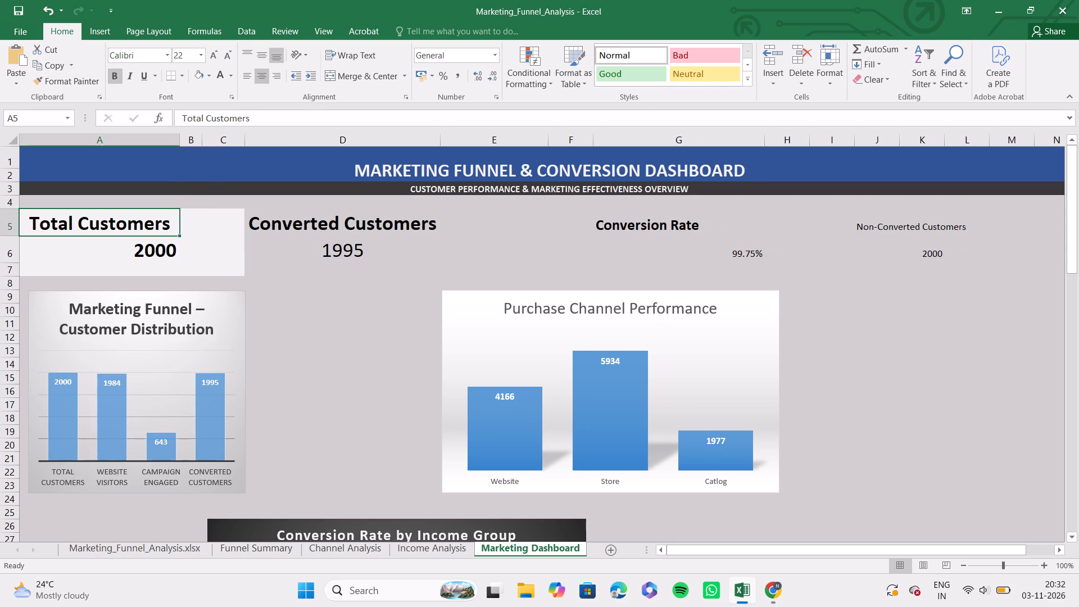
Center the Total Customers value in A6 horizontally.
{"action": "left_click", "coordinate": [166, 251]}
{"action": "left_click", "coordinate": [256, 75]}
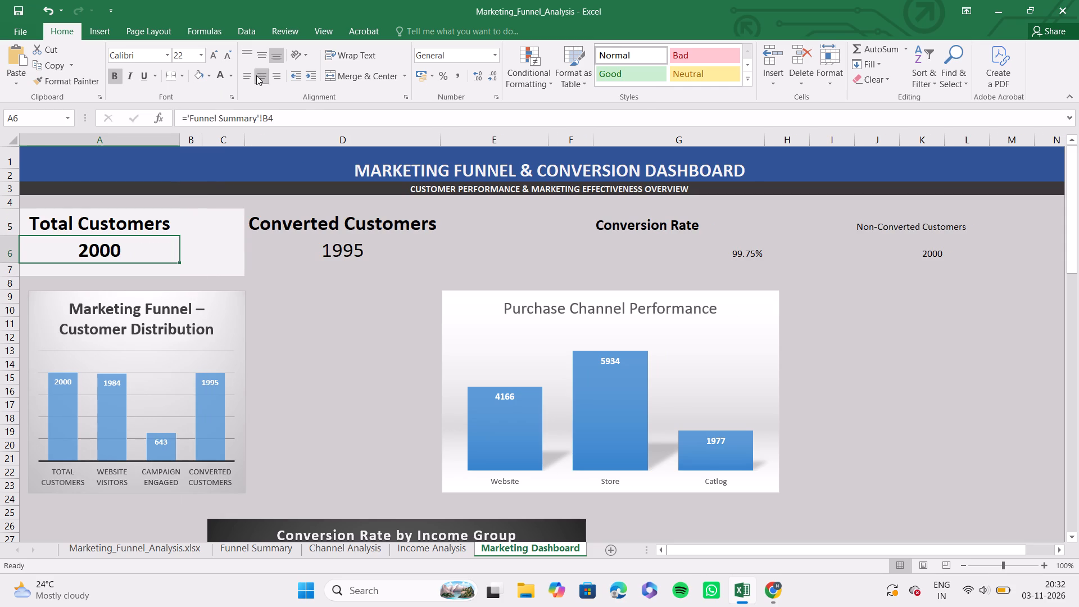
Enlarge the Conversion Rate label in G5 to font size 22 and center it horizontally.
{"action": "left_click", "coordinate": [626, 225]}
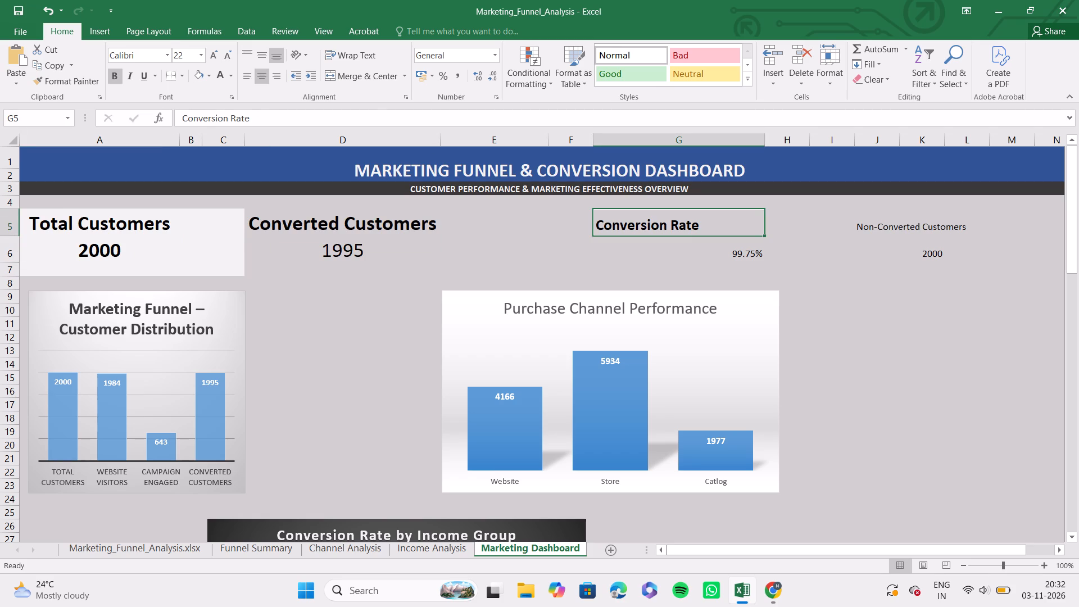
{"action": "triple_click", "coordinate": [214, 56]}
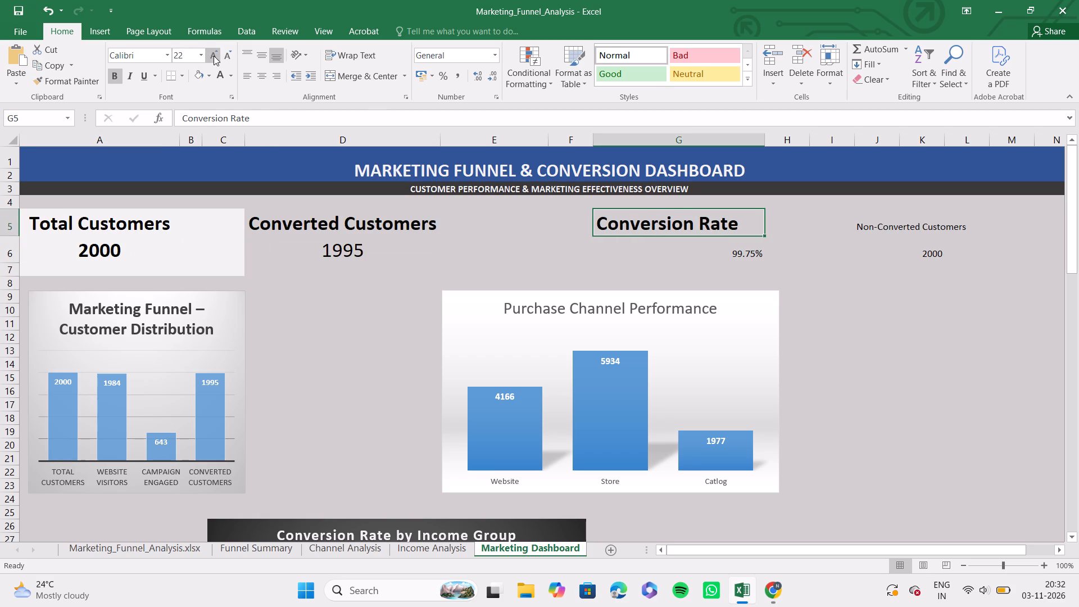
{"action": "left_click", "coordinate": [260, 74]}
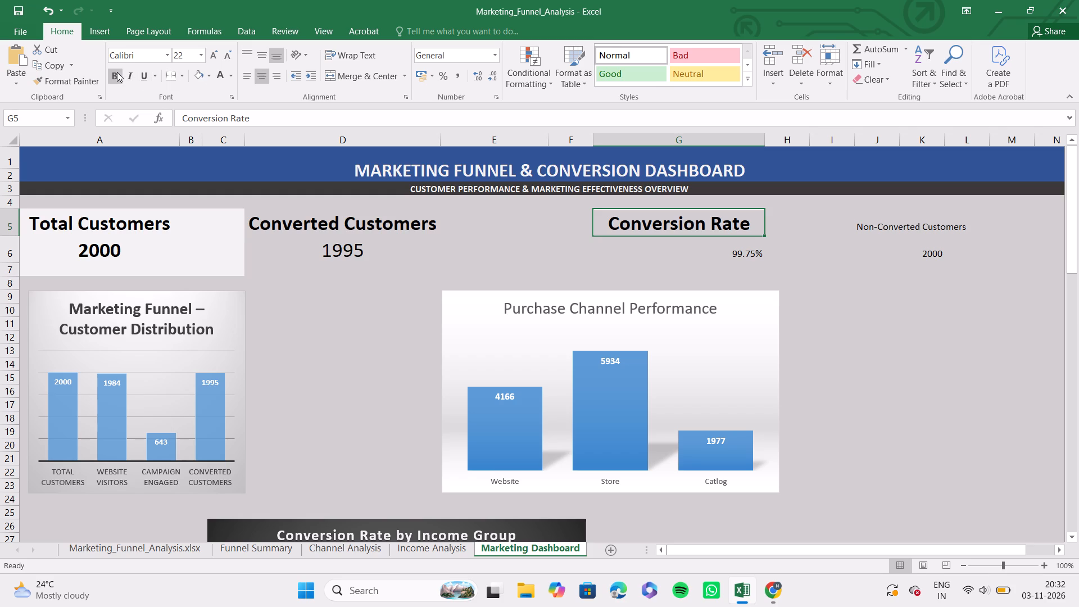
Bold the Converted Customers value in D6.
{"action": "left_click", "coordinate": [344, 252]}
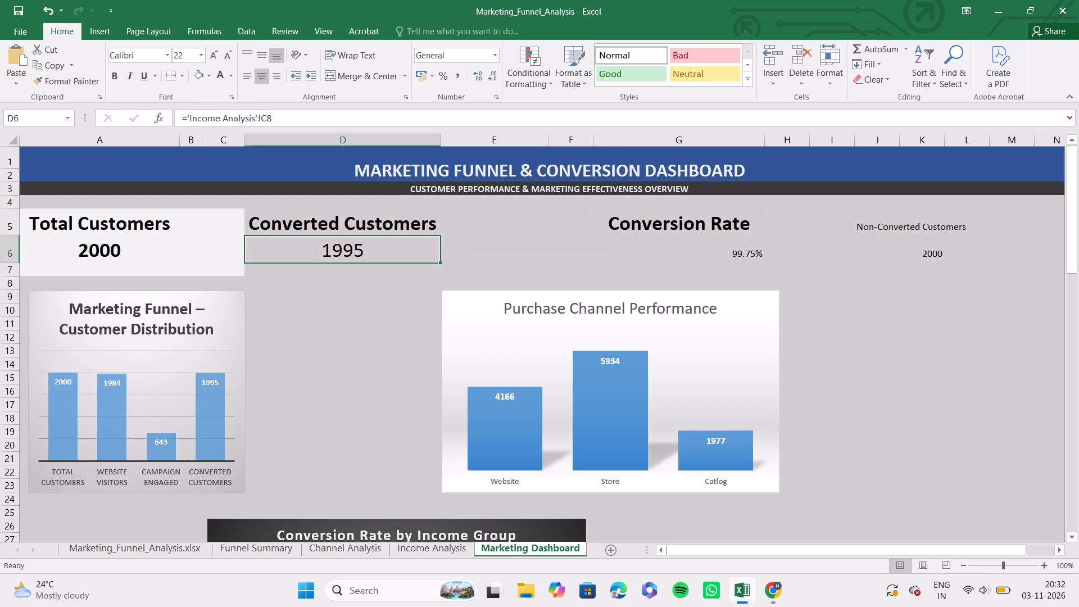
{"action": "left_click", "coordinate": [113, 80]}
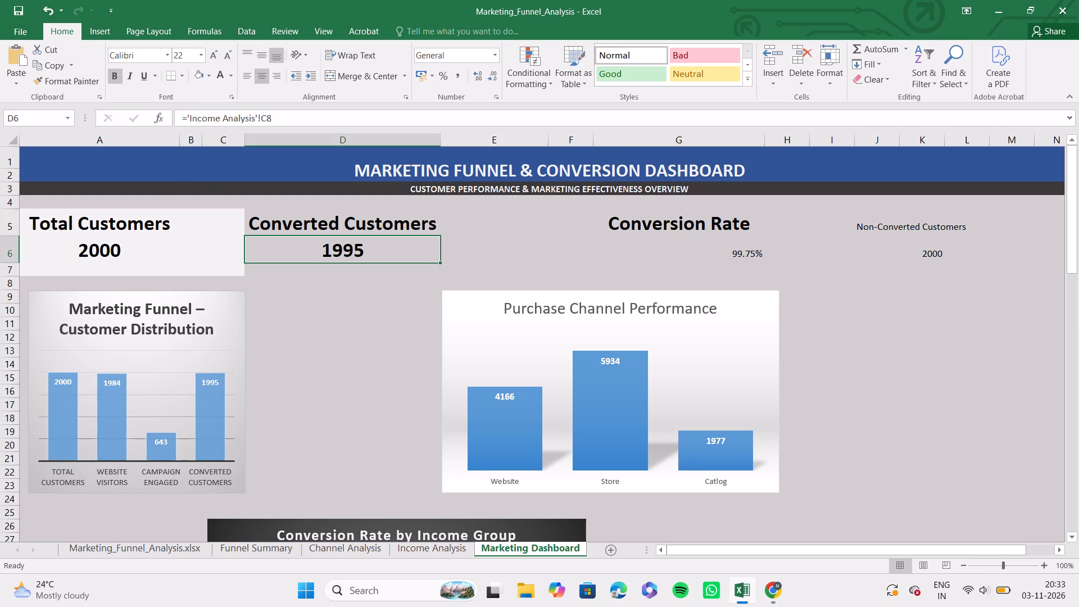
Format the Conversion Rate value in G6 as bold, font size 22 and horizontally centered.
{"action": "left_click", "coordinate": [733, 258]}
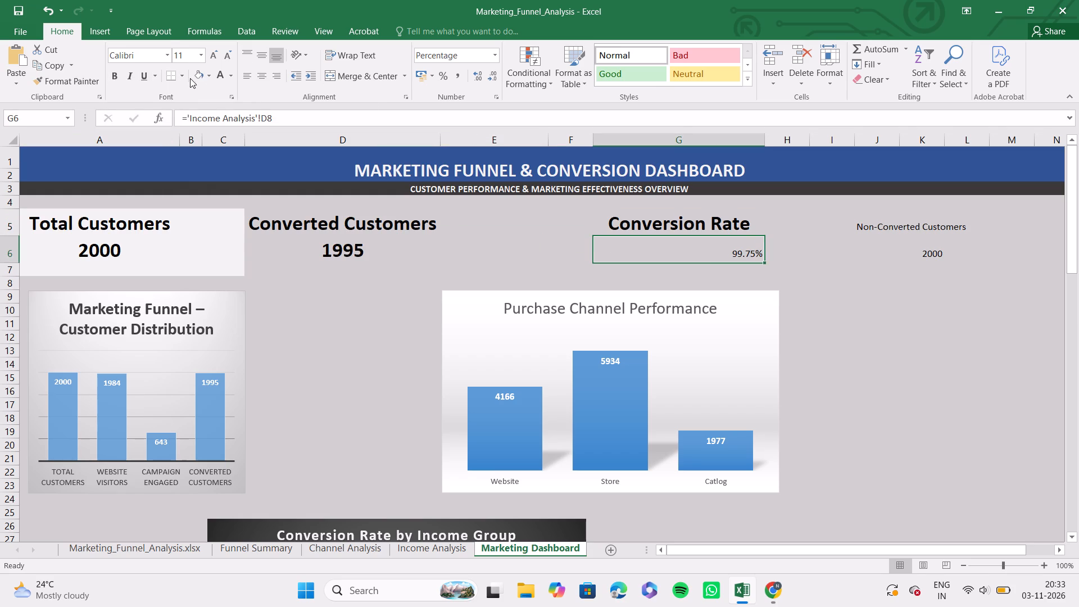
{"action": "left_click", "coordinate": [111, 79]}
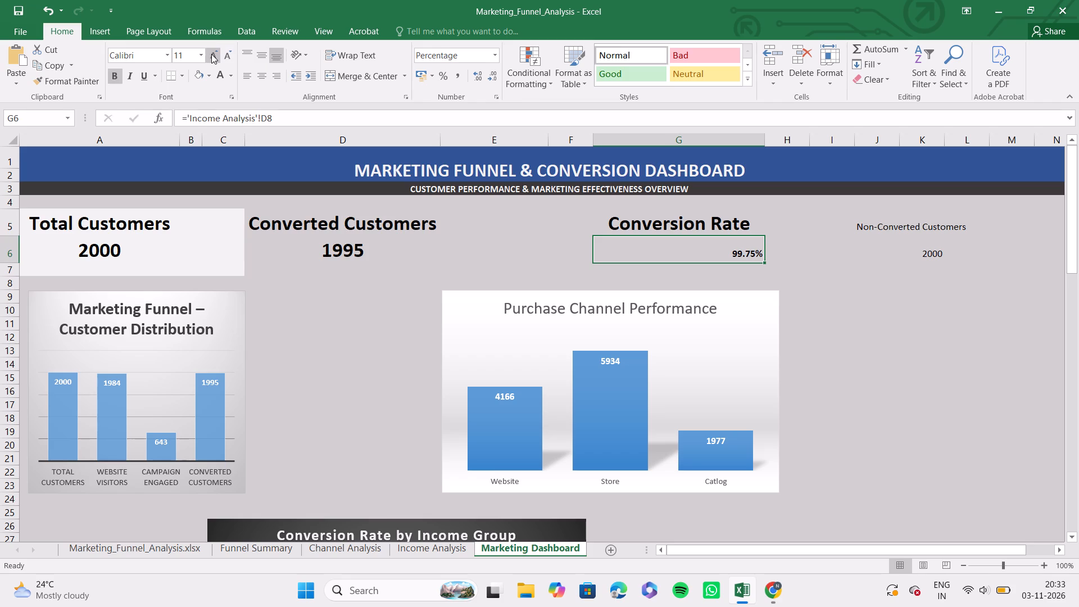
{"action": "triple_click", "coordinate": [211, 54]}
{"action": "double_click", "coordinate": [211, 54]}
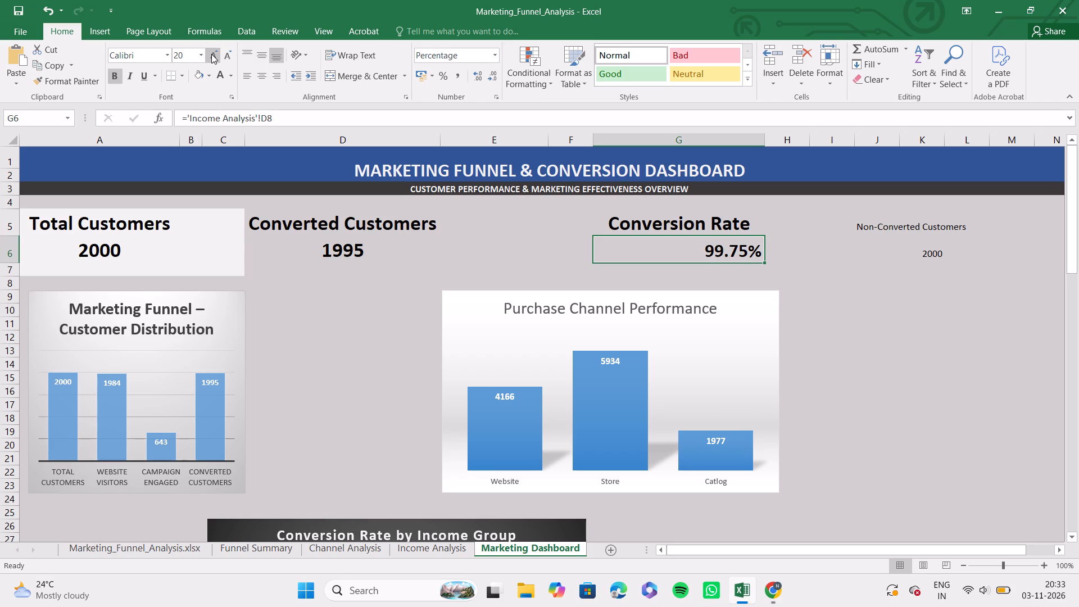
{"action": "left_click", "coordinate": [211, 54]}
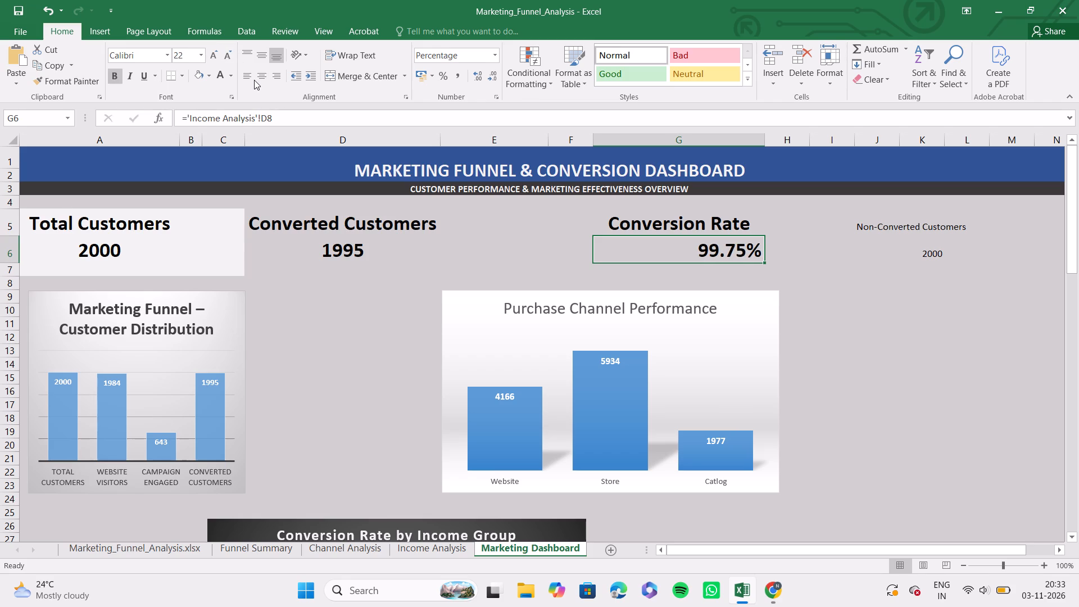
{"action": "left_click", "coordinate": [254, 80]}
{"action": "left_click", "coordinate": [266, 76]}
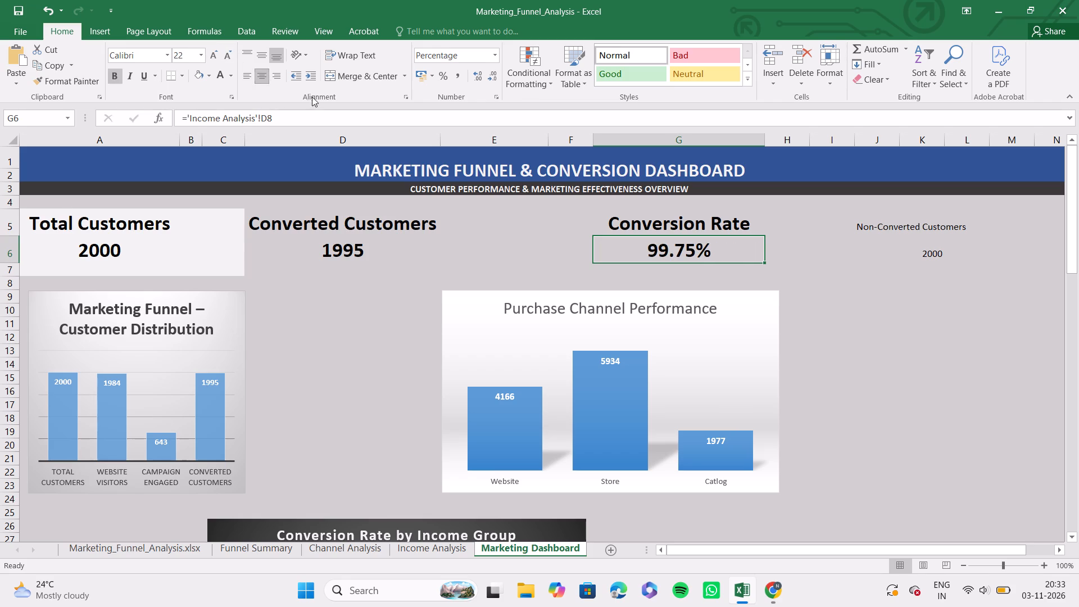
{"action": "left_click", "coordinate": [629, 228]}
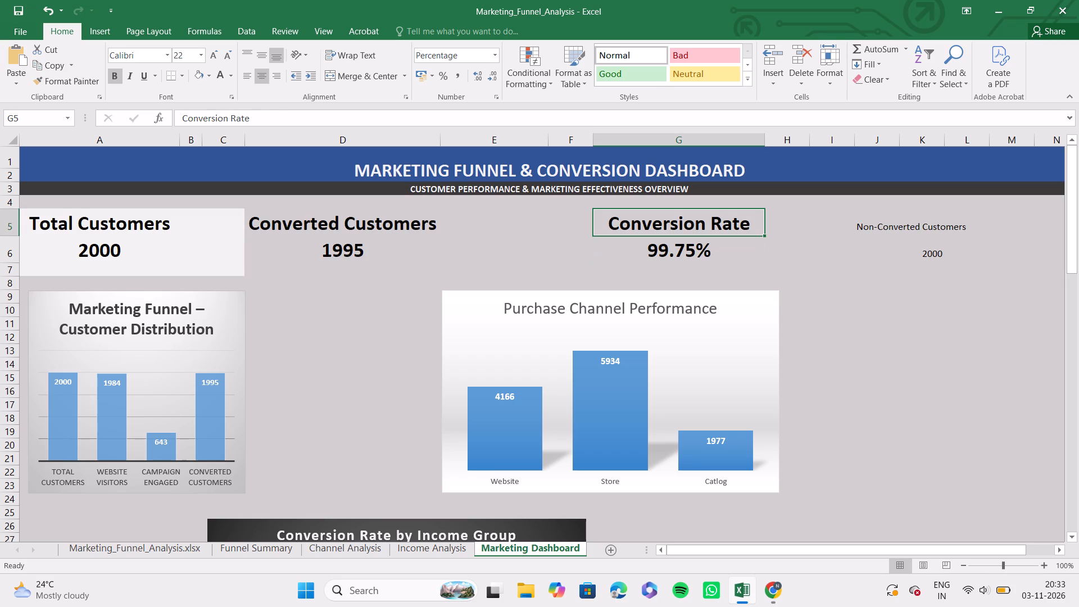
Center the Non-Converted Customers label in J5, enlarge it to font size 20 and widen column J to fit it.
{"action": "left_click", "coordinate": [891, 227]}
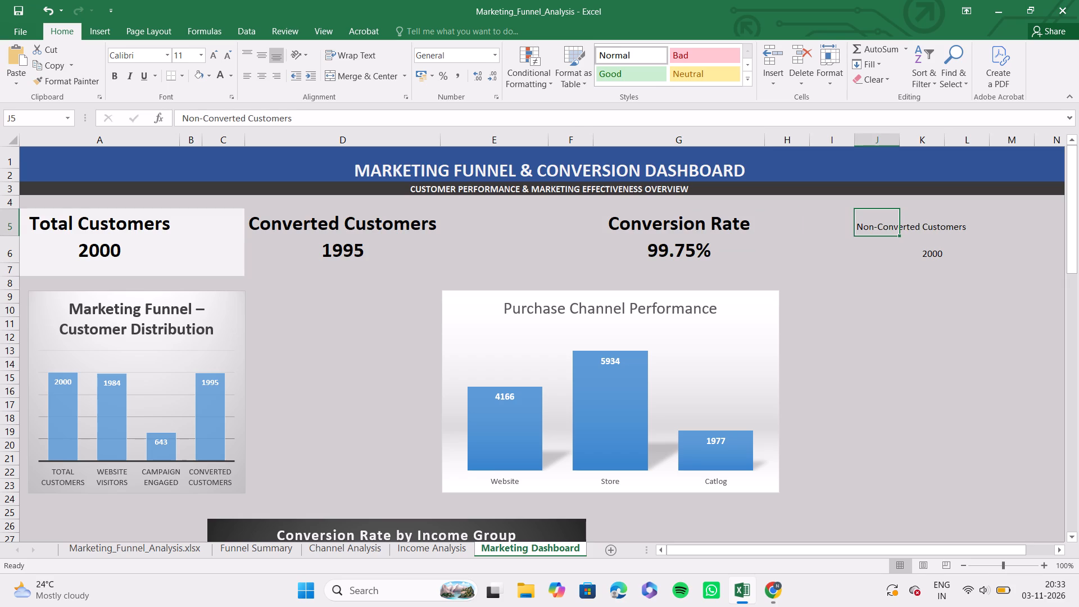
{"action": "left_click_drag", "start_coordinate": [900, 141], "coordinate": [1018, 152]}
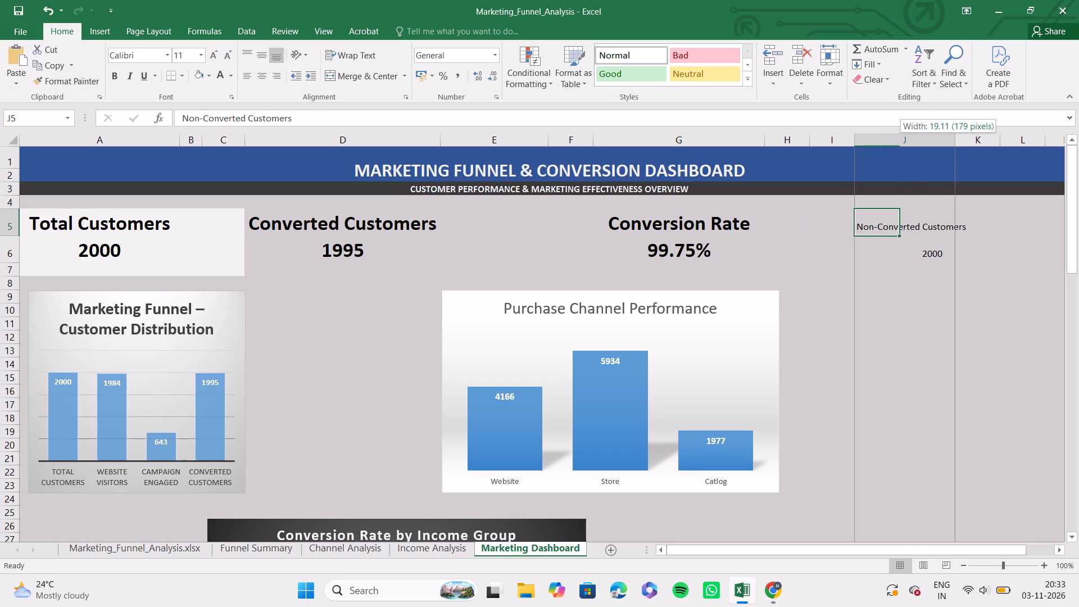
{"action": "left_click_drag", "start_coordinate": [1018, 152], "coordinate": [974, 190]}
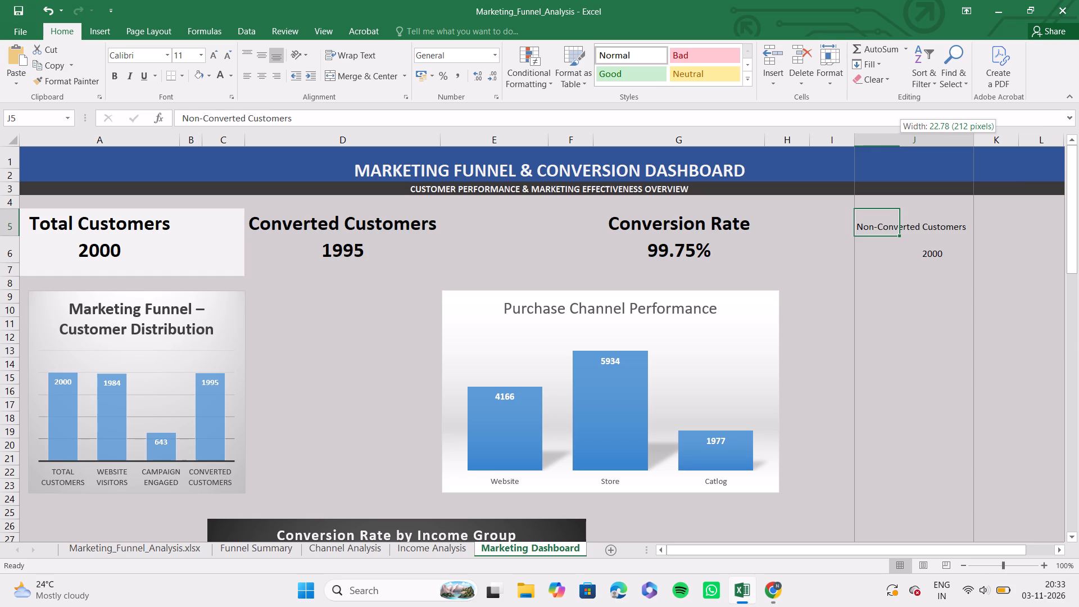
{"action": "left_click_drag", "start_coordinate": [974, 190], "coordinate": [976, 190]}
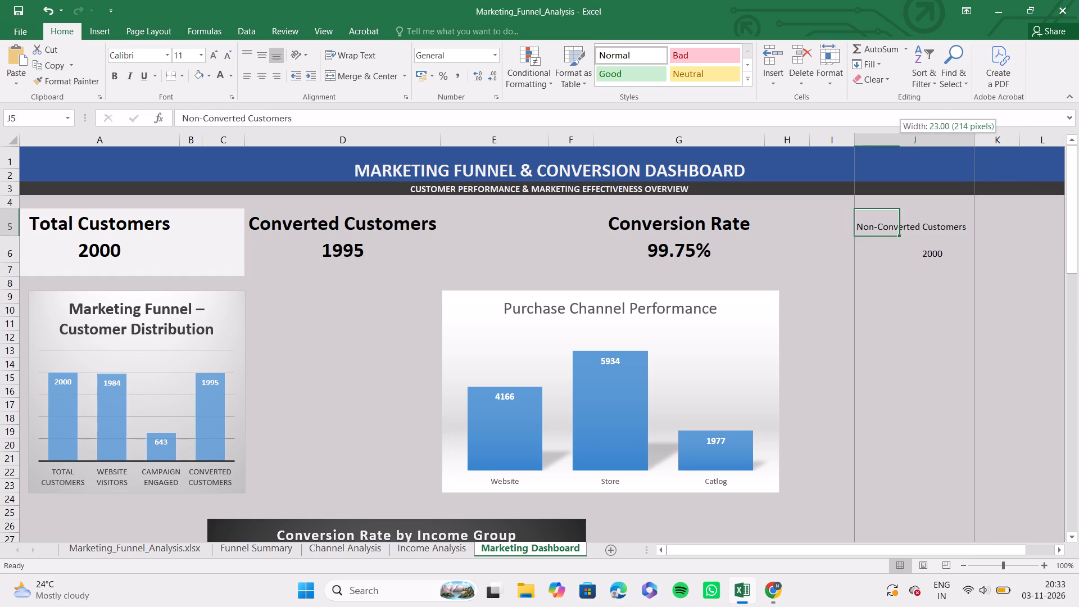
{"action": "left_click_drag", "start_coordinate": [976, 190], "coordinate": [989, 190]}
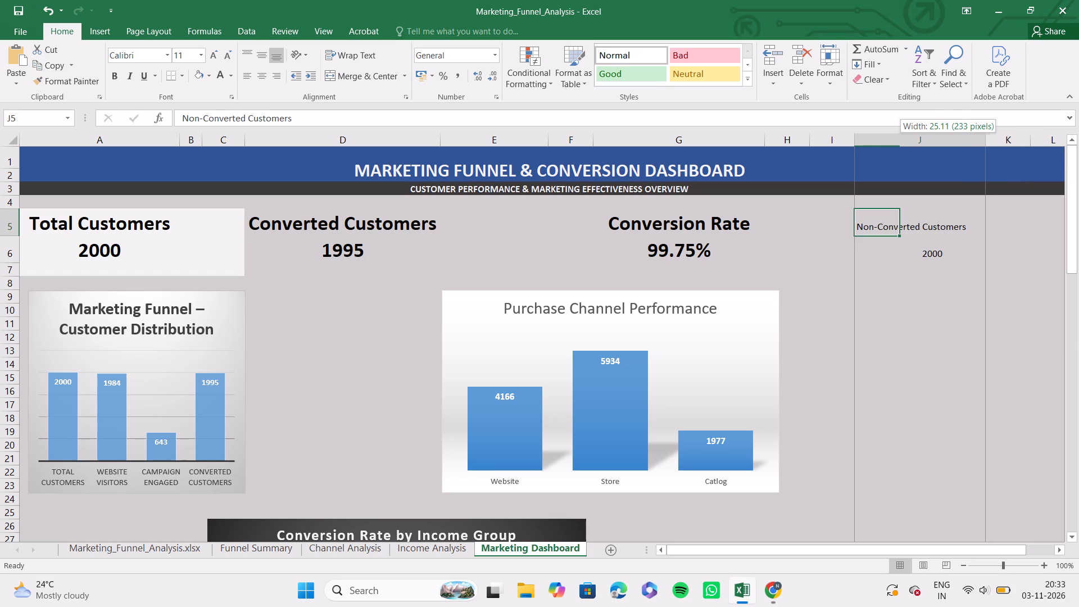
{"action": "left_click_drag", "start_coordinate": [989, 190], "coordinate": [993, 190]}
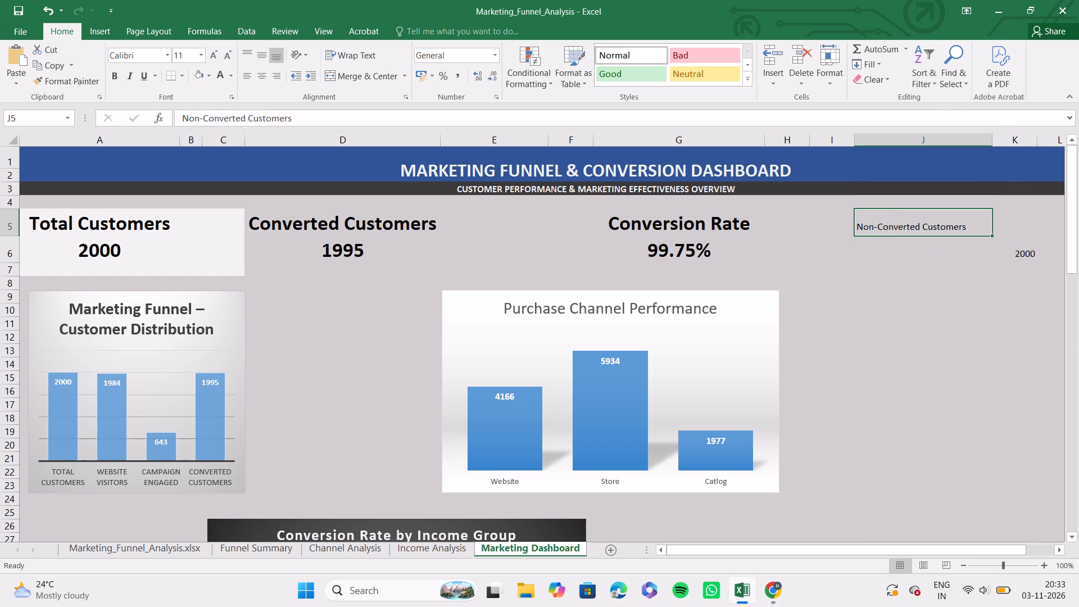
{"action": "left_click", "coordinate": [261, 70]}
{"action": "triple_click", "coordinate": [212, 60]}
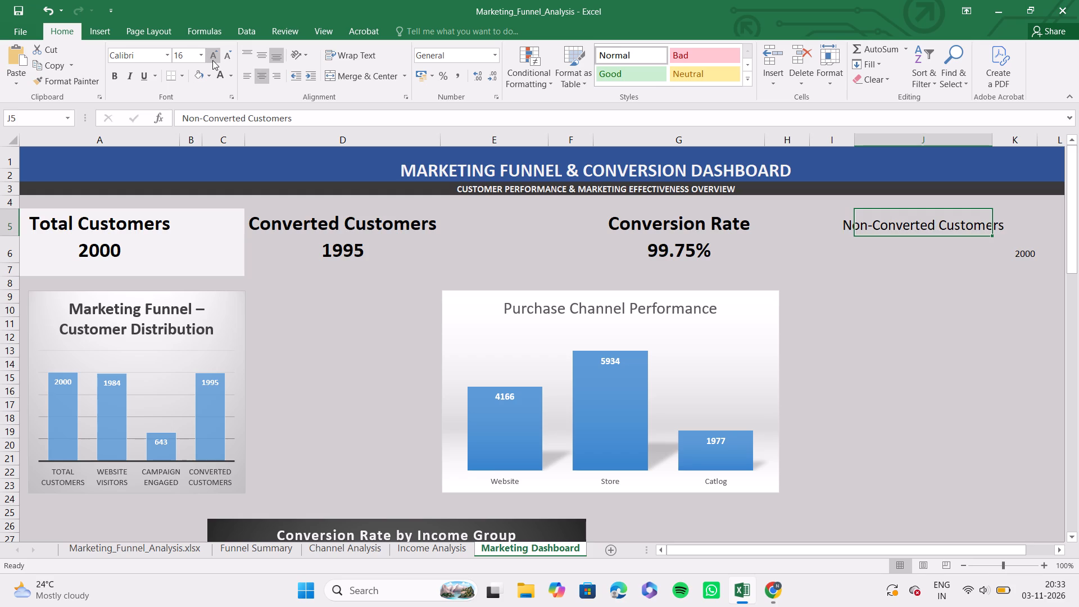
{"action": "left_click", "coordinate": [212, 60]}
{"action": "left_click", "coordinate": [212, 60]}
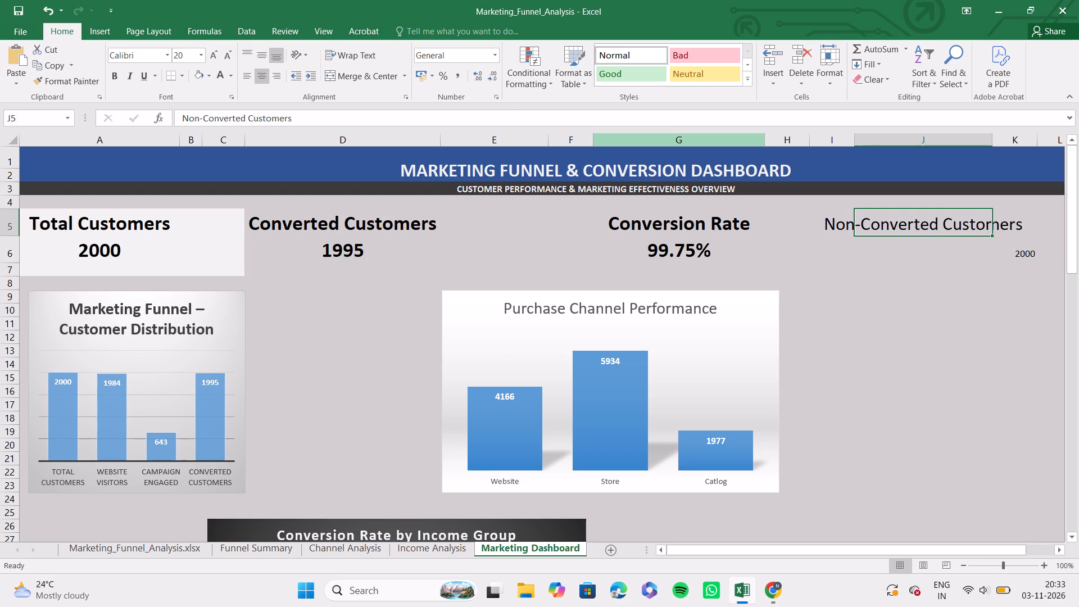
{"action": "left_click_drag", "start_coordinate": [994, 139], "coordinate": [1046, 141]}
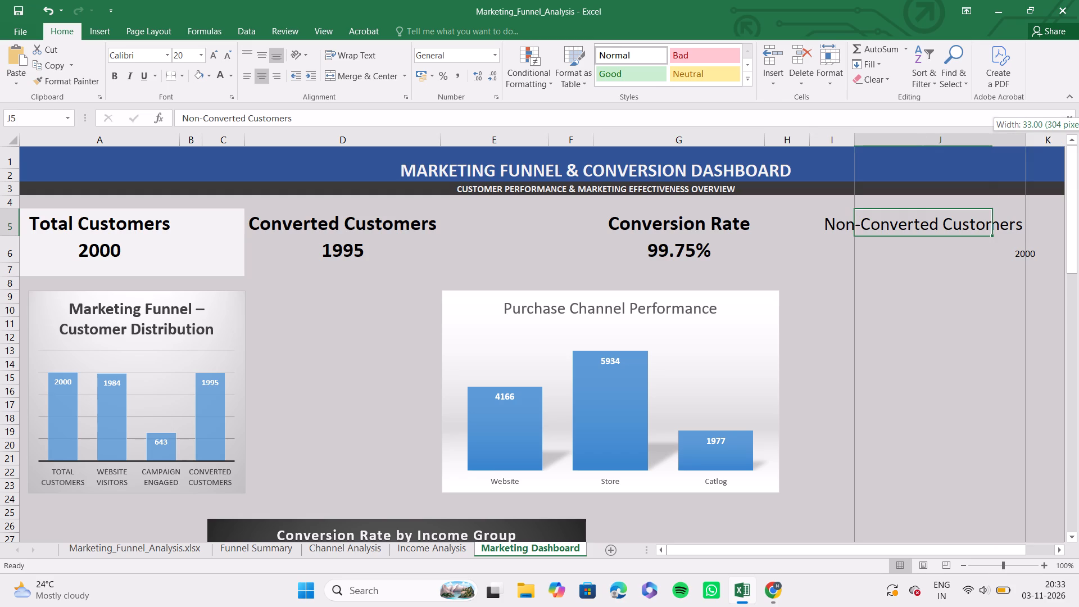
{"action": "left_click_drag", "start_coordinate": [1046, 141], "coordinate": [1061, 153]}
Move the Non-Converted Customers formula =A6-C6 from K6 to J6, directly under its label.
{"action": "scroll", "coordinate": [1032, 254], "scroll_direction": "left", "scroll_amount": 1}
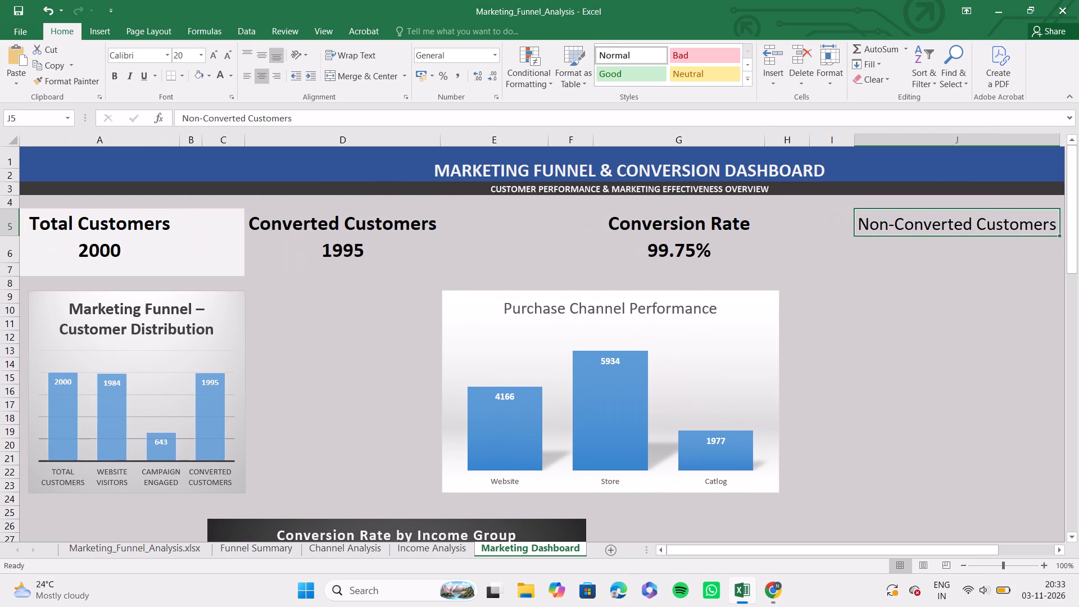
{"action": "scroll", "coordinate": [999, 269], "scroll_direction": "left", "scroll_amount": 1}
{"action": "scroll", "coordinate": [923, 294], "scroll_direction": "left", "scroll_amount": 2}
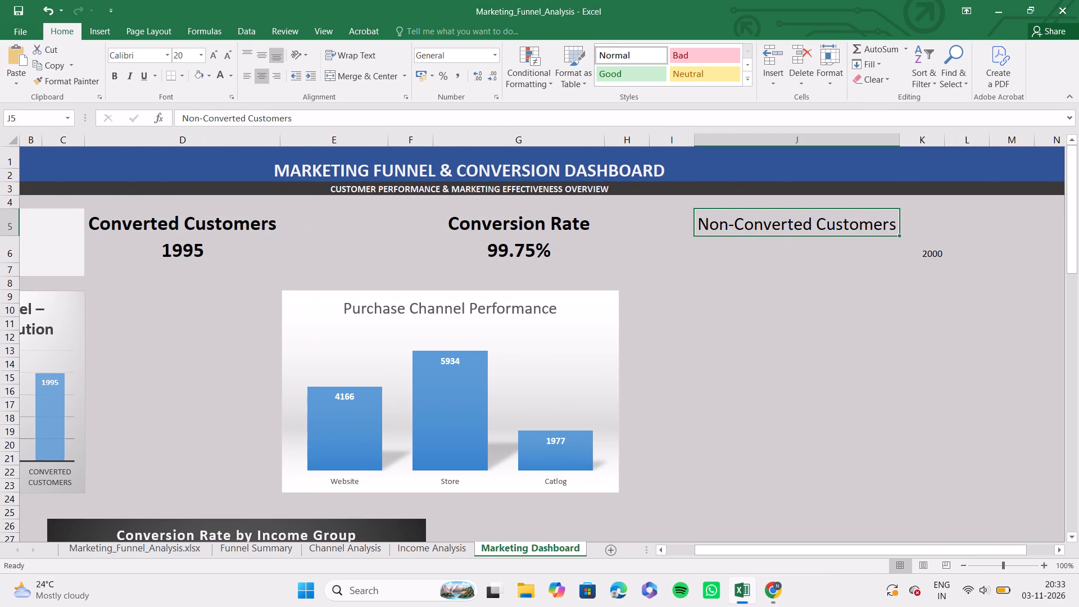
{"action": "left_click", "coordinate": [933, 251]}
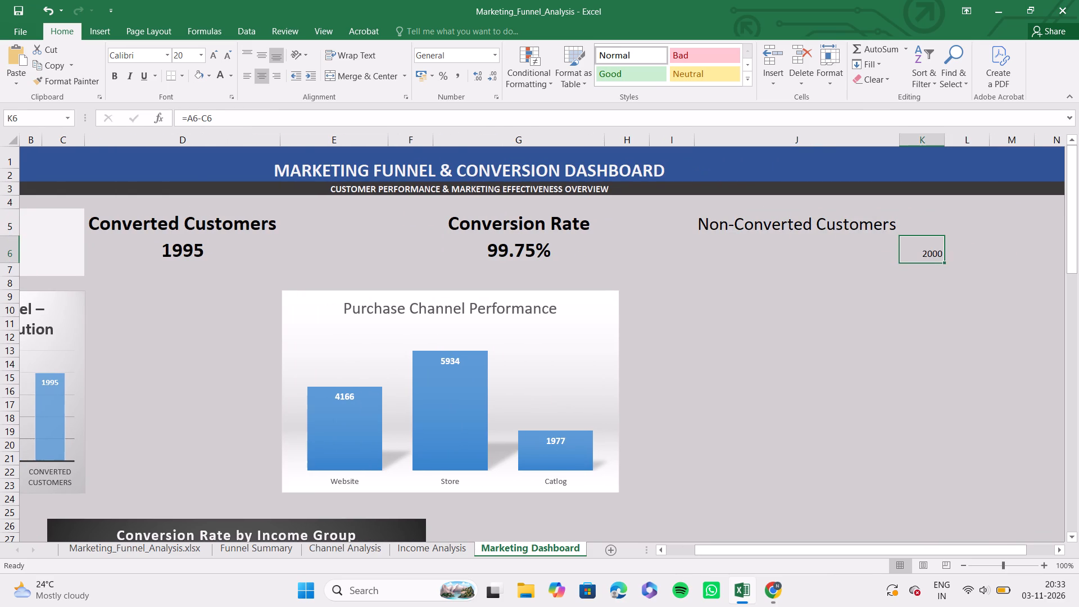
{"action": "left_click", "coordinate": [842, 251]}
{"action": "left_click", "coordinate": [928, 253]}
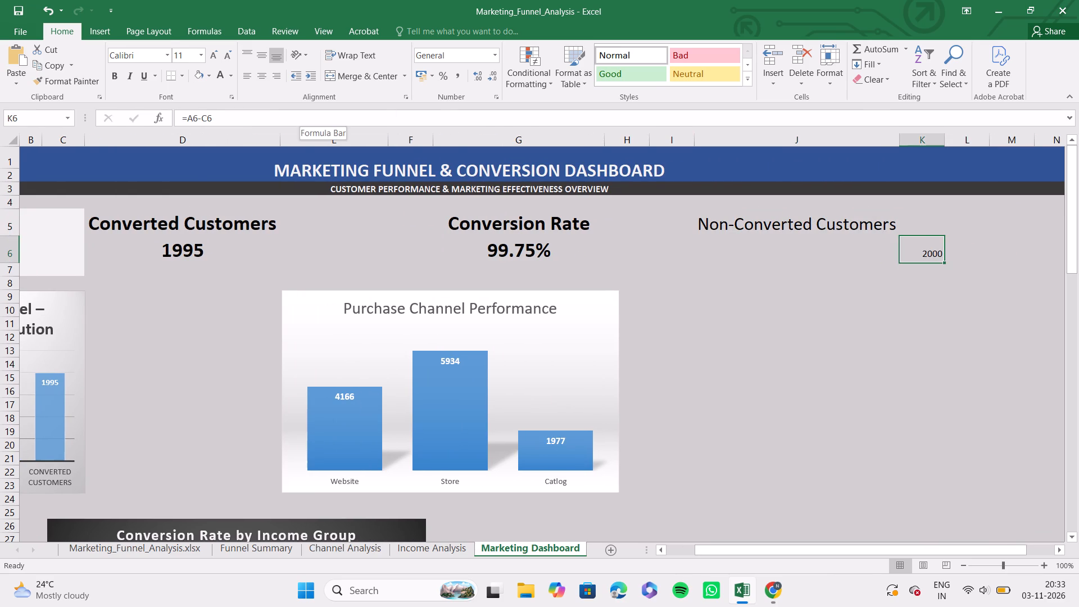
{"action": "left_click_drag", "start_coordinate": [246, 114], "coordinate": [176, 116]}
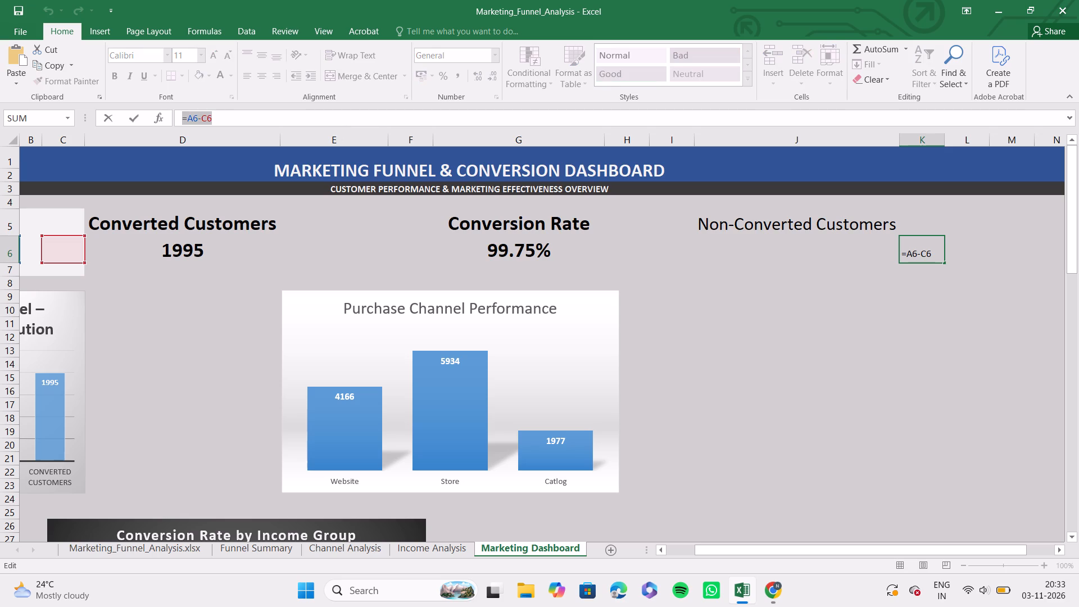
{"action": "key", "text": "ctrl+c"}
{"action": "left_click", "coordinate": [220, 121]}
{"action": "key", "text": "BackSpace"}
{"action": "key", "text": "BackSpace"}
{"action": "key", "text": "BackSpace"}
{"action": "key", "text": "BackSpace"}
{"action": "key", "text": "BackSpace"}
{"action": "key", "text": "BackSpace"}
{"action": "key", "text": "BackSpace"}
{"action": "key", "text": "BackSpace"}
{"action": "key", "text": "BackSpace"}
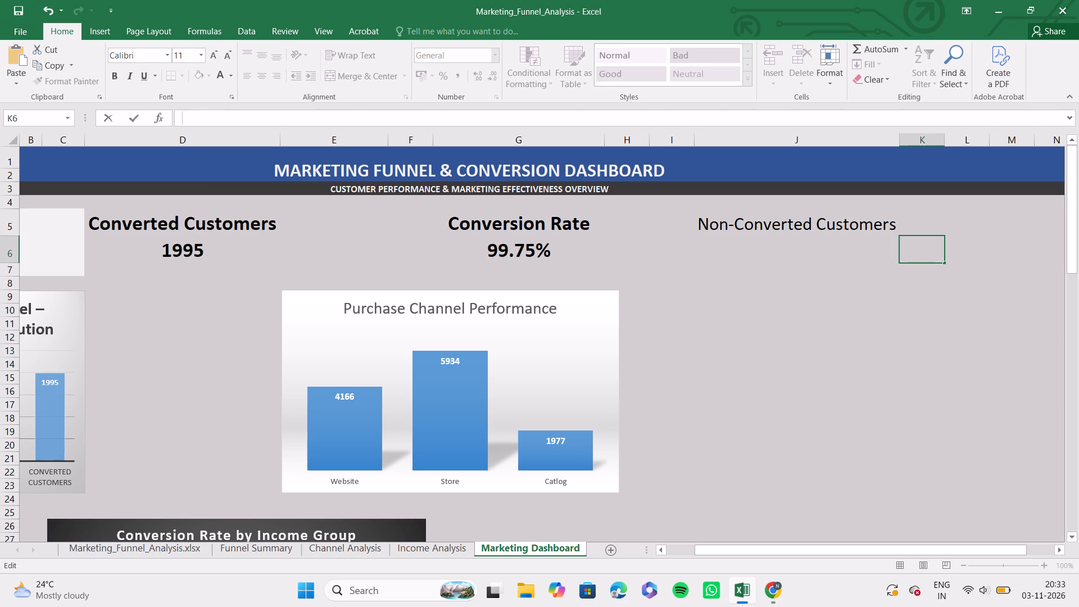
{"action": "left_click", "coordinate": [816, 244]}
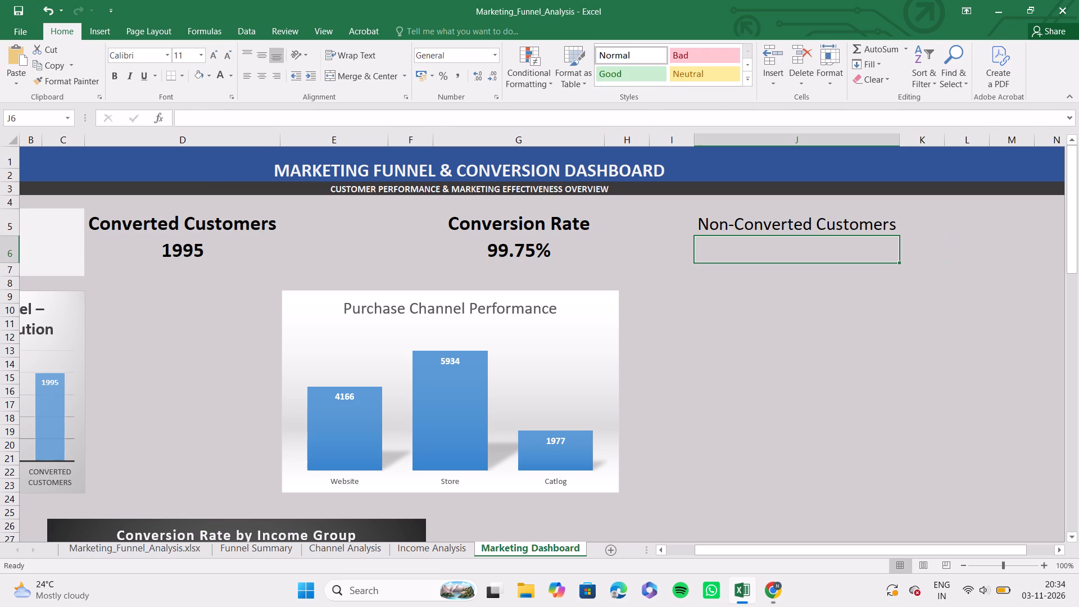
{"action": "key", "text": "ctrl+v"}
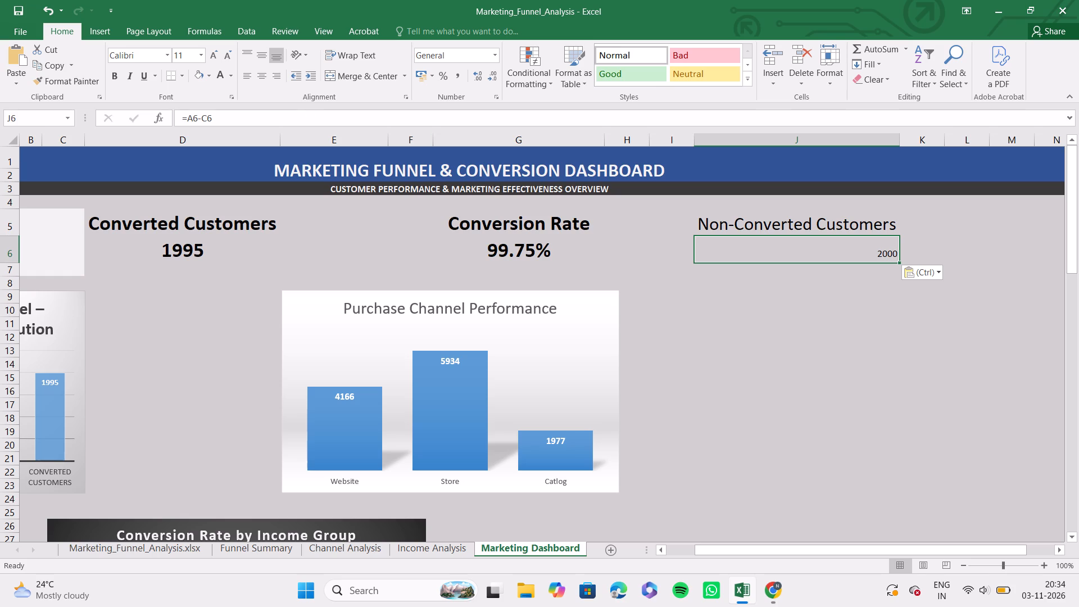
Enlarge the Non-Converted Customers value in J6 to font size 22.
{"action": "left_click", "coordinate": [211, 59]}
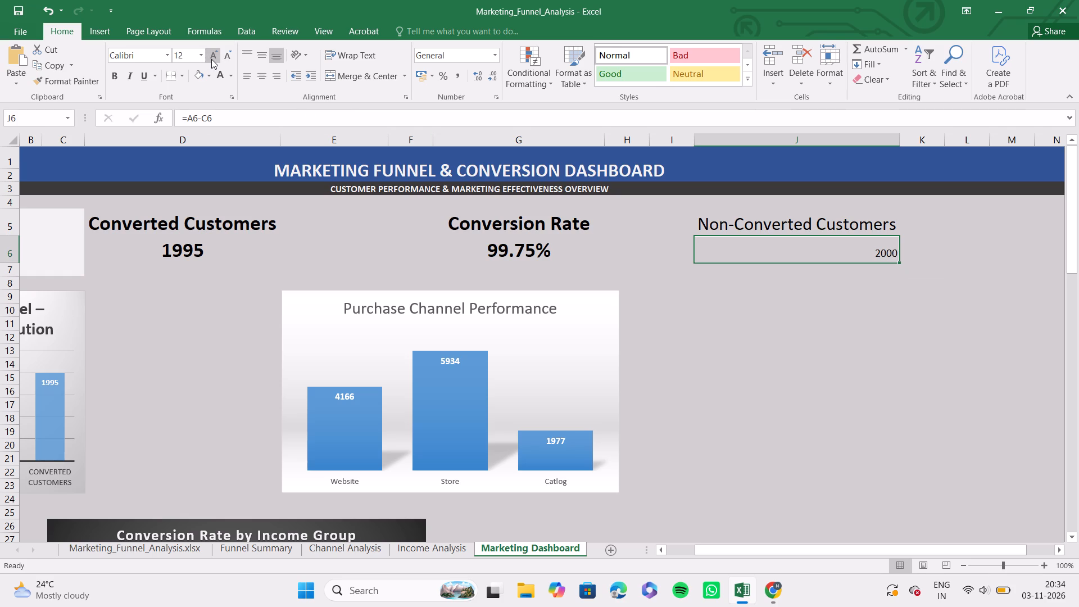
{"action": "double_click", "coordinate": [211, 59]}
{"action": "triple_click", "coordinate": [211, 59]}
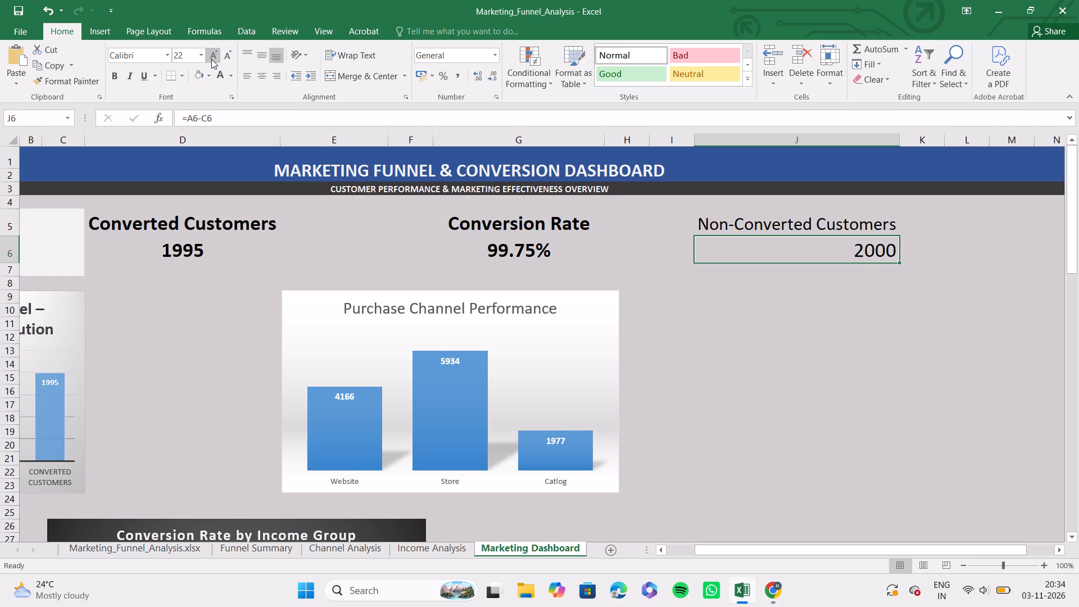
Make the Non-Converted Customers value in J6 bold and horizontally centered, keeping it at font size 22.
{"action": "left_click", "coordinate": [211, 59]}
{"action": "left_click", "coordinate": [226, 58]}
{"action": "left_click", "coordinate": [116, 73]}
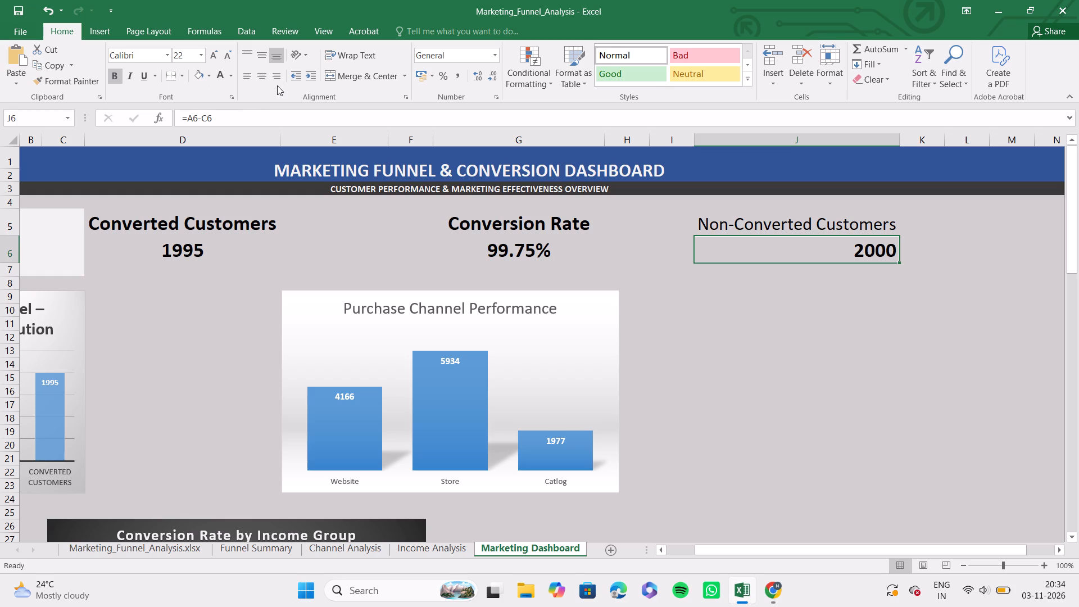
{"action": "left_click", "coordinate": [258, 80]}
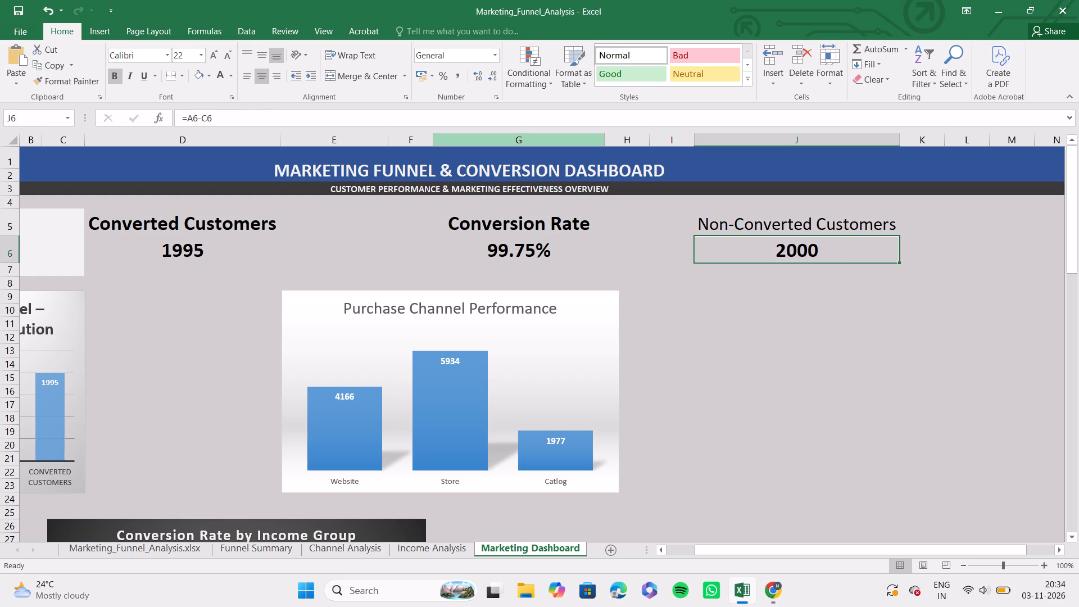
Make the Non-Converted Customers label in J5 bold and widen column J slightly to fit it.
{"action": "left_click", "coordinate": [728, 228]}
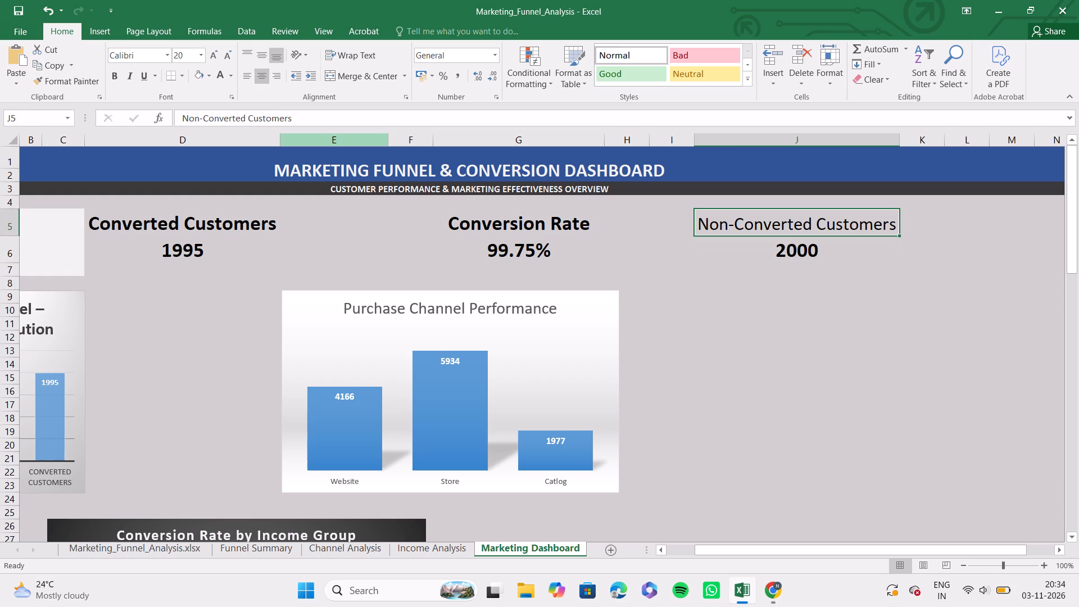
{"action": "left_click", "coordinate": [116, 76]}
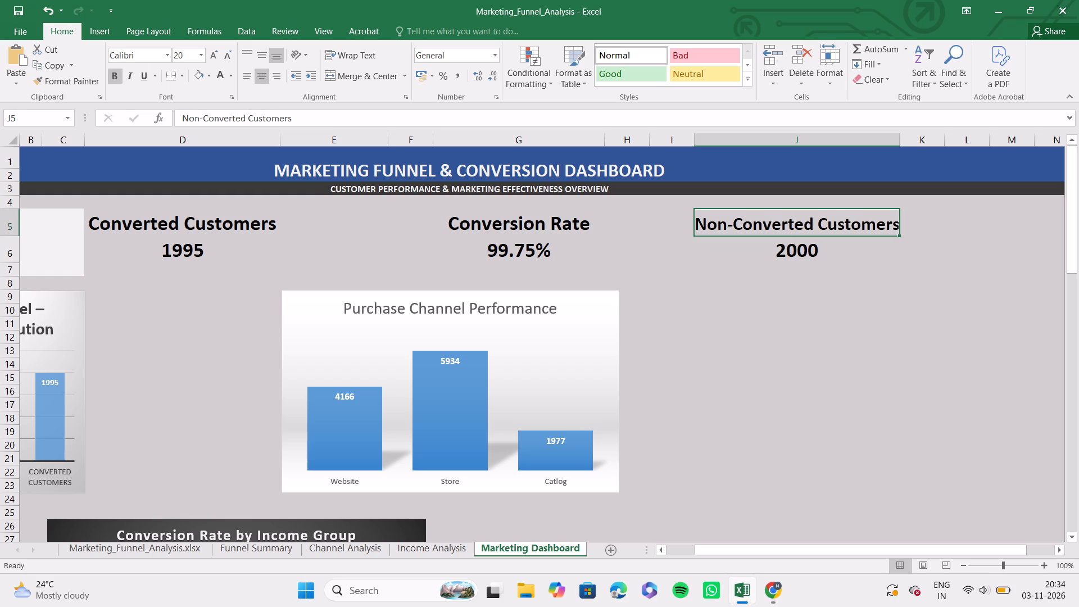
{"action": "left_click", "coordinate": [900, 141]}
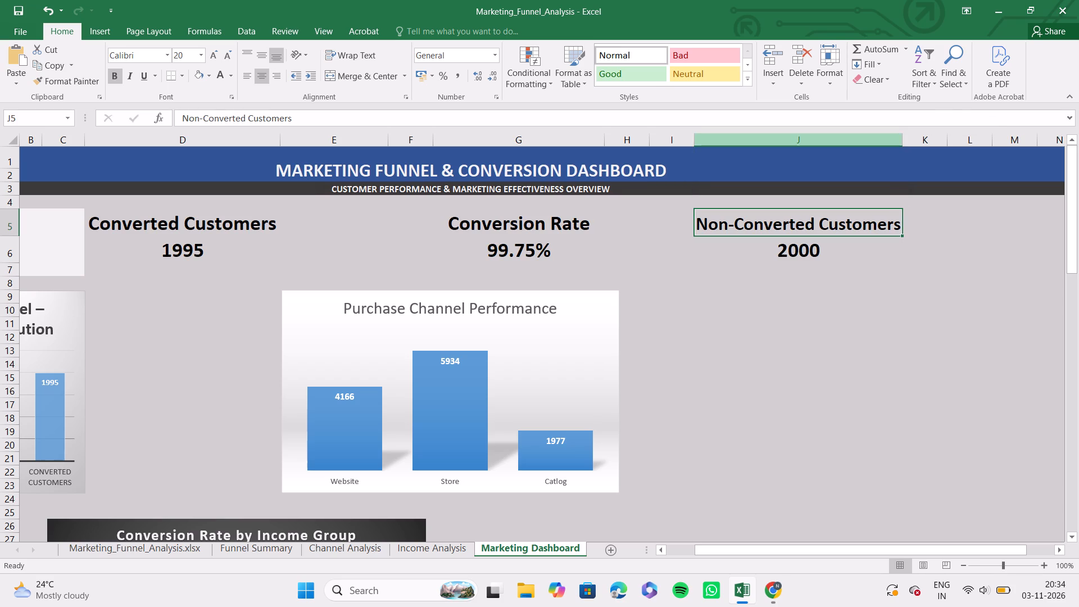
Widen spacer column B, between the Total Customers and Converted Customers KPIs, to 8.00.
{"action": "scroll", "coordinate": [557, 284], "scroll_direction": "right", "scroll_amount": 3}
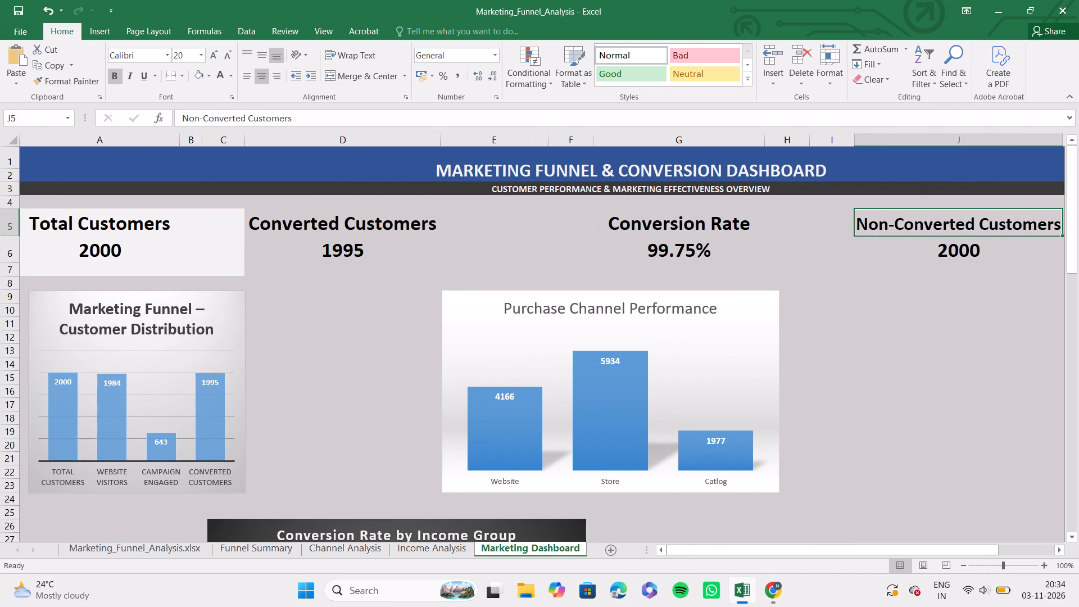
{"action": "left_click", "coordinate": [193, 142]}
{"action": "left_click", "coordinate": [211, 143]}
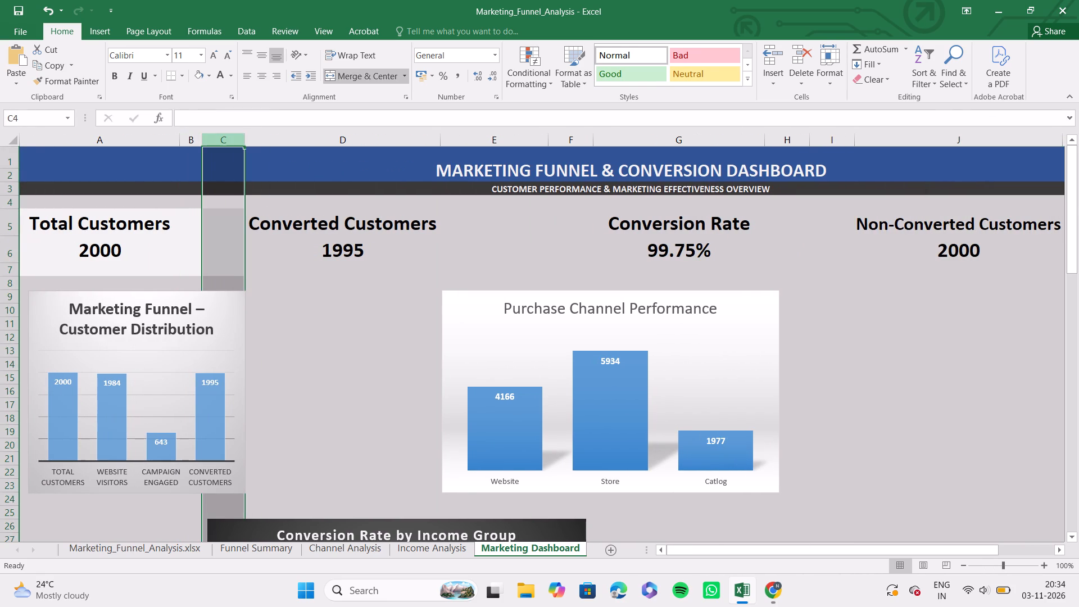
{"action": "left_click_drag", "start_coordinate": [203, 143], "coordinate": [225, 146]}
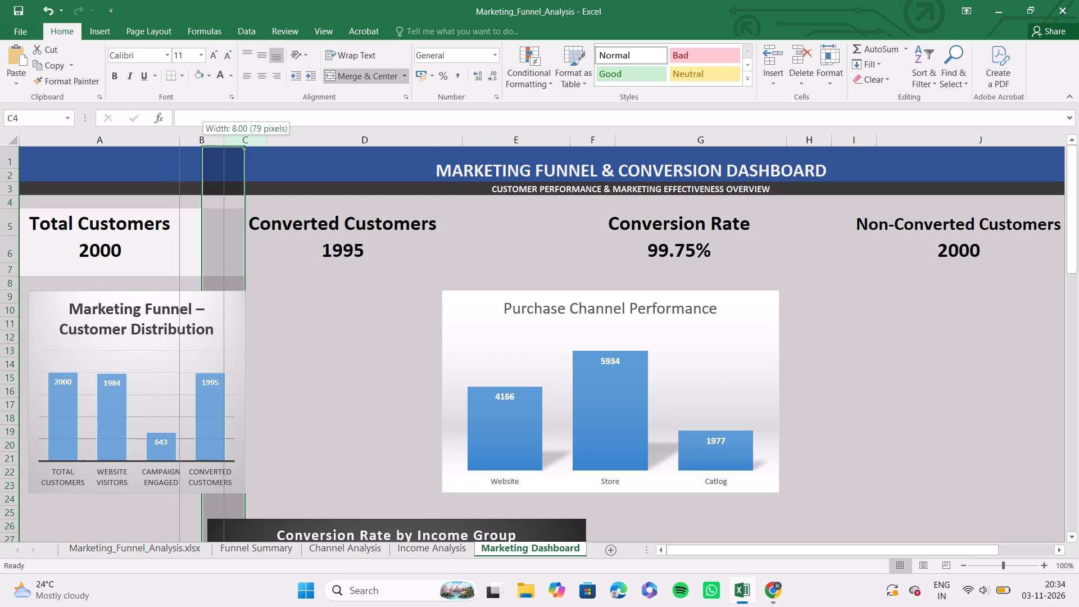
{"action": "left_click_drag", "start_coordinate": [225, 146], "coordinate": [225, 147]}
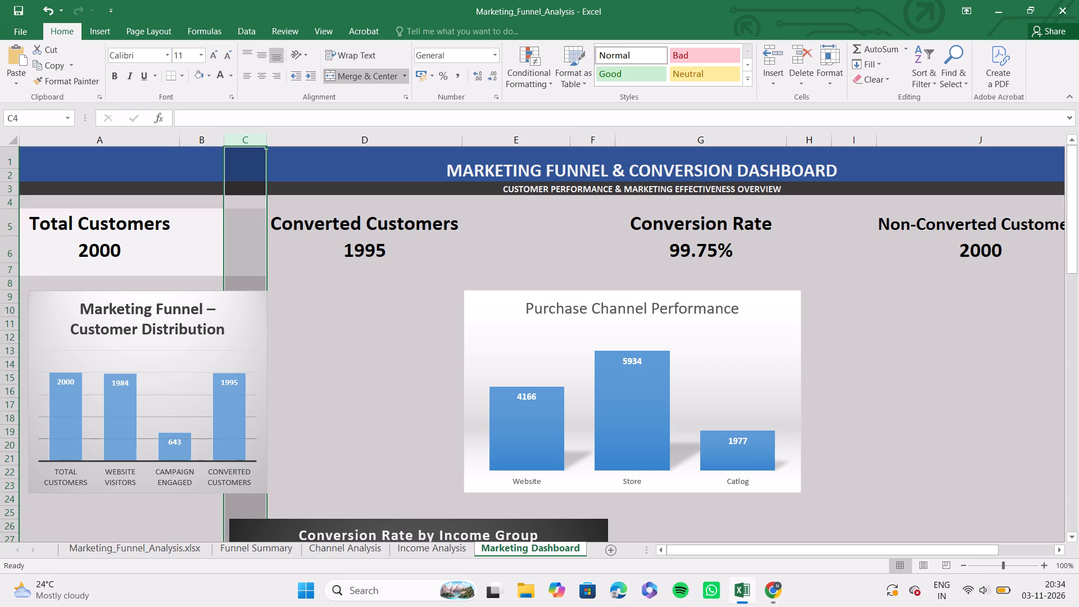
Narrow spacer column E to bring the Conversion Rate and Non-Converted Customers KPIs closer to Converted Customers.
{"action": "scroll", "coordinate": [570, 255], "scroll_direction": "down", "scroll_amount": 5}
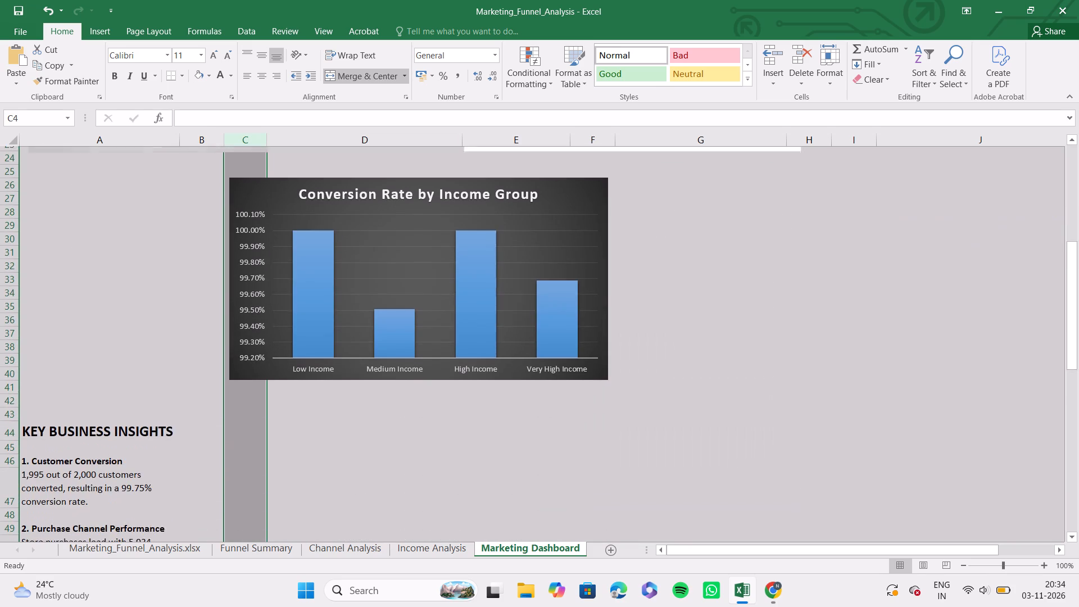
{"action": "scroll", "coordinate": [570, 255], "scroll_direction": "up", "scroll_amount": 3}
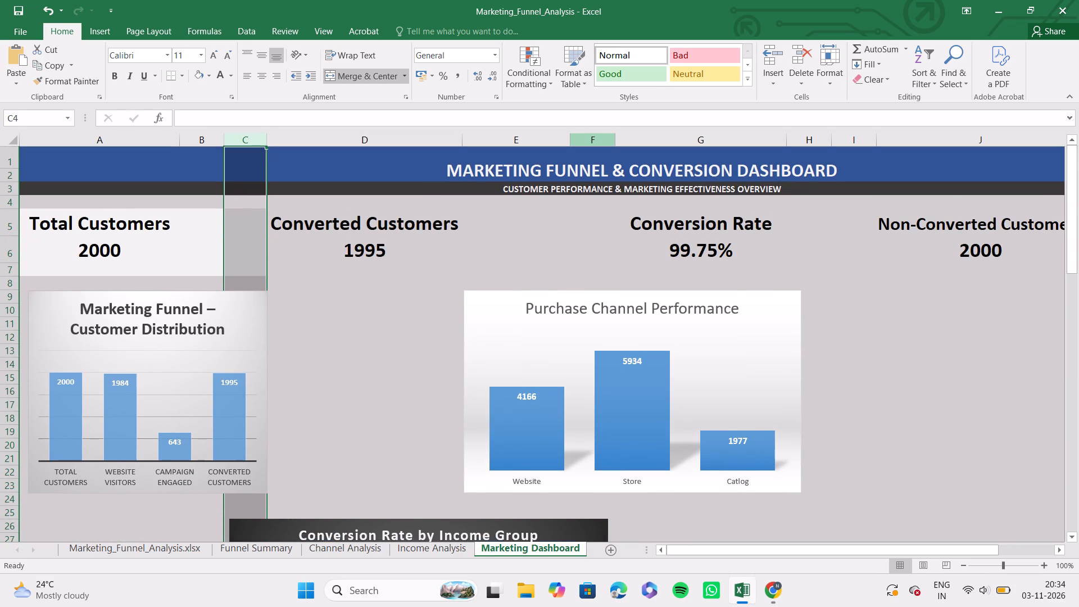
{"action": "left_click_drag", "start_coordinate": [571, 141], "coordinate": [566, 142]}
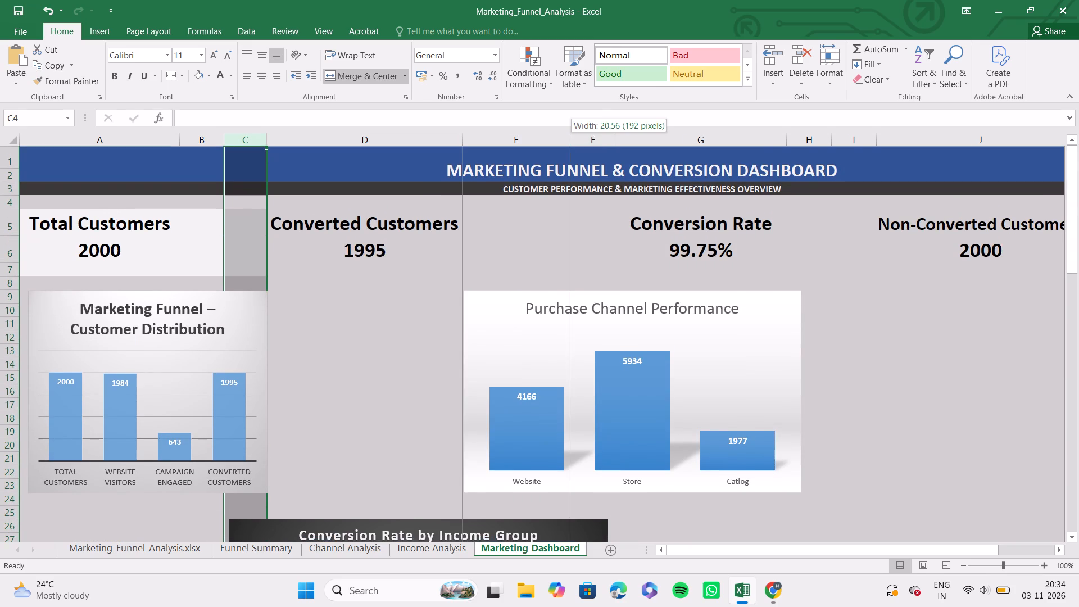
{"action": "left_click_drag", "start_coordinate": [566, 142], "coordinate": [535, 148]}
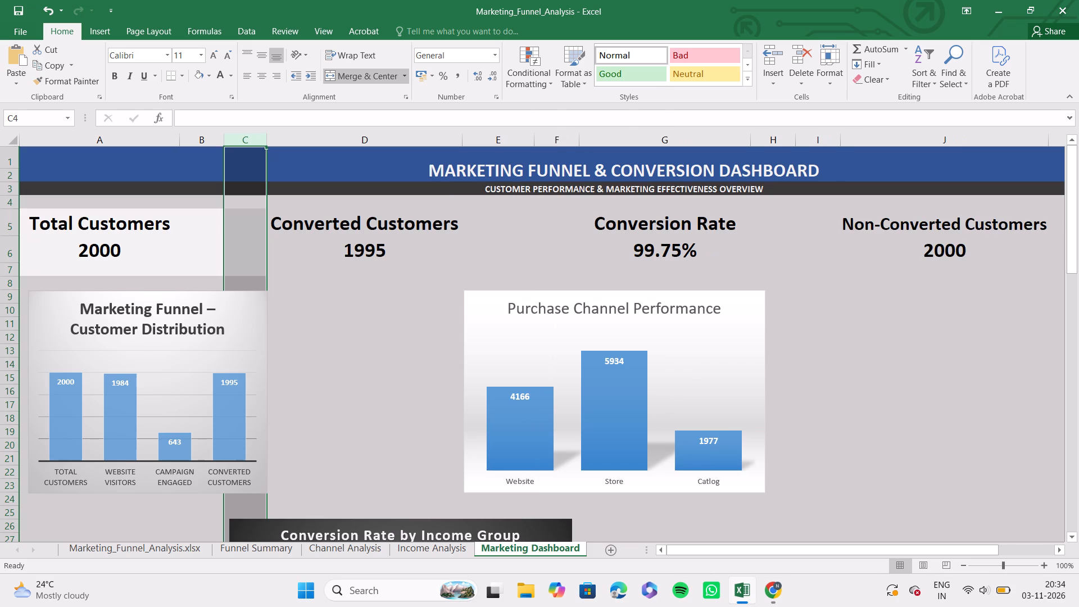
{"action": "left_click_drag", "start_coordinate": [533, 138], "coordinate": [516, 143]}
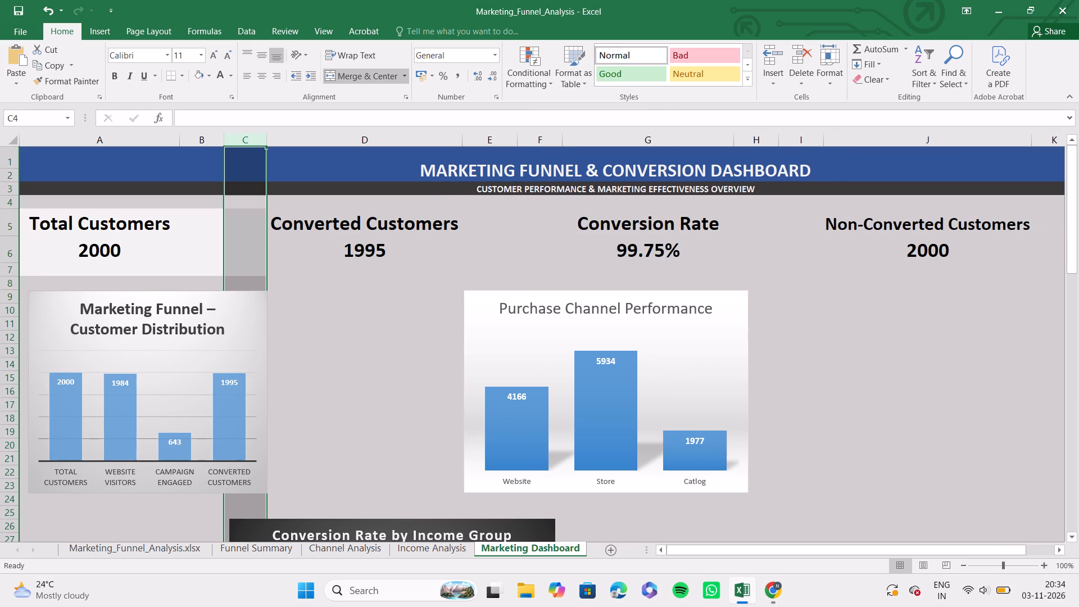
Check the width of unused column P beyond the dashboard's shaded area as a spacing reference.
{"action": "scroll", "coordinate": [774, 140], "scroll_direction": "left", "scroll_amount": 5}
{"action": "scroll", "coordinate": [868, 238], "scroll_direction": "left", "scroll_amount": 4}
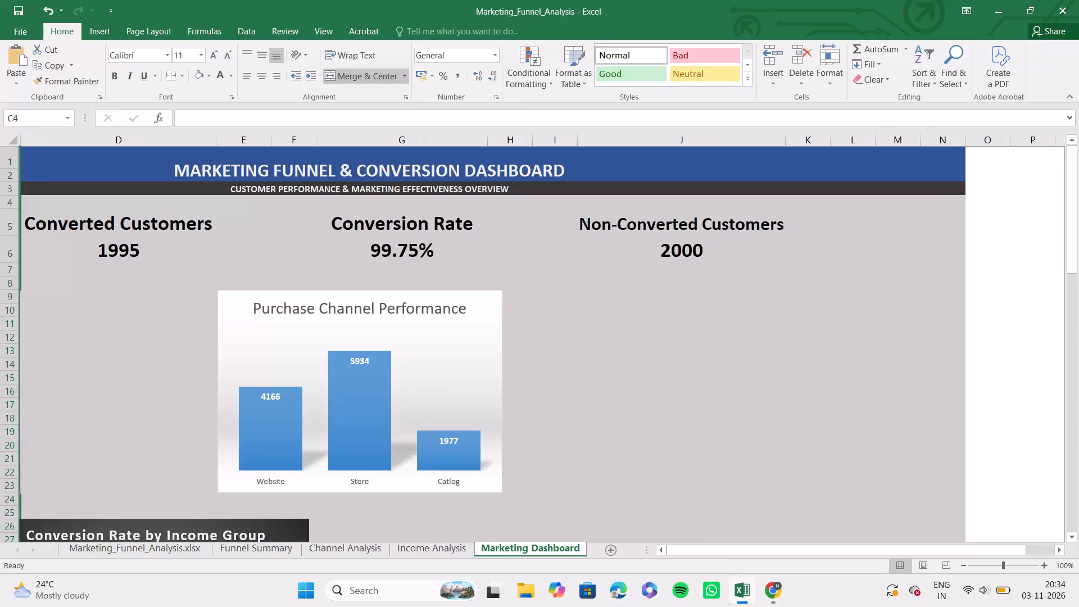
{"action": "scroll", "coordinate": [868, 238], "scroll_direction": "left", "scroll_amount": 3}
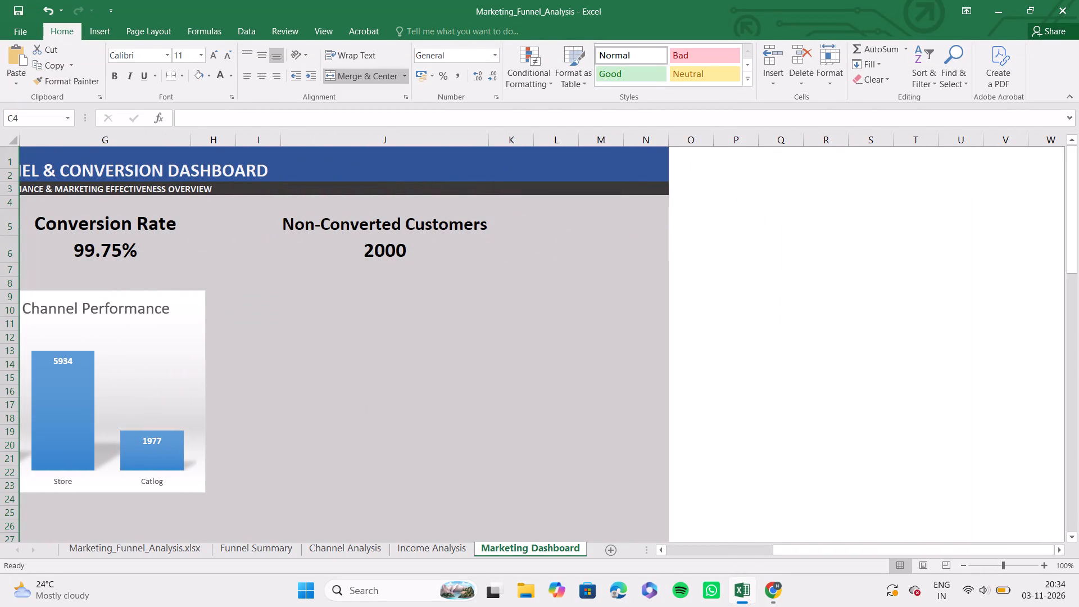
{"action": "left_click", "coordinate": [760, 142]}
{"action": "left_click", "coordinate": [760, 142]}
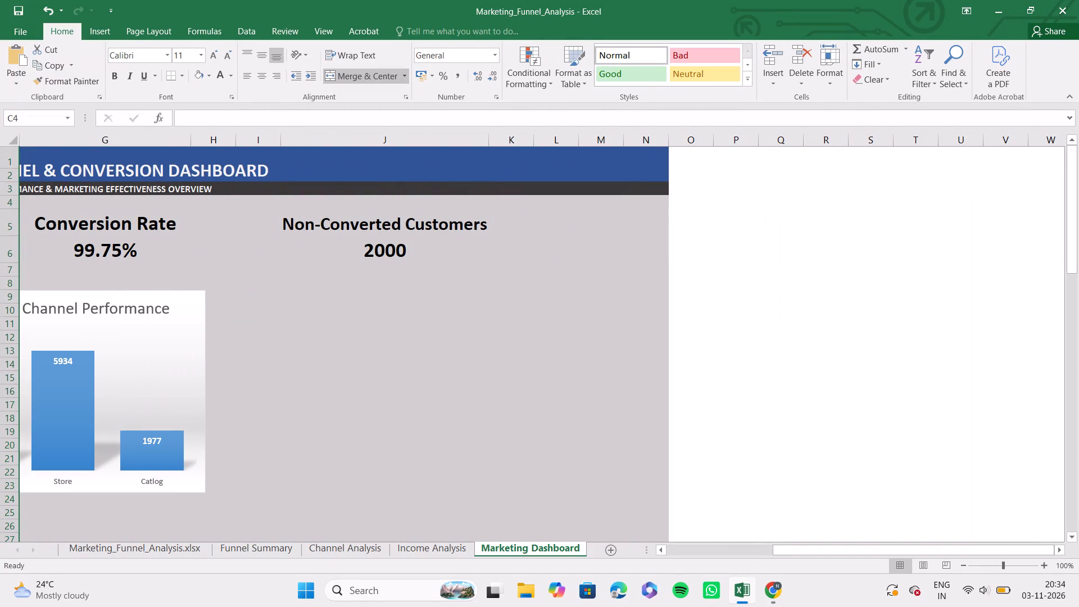
{"action": "left_click", "coordinate": [760, 142]}
{"action": "left_click", "coordinate": [760, 142]}
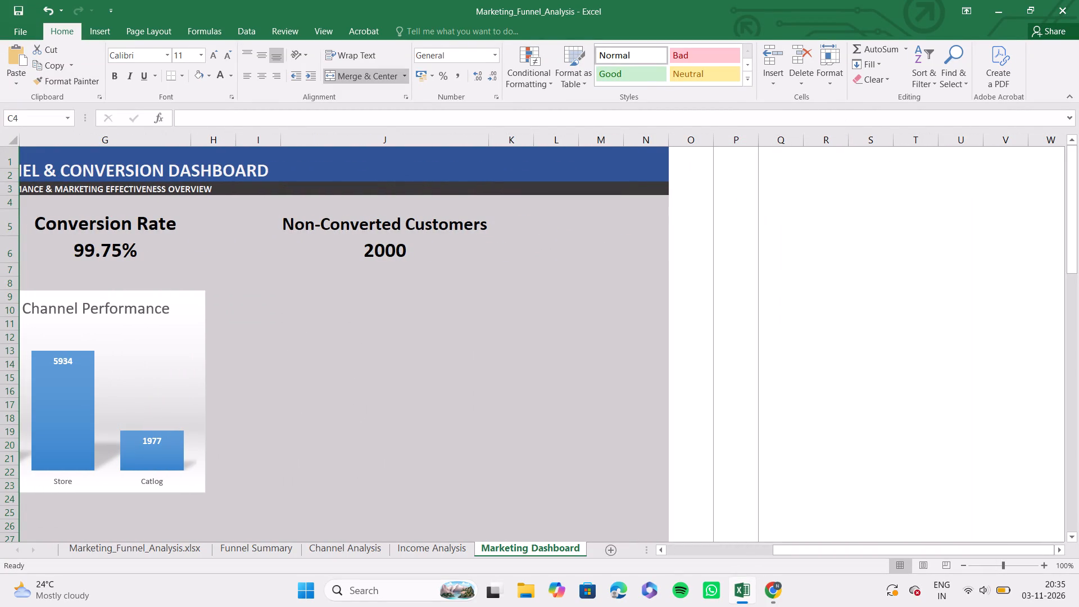
{"action": "left_click", "coordinate": [760, 142]}
{"action": "left_click", "coordinate": [760, 142]}
{"action": "left_click", "coordinate": [760, 142]}
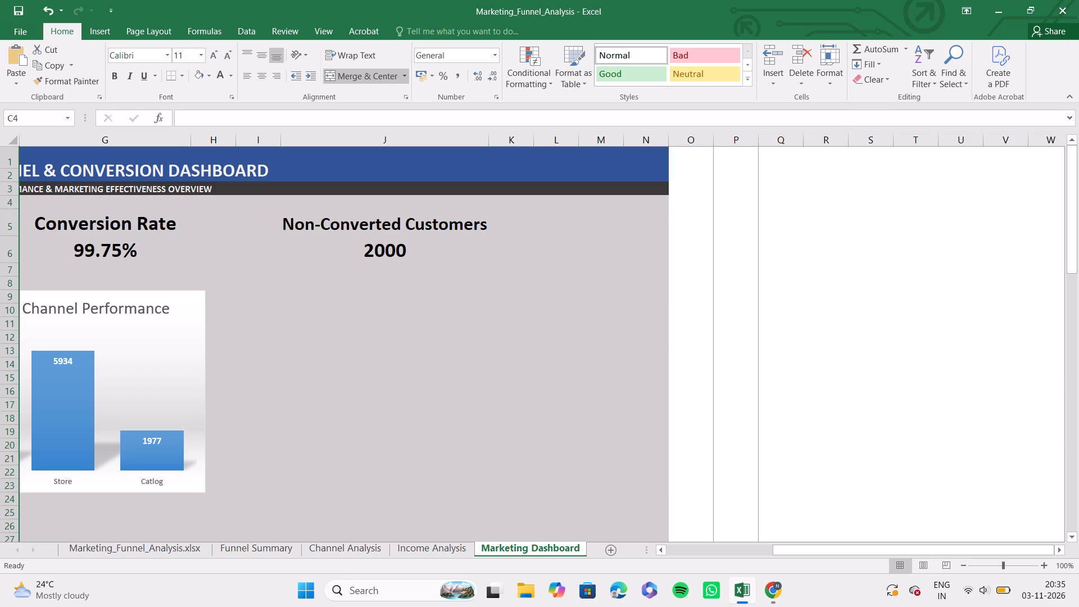
{"action": "left_click", "coordinate": [760, 142]}
{"action": "left_click", "coordinate": [760, 142]}
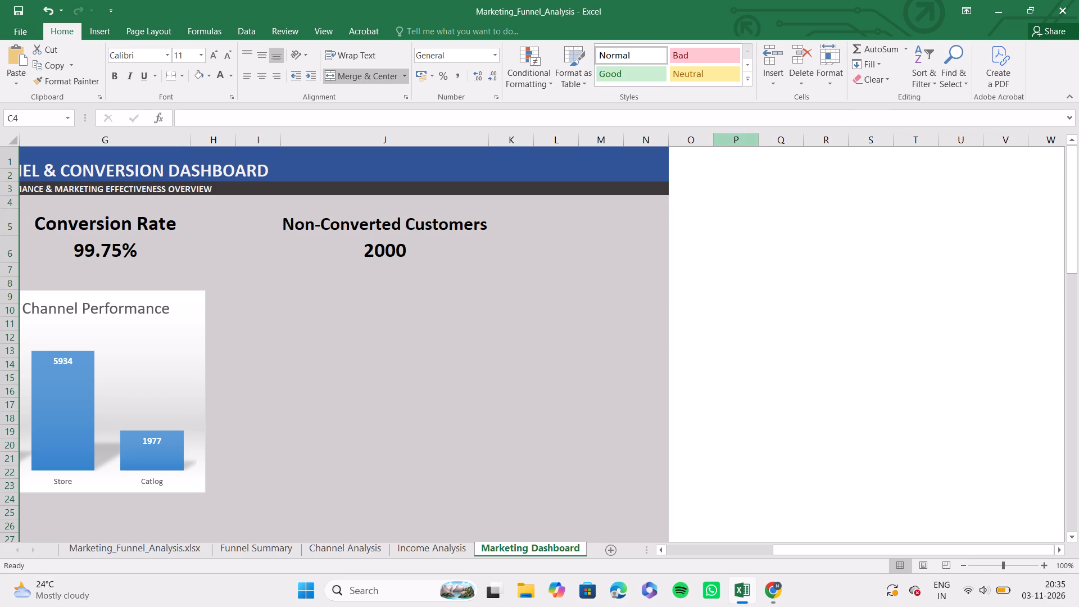
Check the width of spacer column F, just before the Conversion Rate KPI.
{"action": "scroll", "coordinate": [436, 122], "scroll_direction": "right", "scroll_amount": 2}
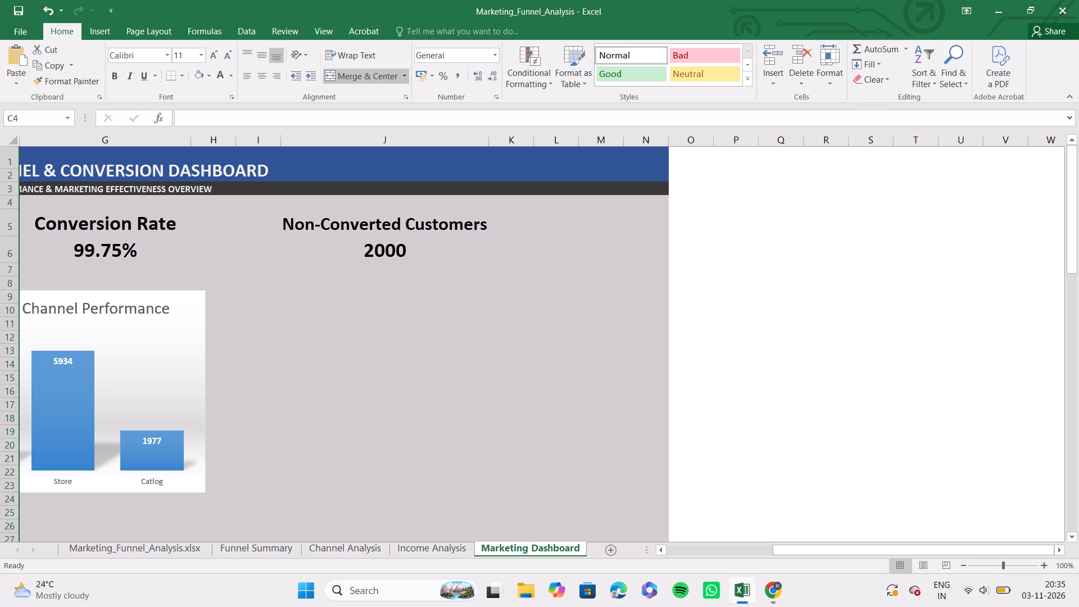
{"action": "scroll", "coordinate": [264, 173], "scroll_direction": "right", "scroll_amount": 1}
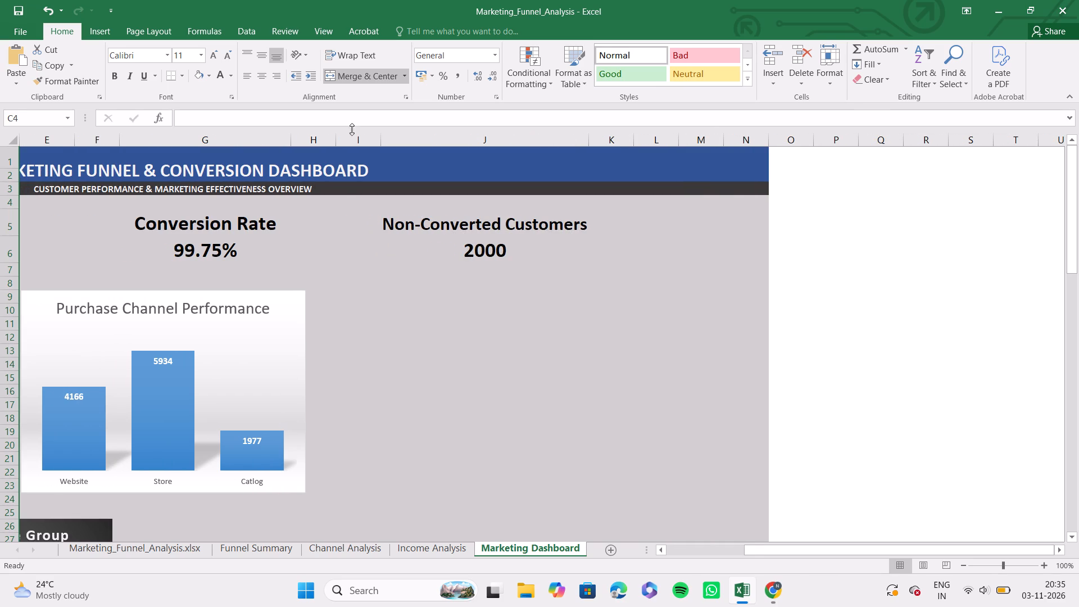
{"action": "scroll", "coordinate": [321, 138], "scroll_direction": "right", "scroll_amount": 2}
{"action": "scroll", "coordinate": [251, 262], "scroll_direction": "right", "scroll_amount": 2}
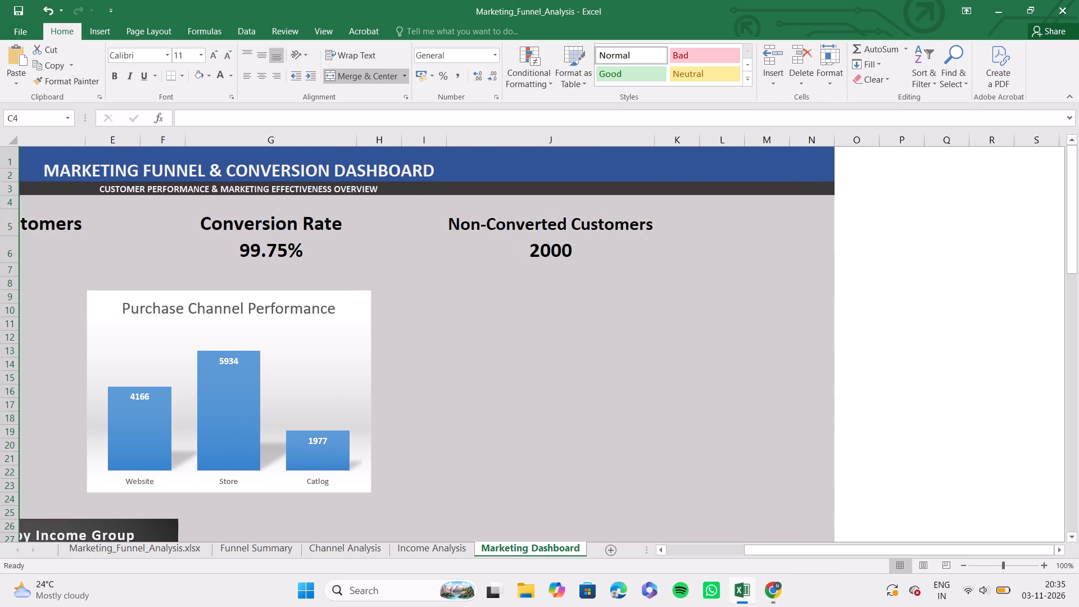
{"action": "scroll", "coordinate": [251, 262], "scroll_direction": "right", "scroll_amount": 2}
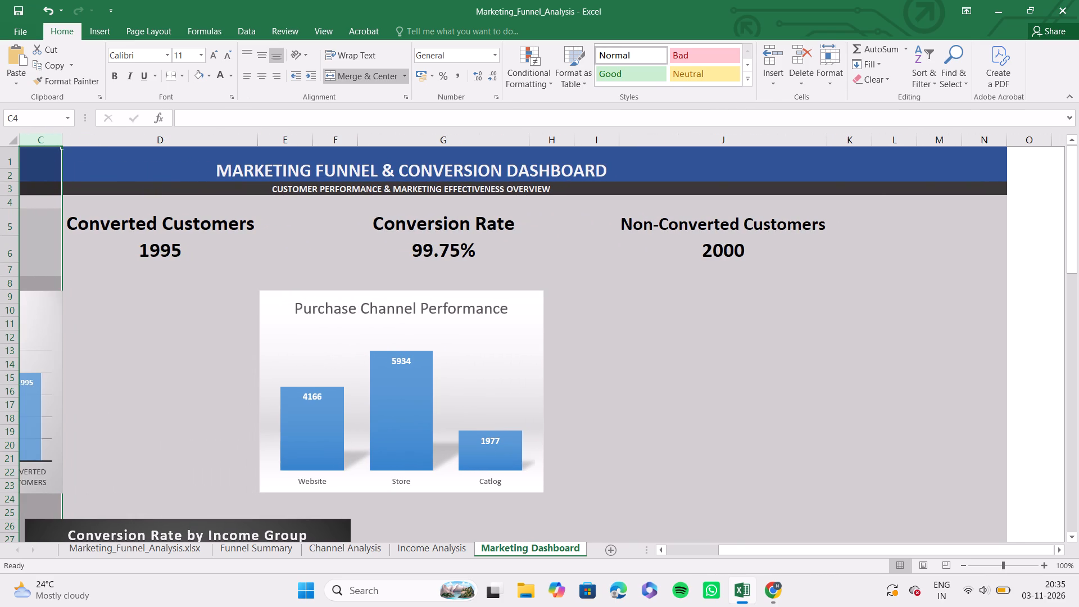
{"action": "left_click", "coordinate": [359, 140]}
{"action": "left_click", "coordinate": [359, 140]}
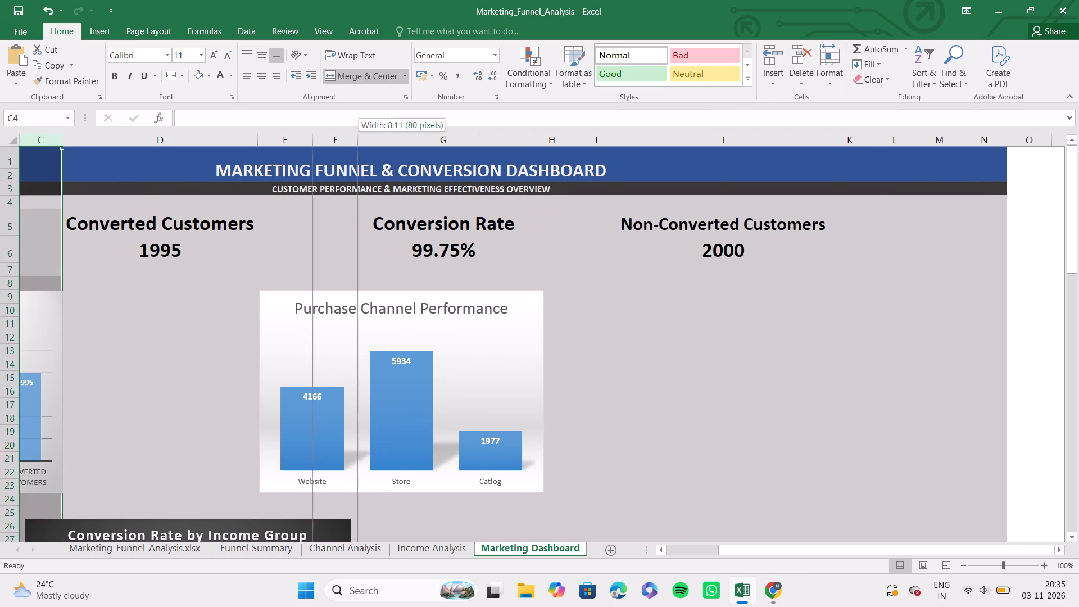
Narrow column E further to about 8 so that it matches the width of column F.
{"action": "scroll", "coordinate": [206, 205], "scroll_direction": "right", "scroll_amount": 2}
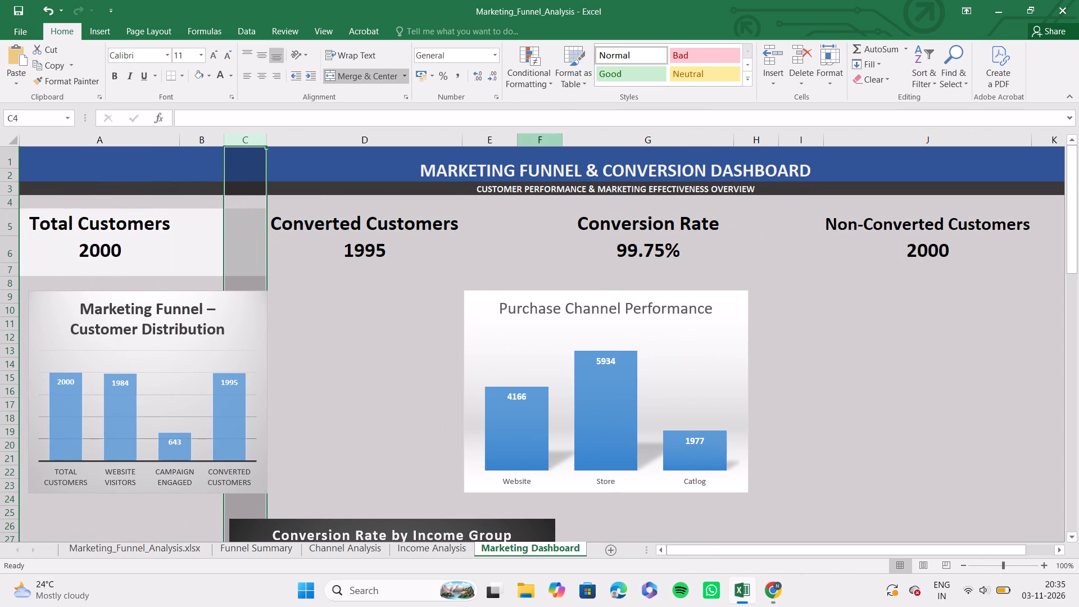
{"action": "left_click", "coordinate": [516, 144]}
{"action": "left_click", "coordinate": [516, 144]}
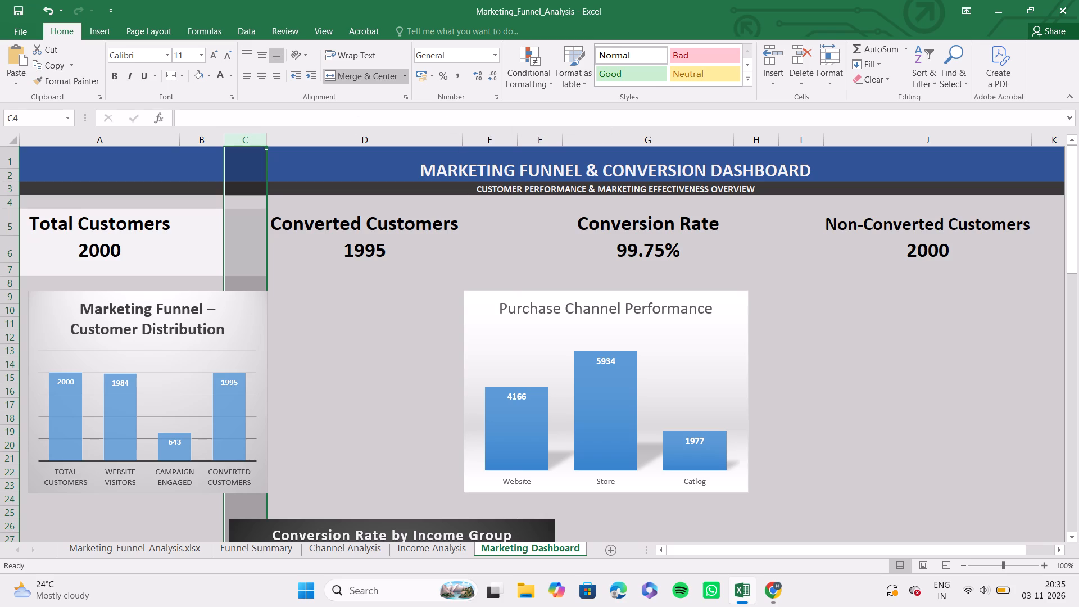
{"action": "left_click_drag", "start_coordinate": [518, 144], "coordinate": [513, 144]}
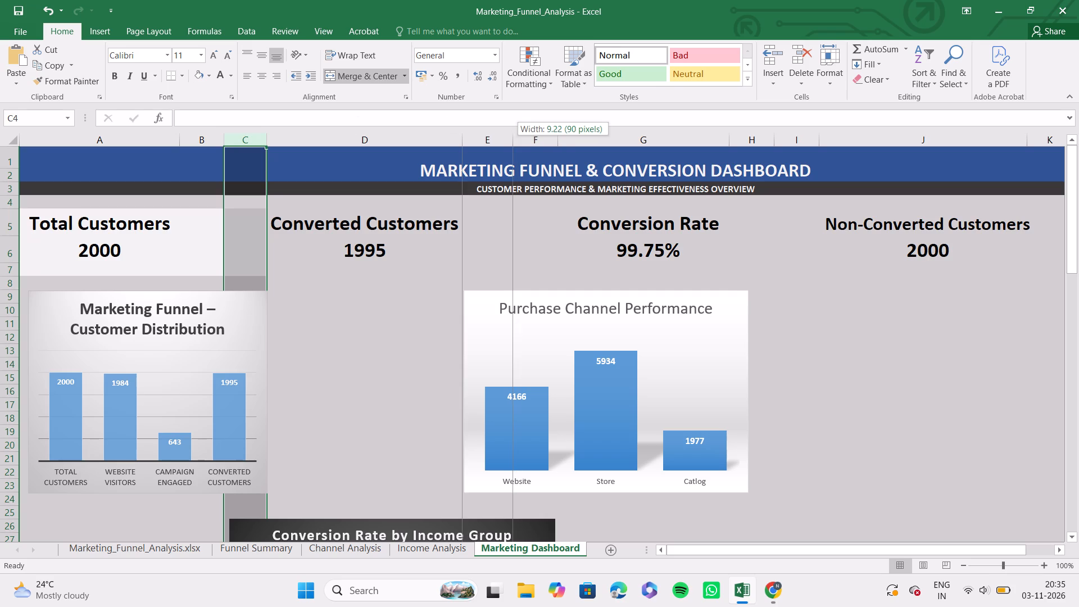
{"action": "left_click_drag", "start_coordinate": [513, 144], "coordinate": [509, 146]}
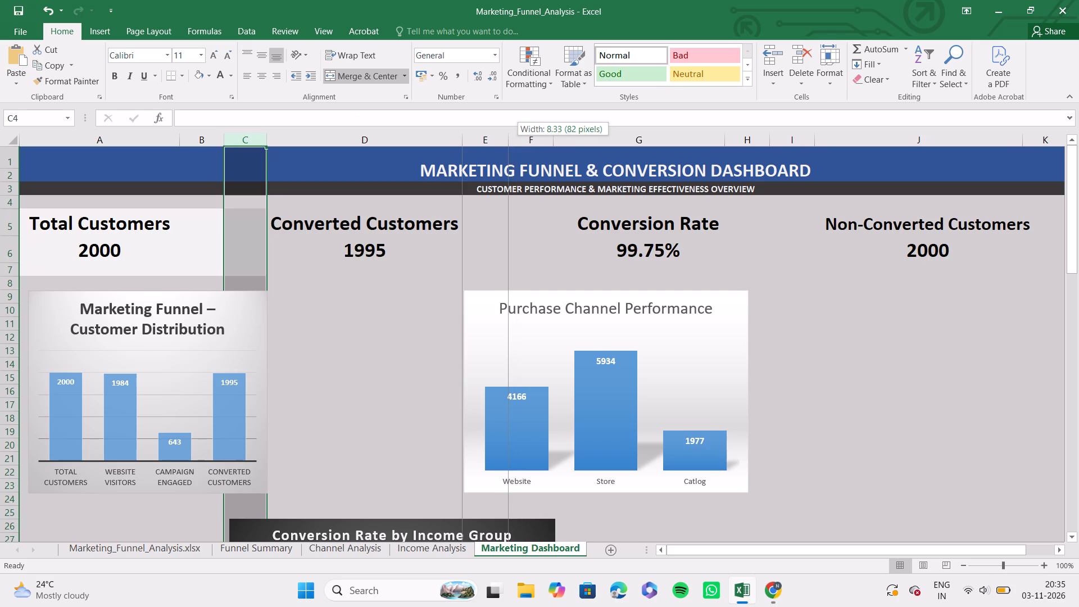
{"action": "left_click_drag", "start_coordinate": [509, 146], "coordinate": [507, 146]}
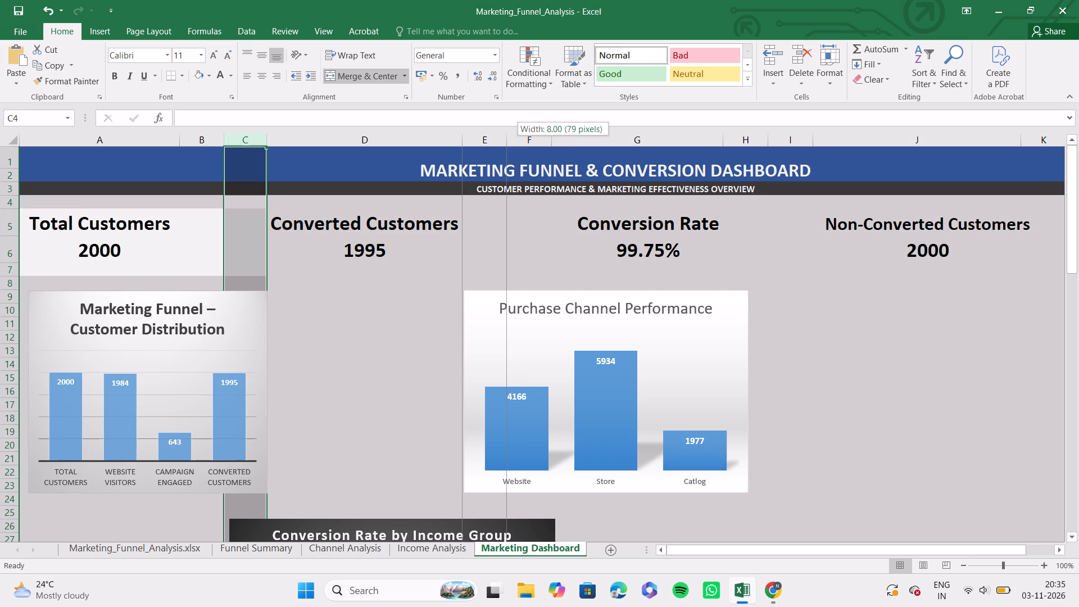
{"action": "left_click_drag", "start_coordinate": [507, 146], "coordinate": [507, 146]}
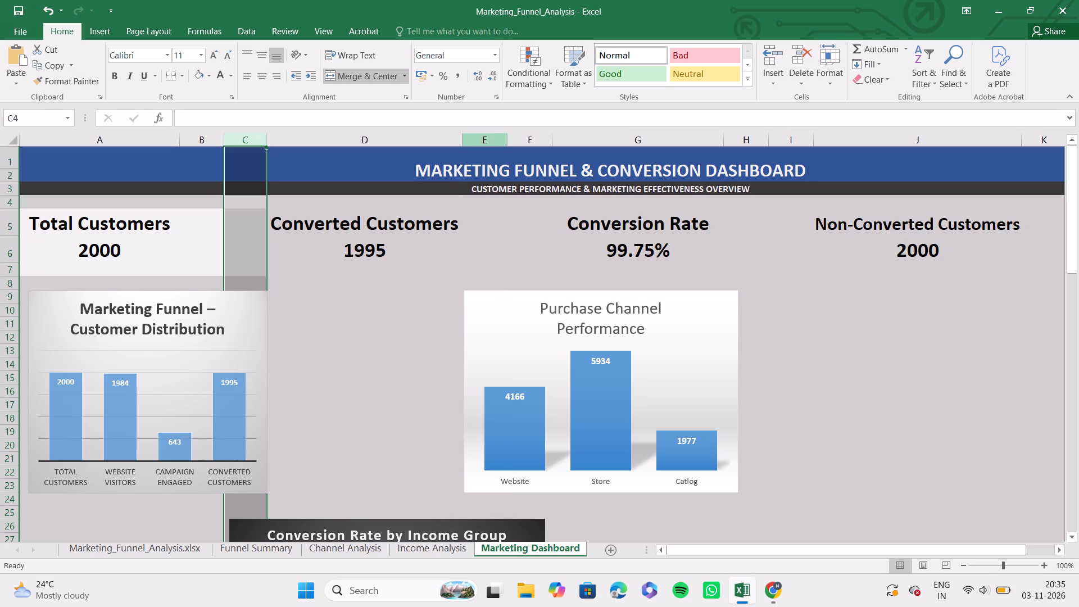
Widen column C slightly to match the other spacer columns, and check column B's width.
{"action": "left_click", "coordinate": [267, 142]}
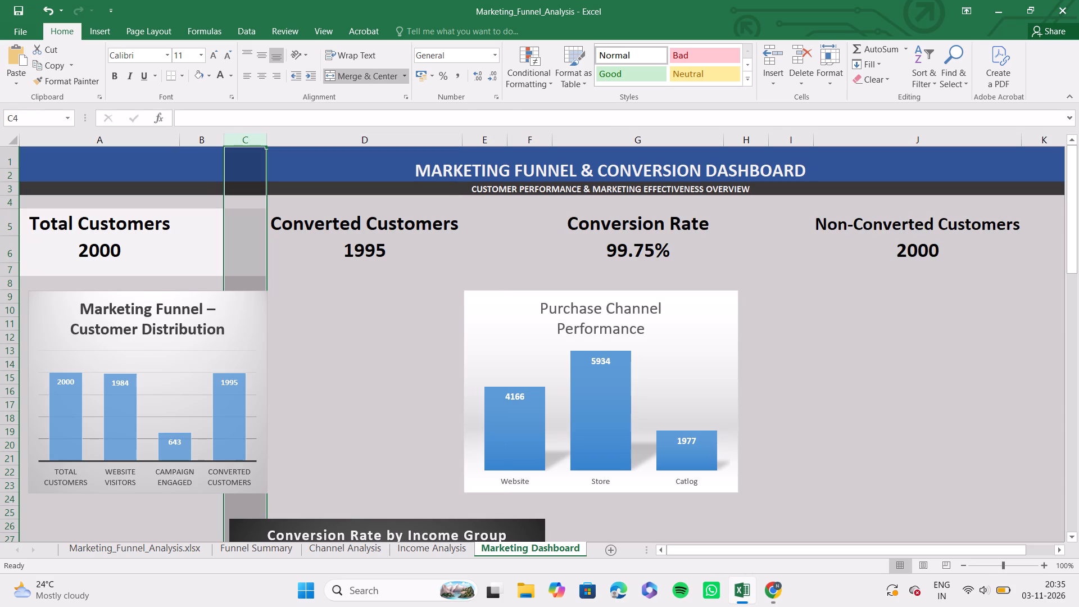
{"action": "left_click", "coordinate": [267, 142]}
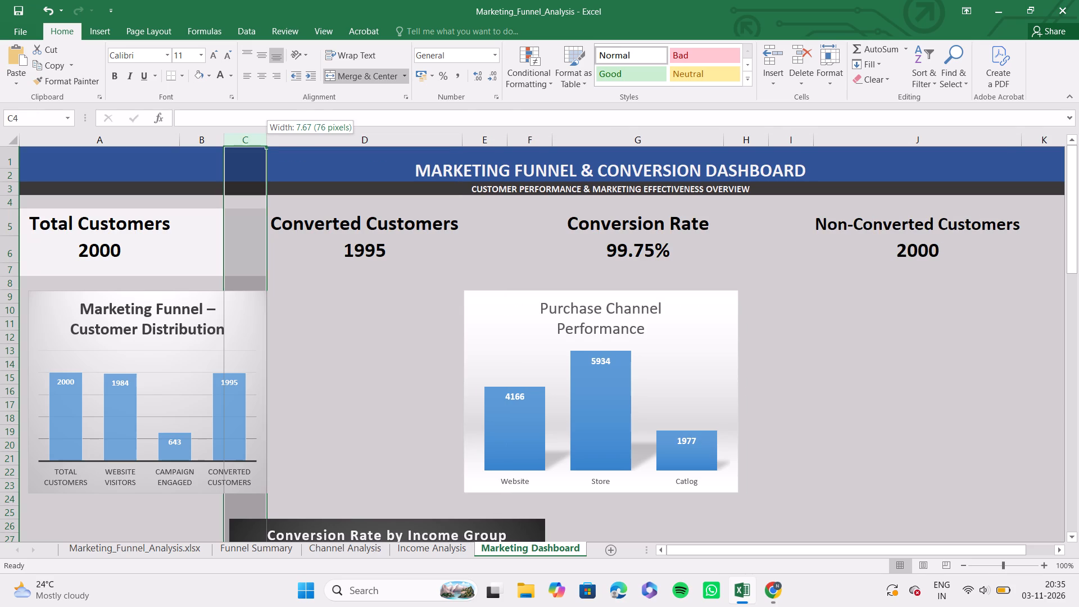
{"action": "left_click", "coordinate": [224, 140]}
{"action": "left_click", "coordinate": [224, 140]}
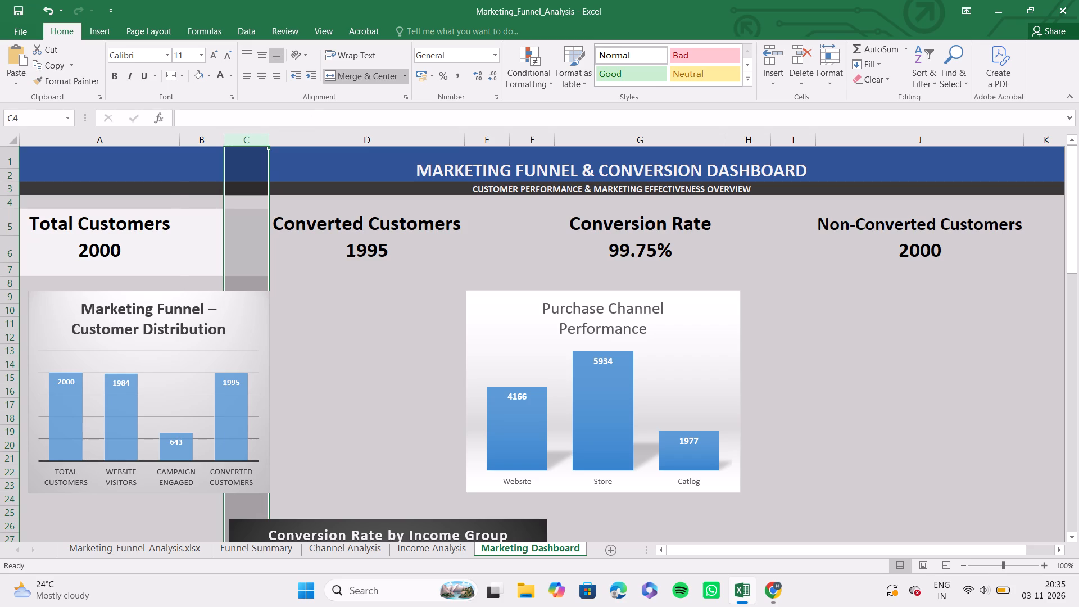
Widen spacer column B very slightly.
{"action": "left_click", "coordinate": [224, 140]}
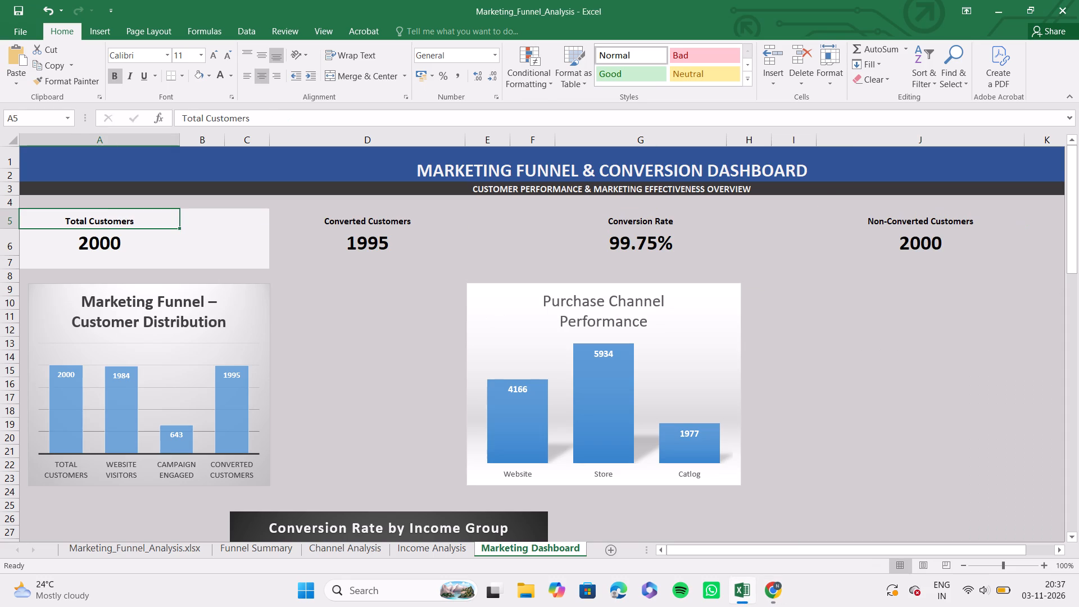
{"action": "left_click", "coordinate": [141, 221], "text": "ctrl"}
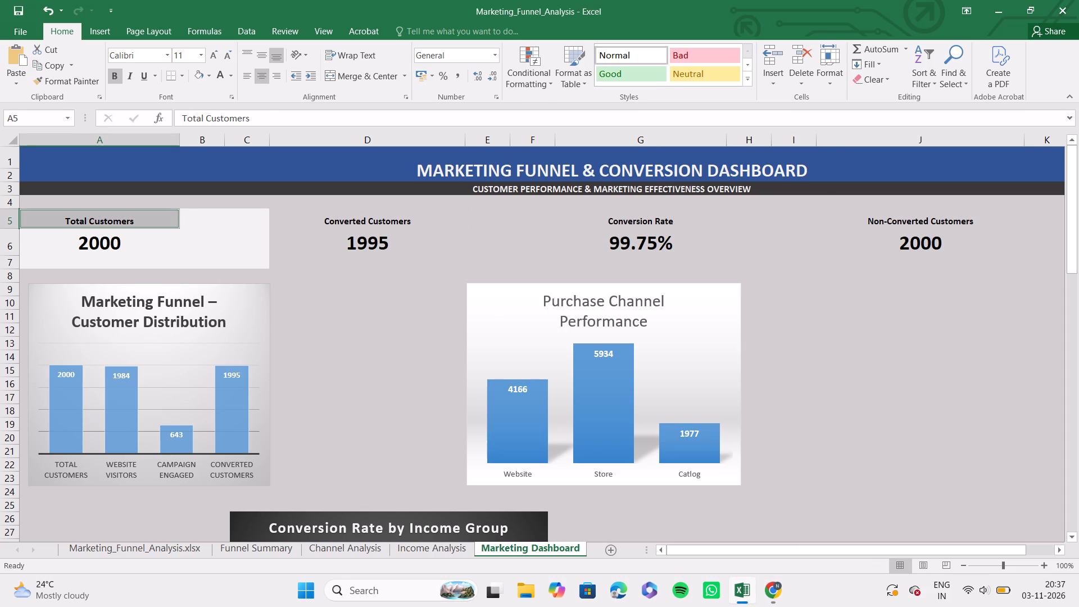
{"action": "left_click", "coordinate": [371, 218], "text": "ctrl"}
{"action": "left_click", "coordinate": [643, 221], "text": "ctrl"}
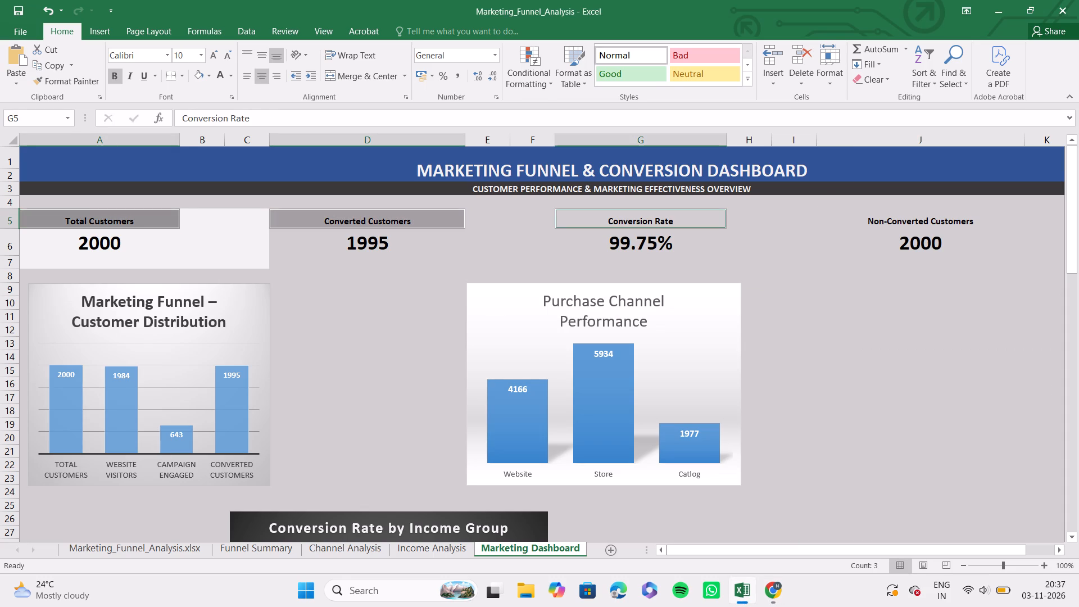
{"action": "left_click", "coordinate": [887, 224], "text": "ctrl"}
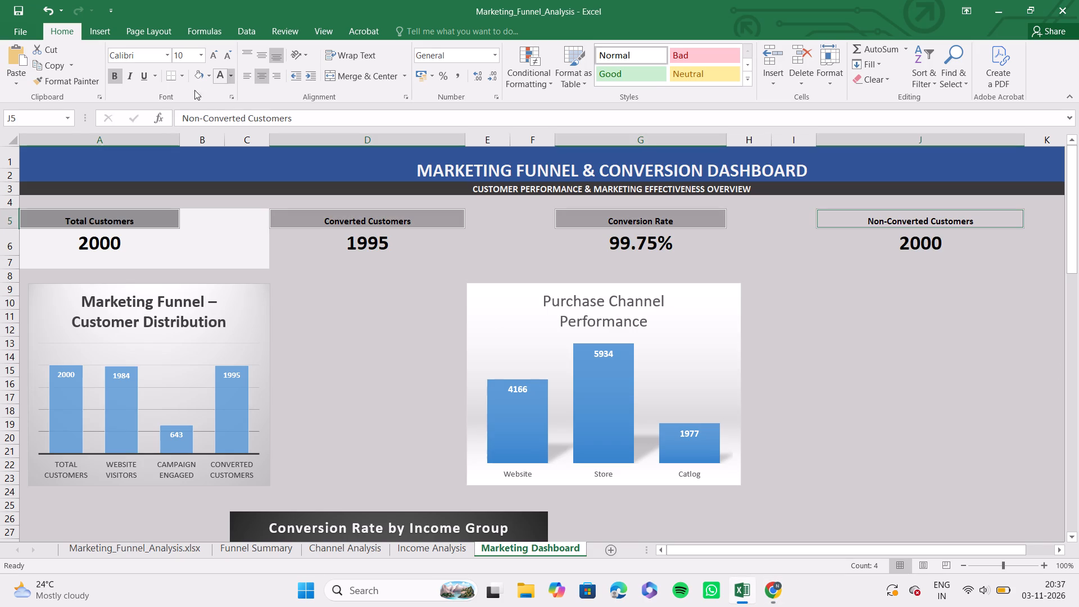
{"action": "left_click", "coordinate": [207, 76]}
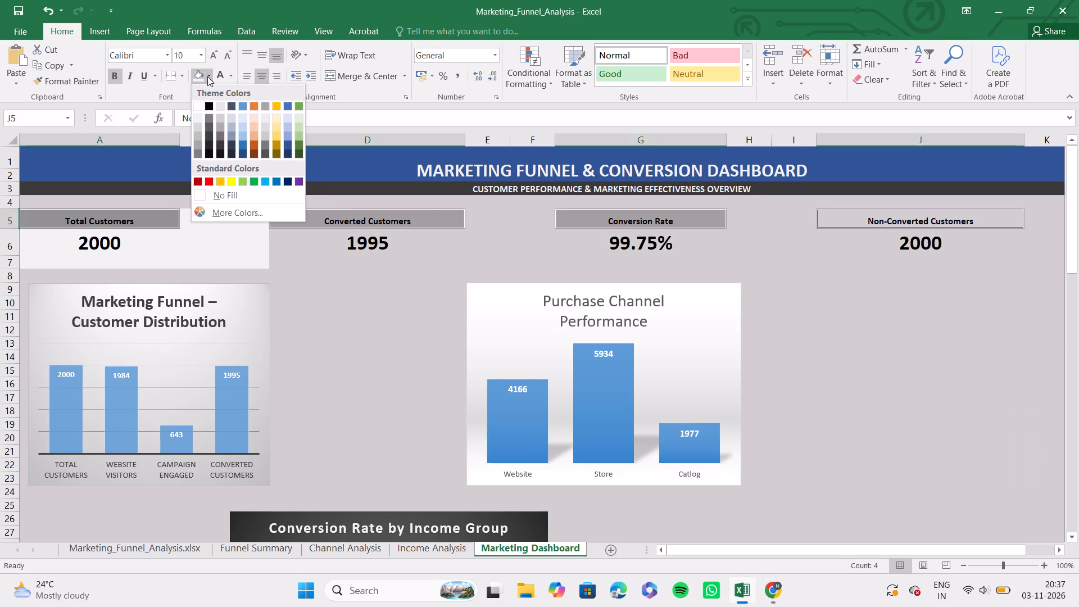
{"action": "left_click", "coordinate": [198, 116]}
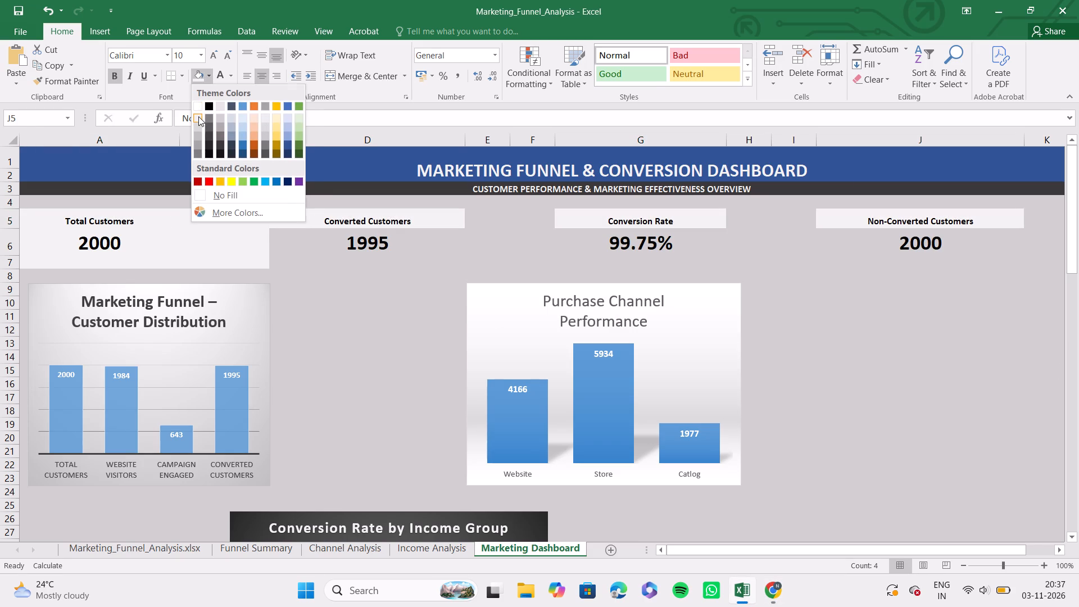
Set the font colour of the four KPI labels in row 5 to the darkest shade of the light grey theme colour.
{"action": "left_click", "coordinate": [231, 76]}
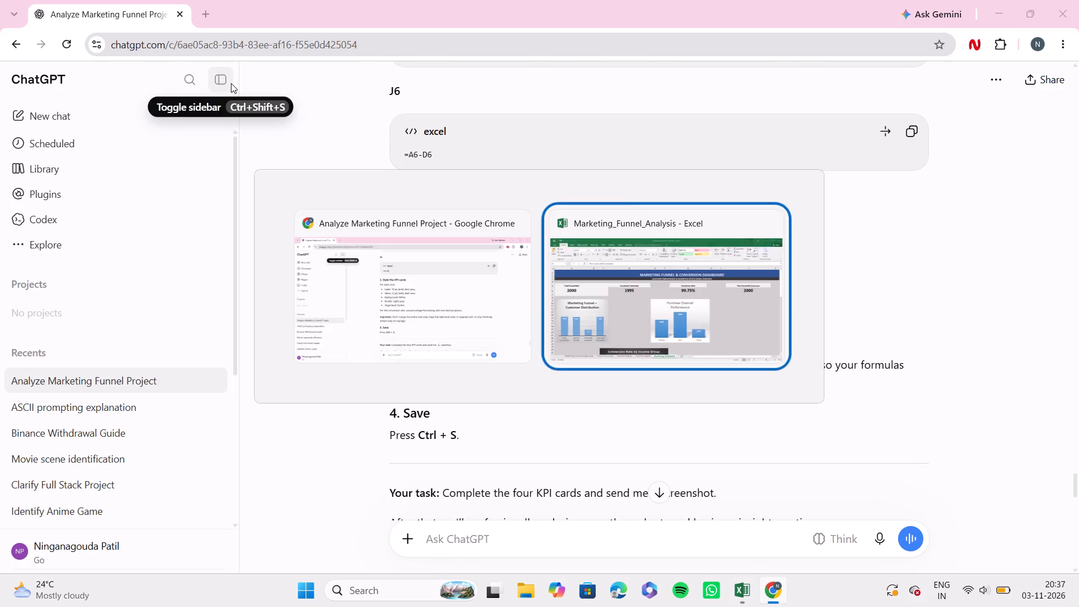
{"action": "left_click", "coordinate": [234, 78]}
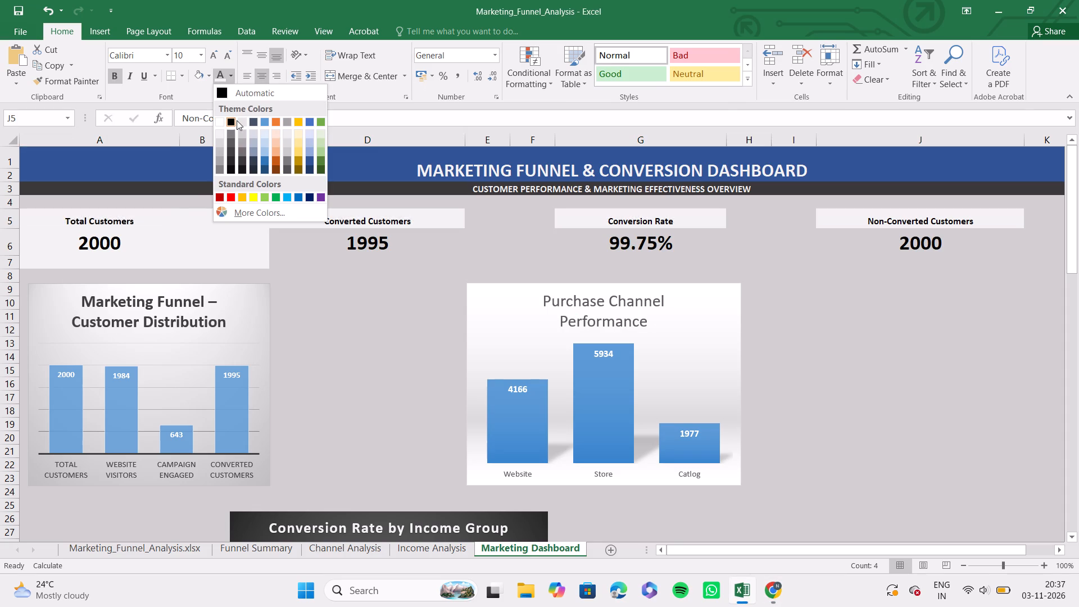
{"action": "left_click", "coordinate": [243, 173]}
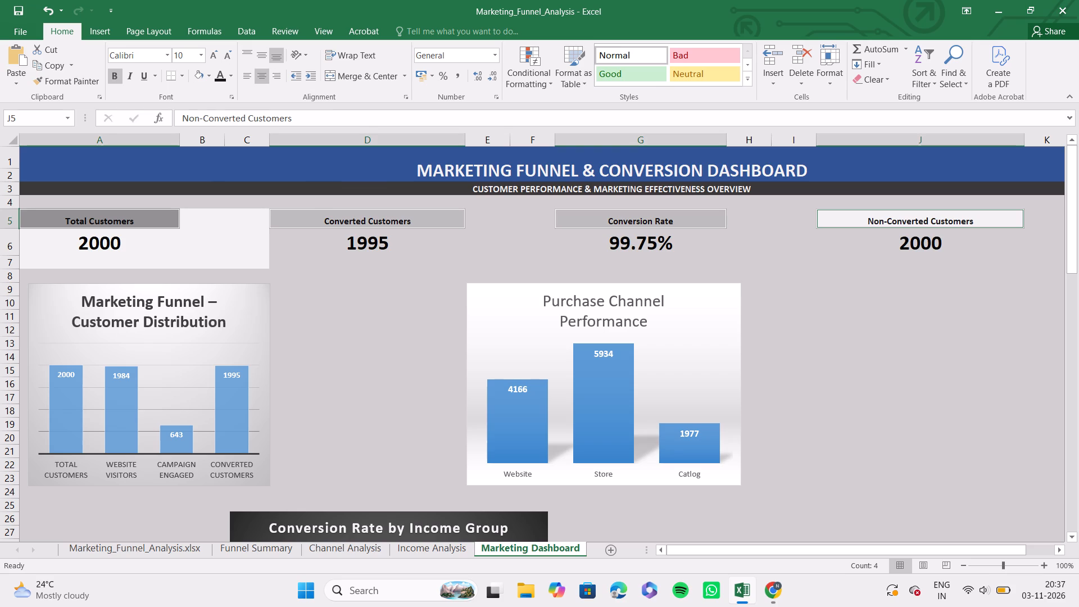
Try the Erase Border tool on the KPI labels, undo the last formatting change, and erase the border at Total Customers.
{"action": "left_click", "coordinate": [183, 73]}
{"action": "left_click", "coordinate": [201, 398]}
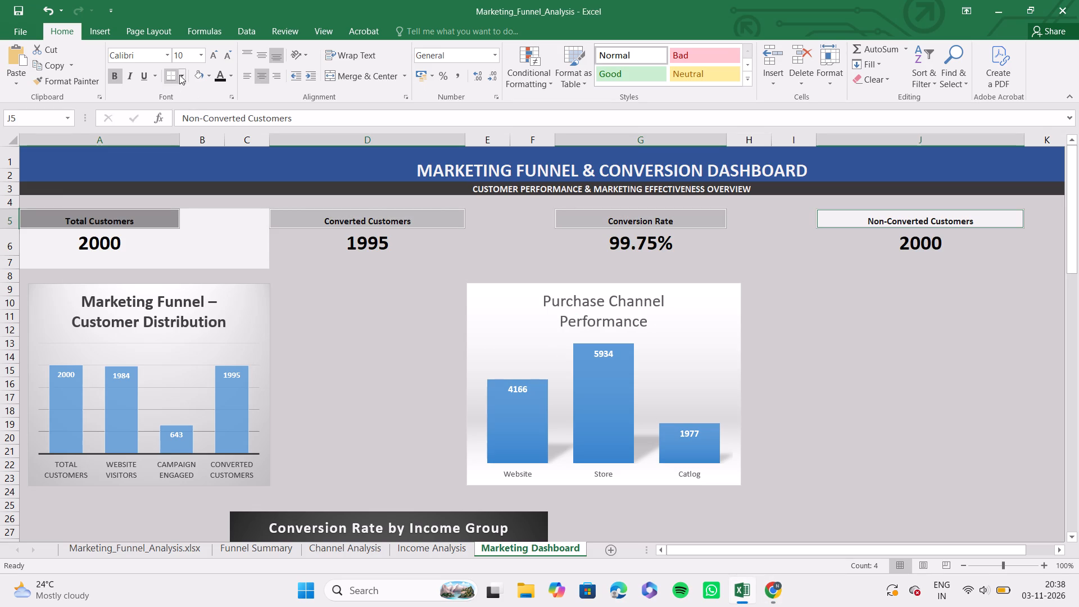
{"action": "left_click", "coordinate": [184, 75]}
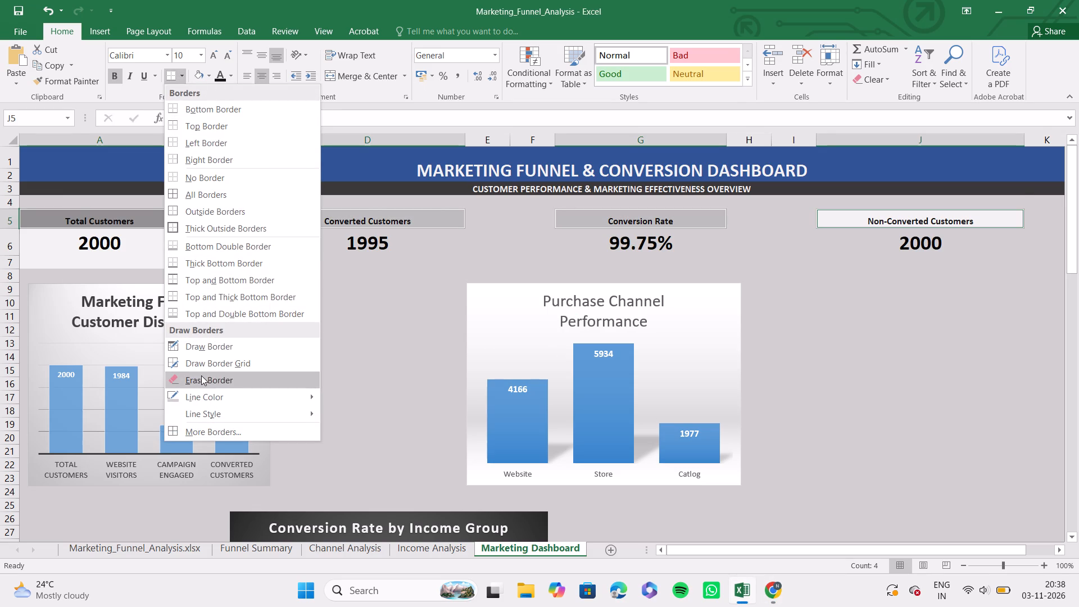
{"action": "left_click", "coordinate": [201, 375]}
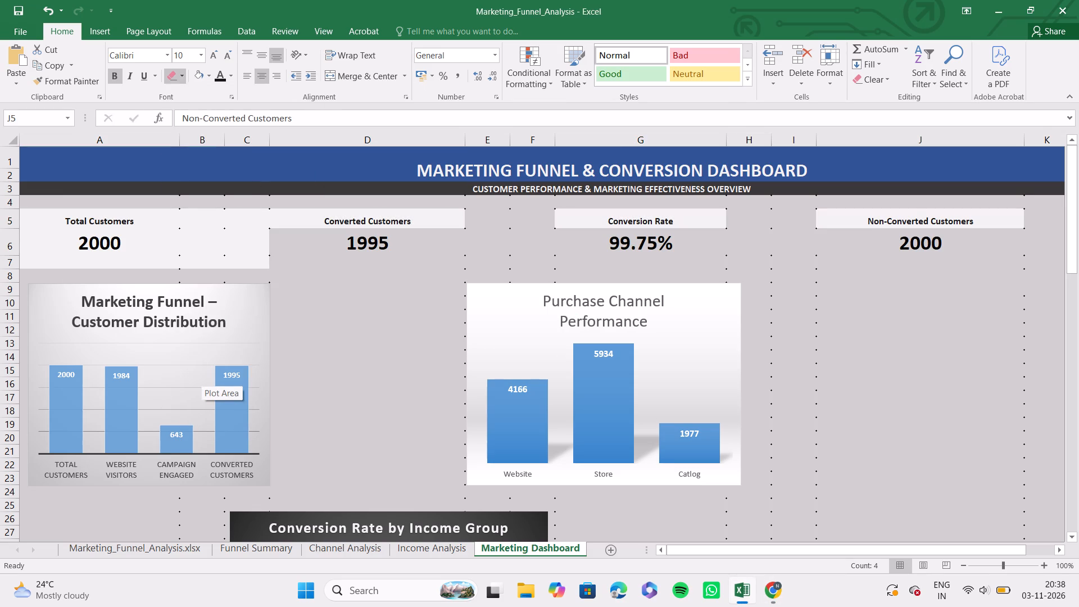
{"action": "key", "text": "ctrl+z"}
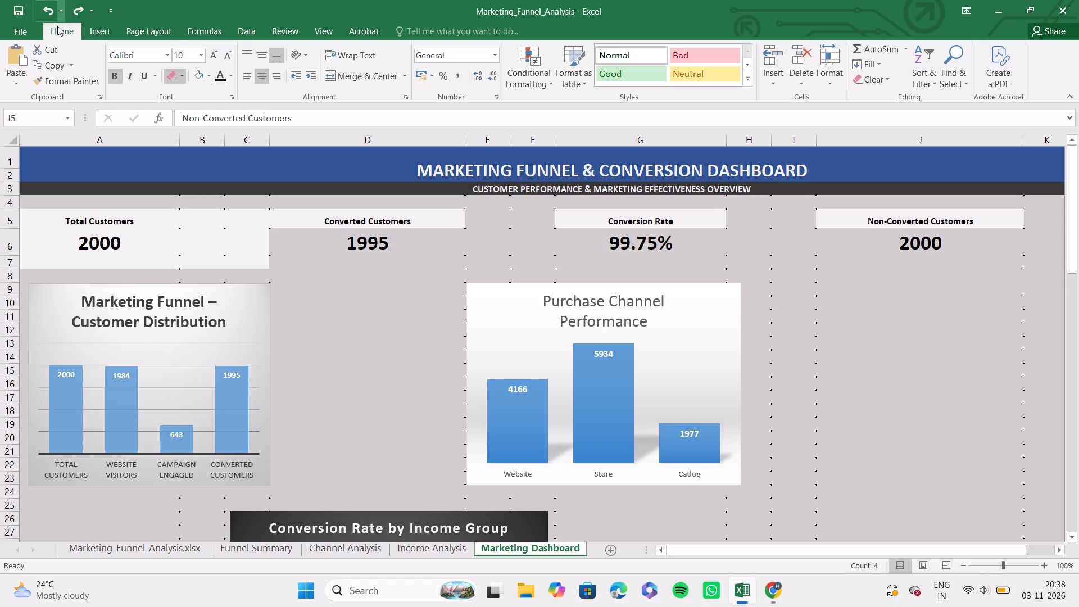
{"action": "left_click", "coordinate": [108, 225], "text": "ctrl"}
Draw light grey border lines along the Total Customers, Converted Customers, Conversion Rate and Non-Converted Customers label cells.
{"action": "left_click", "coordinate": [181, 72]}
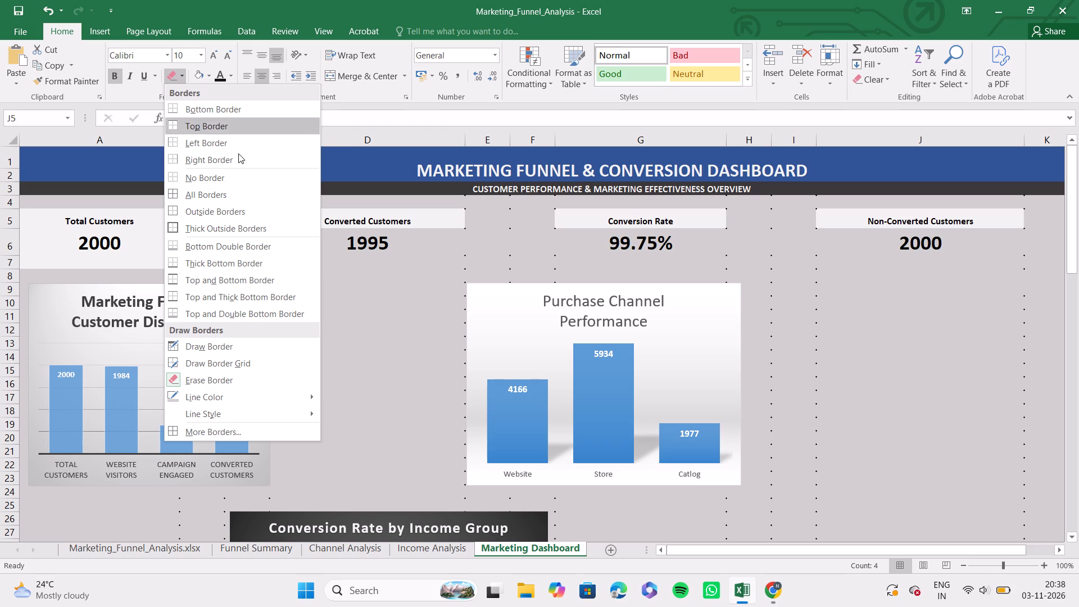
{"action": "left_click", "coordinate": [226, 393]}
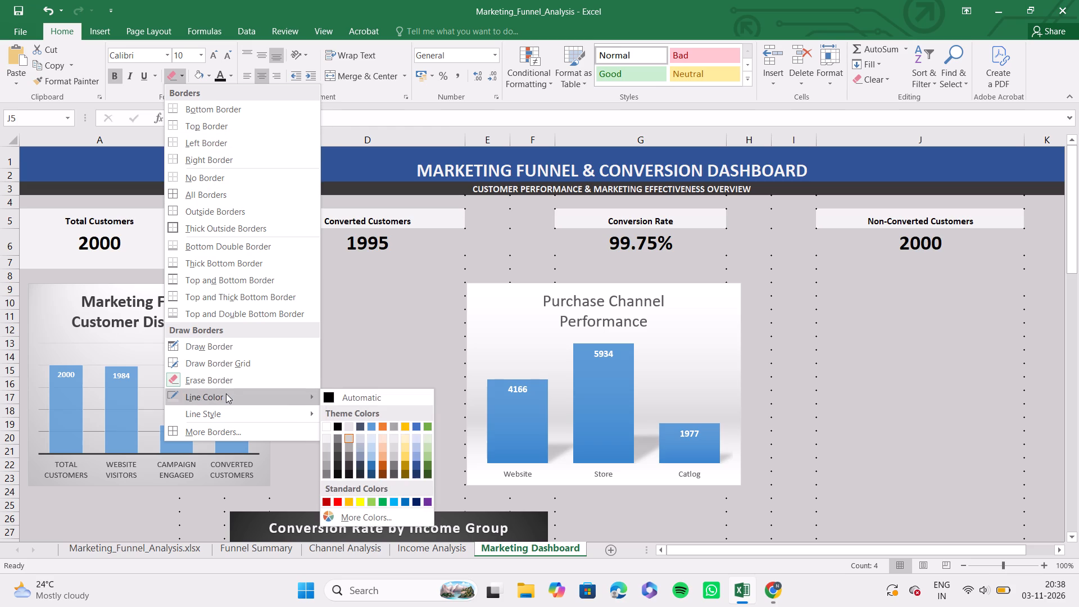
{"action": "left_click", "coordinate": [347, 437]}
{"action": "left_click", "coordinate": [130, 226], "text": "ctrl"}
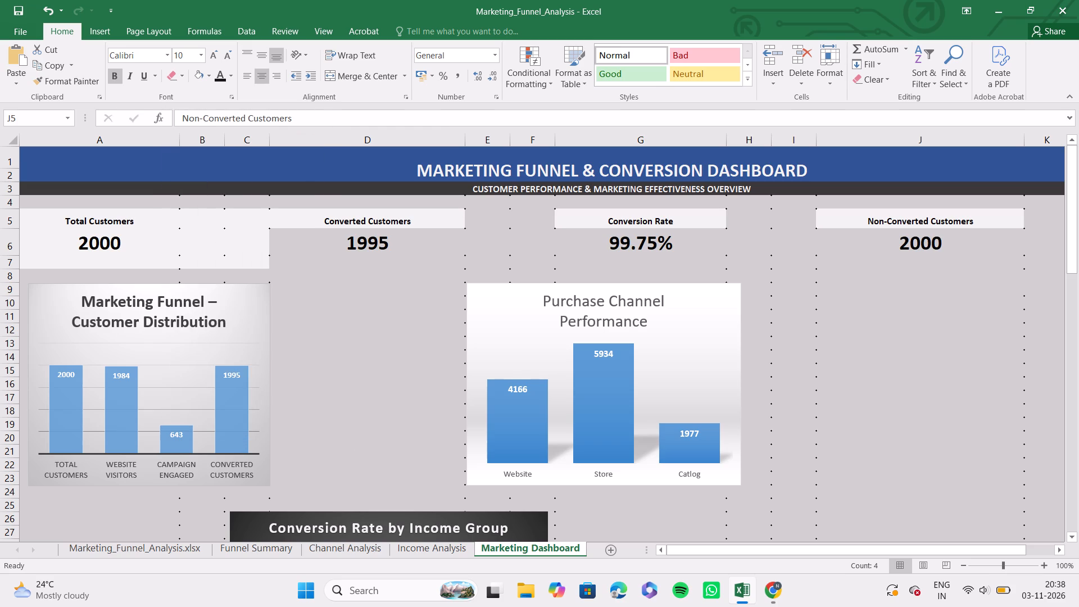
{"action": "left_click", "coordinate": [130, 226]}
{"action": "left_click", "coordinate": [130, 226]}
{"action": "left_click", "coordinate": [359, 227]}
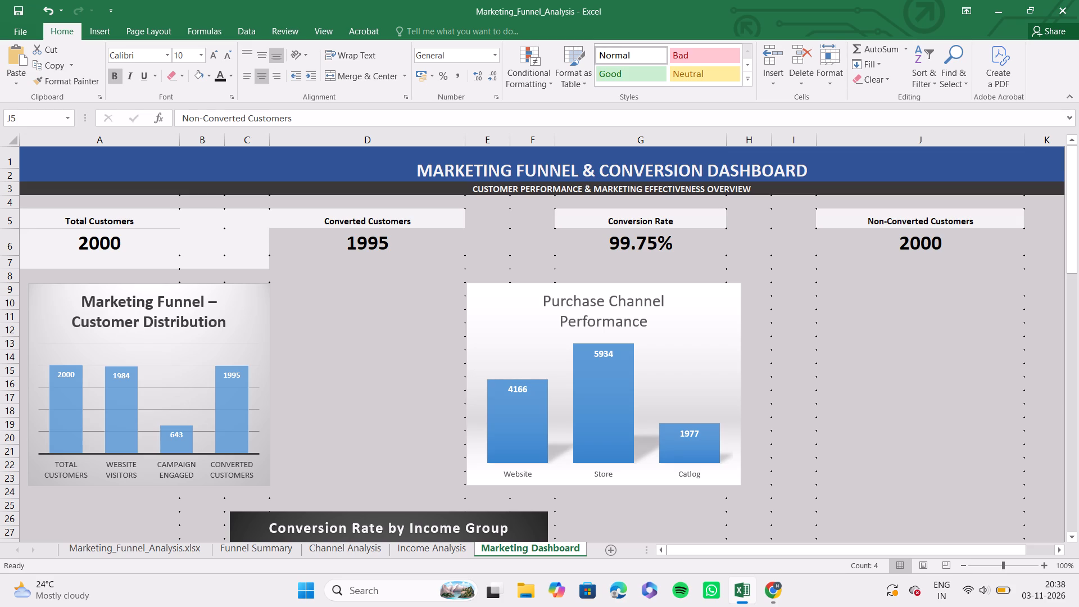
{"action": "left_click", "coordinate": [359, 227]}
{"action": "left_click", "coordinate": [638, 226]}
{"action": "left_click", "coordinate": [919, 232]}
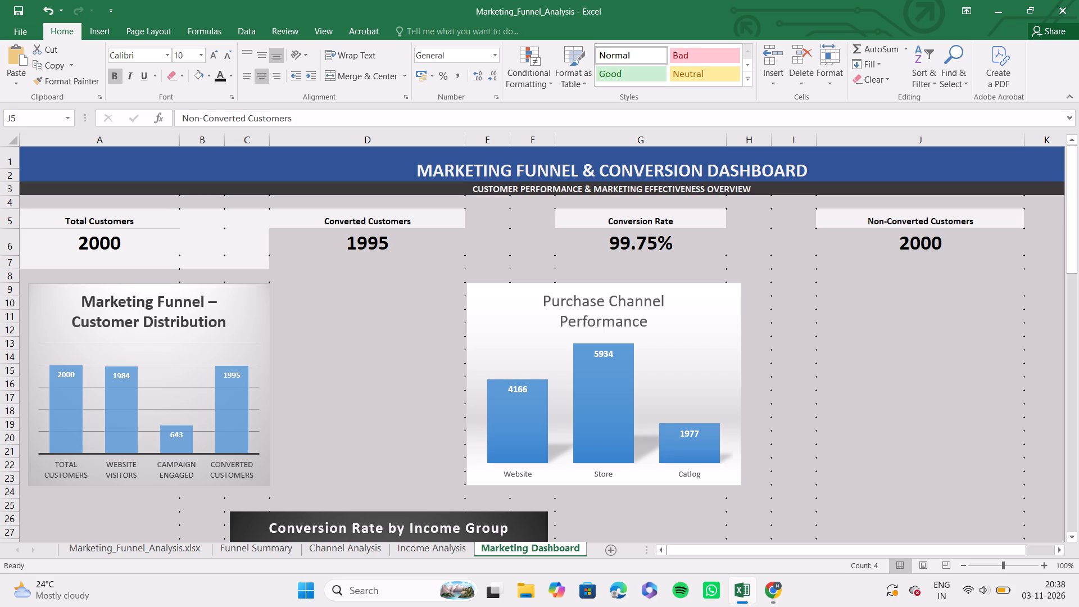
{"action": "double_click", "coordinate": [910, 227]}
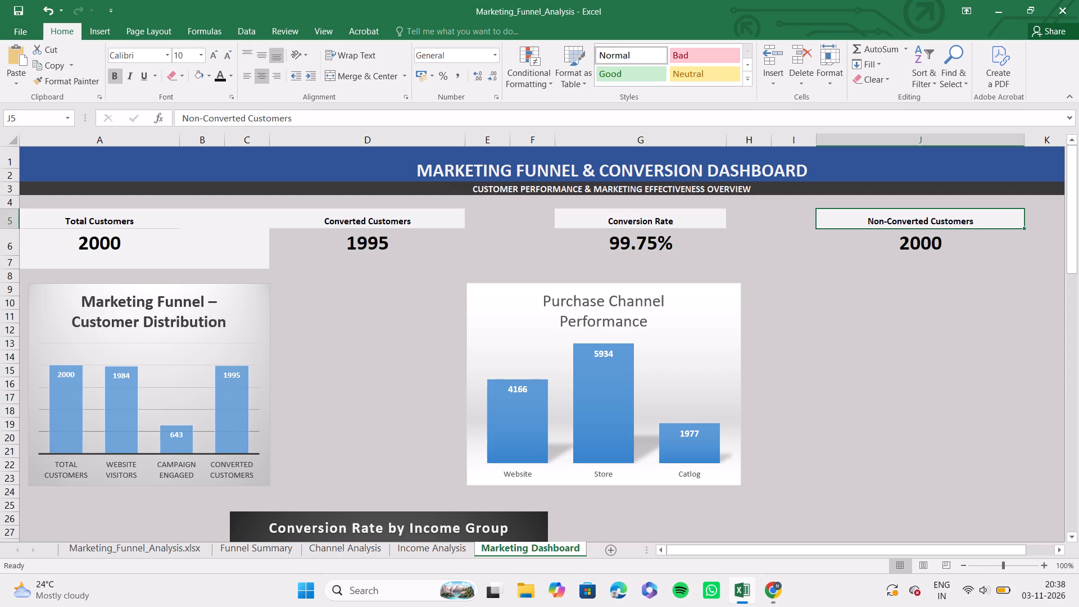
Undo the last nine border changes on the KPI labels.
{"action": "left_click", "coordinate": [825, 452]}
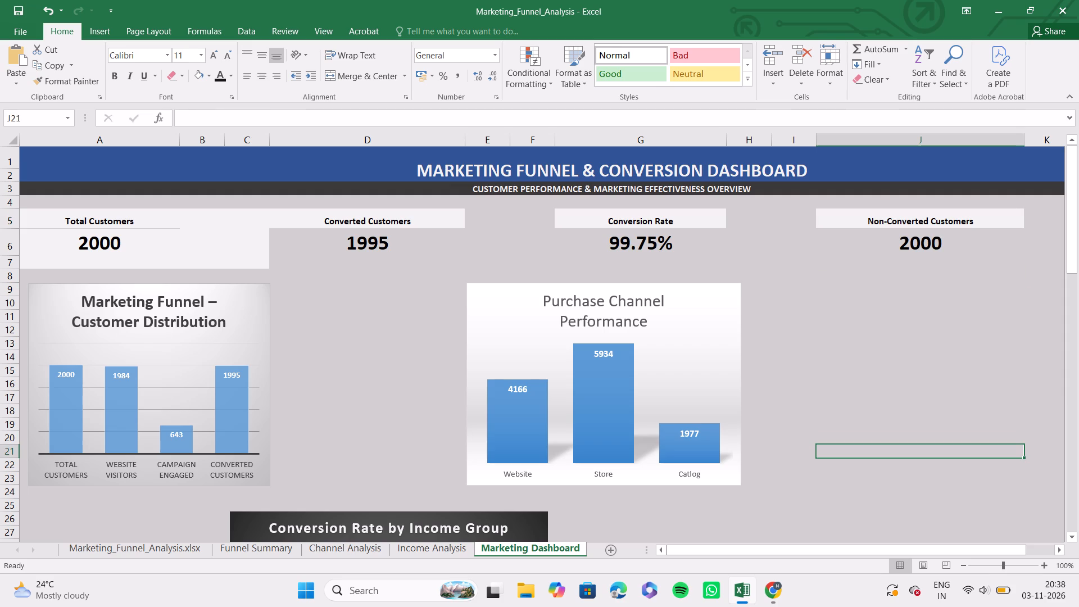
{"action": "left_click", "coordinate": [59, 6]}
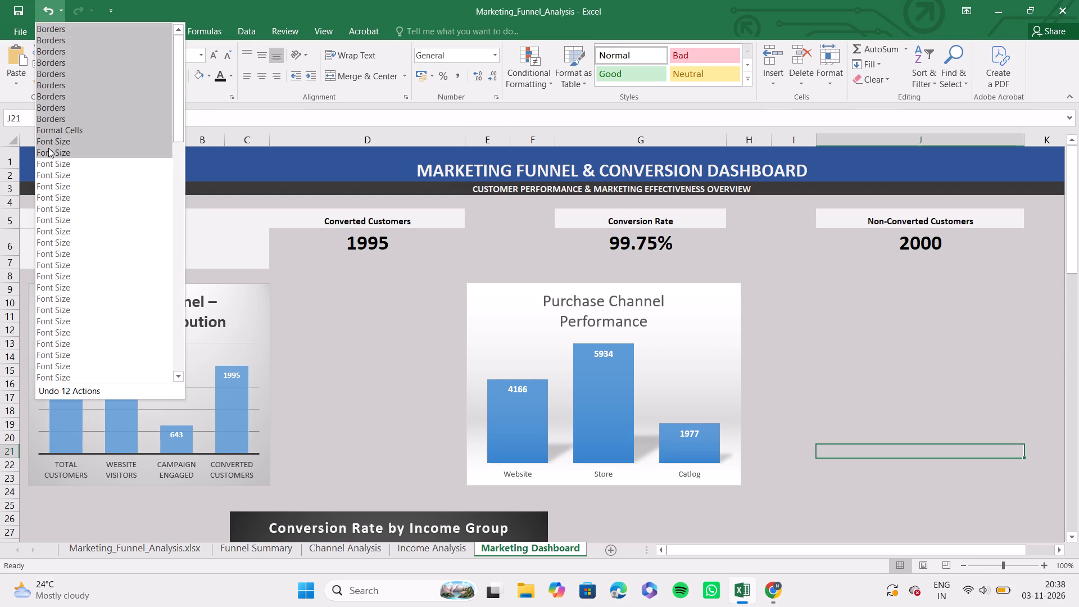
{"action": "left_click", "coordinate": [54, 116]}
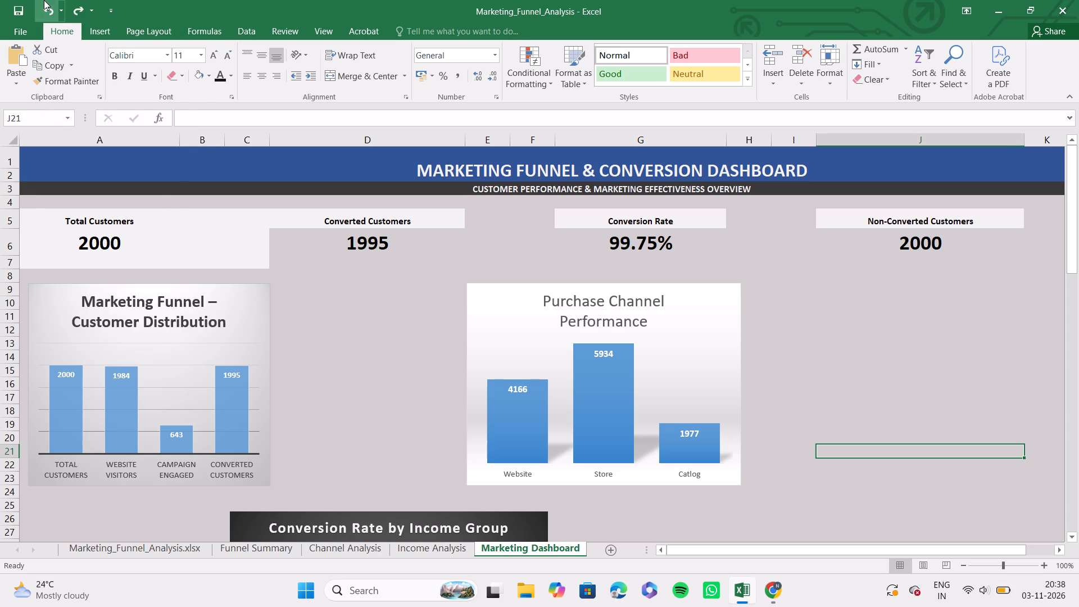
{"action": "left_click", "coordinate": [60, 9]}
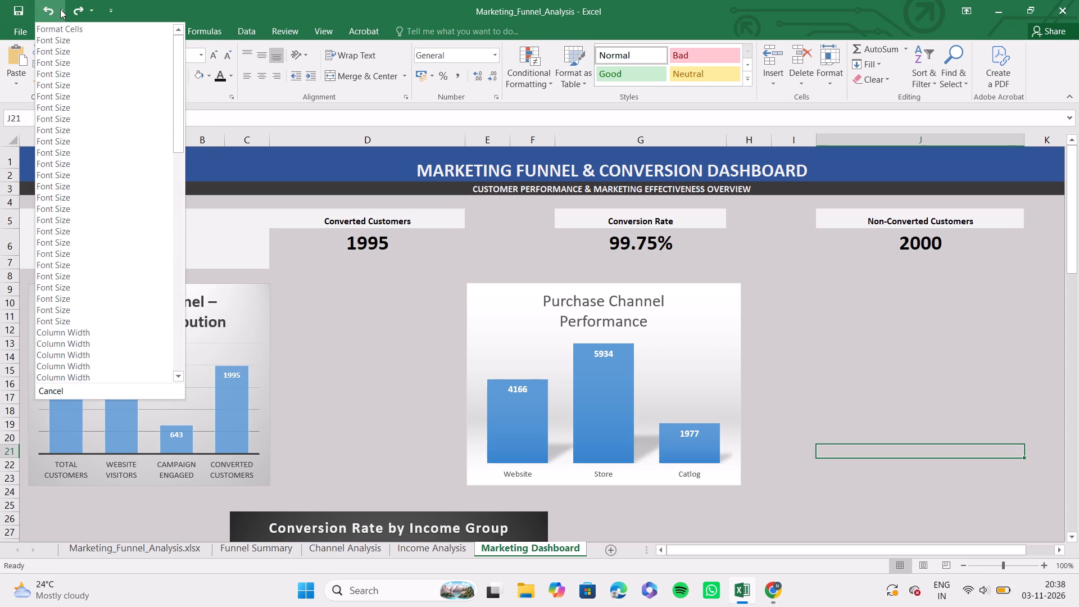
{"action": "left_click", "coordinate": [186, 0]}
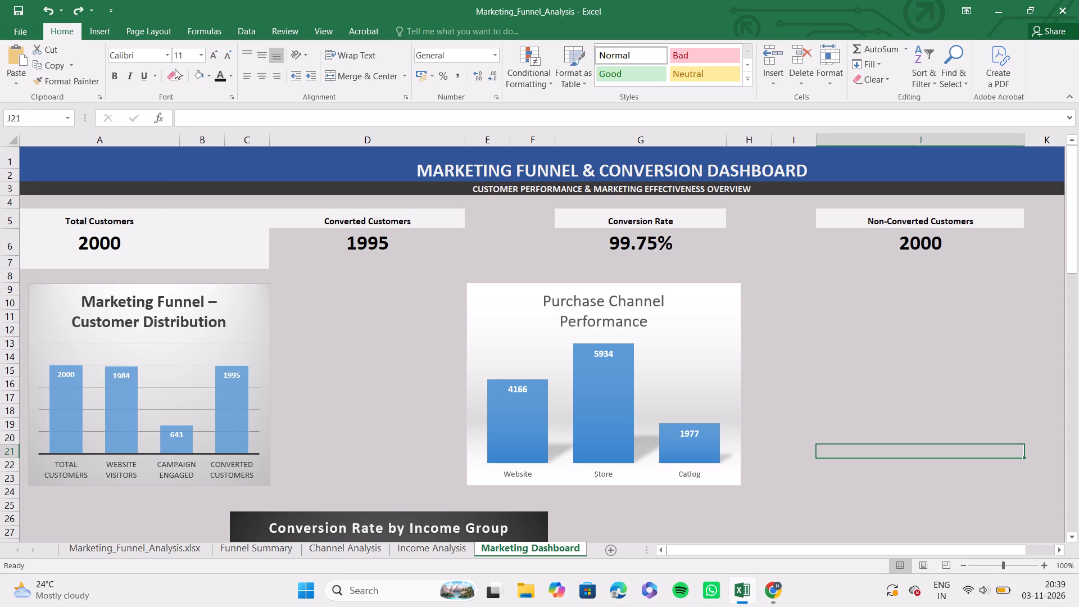
Select the four KPI label cells in row 5 and set the border line colour to a light grey theme shade.
{"action": "left_click", "coordinate": [121, 226]}
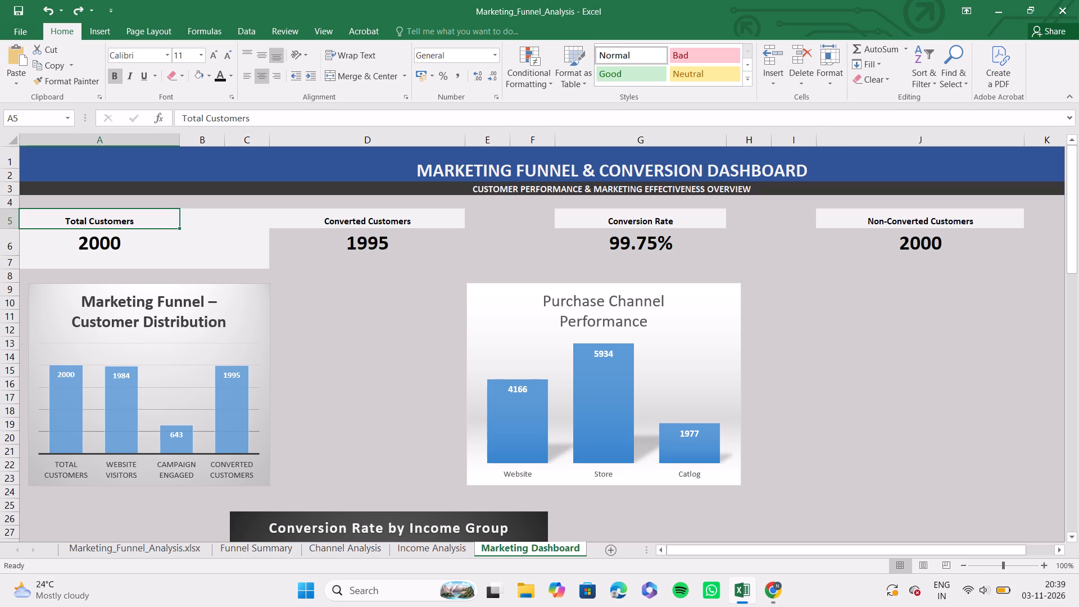
{"action": "left_click", "coordinate": [140, 219], "text": "ctrl"}
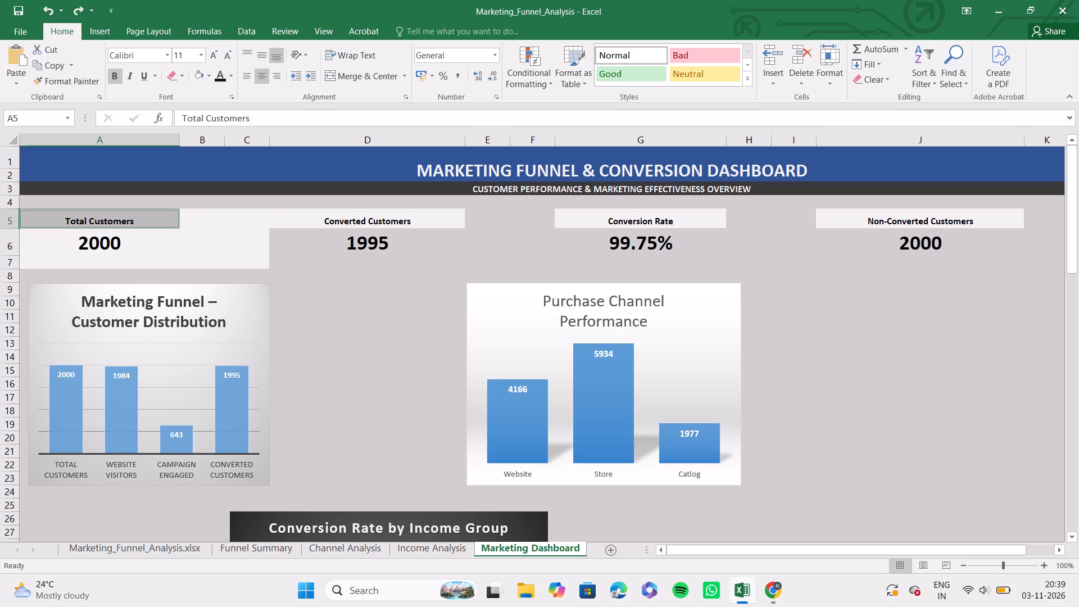
{"action": "left_click", "coordinate": [333, 216], "text": "ctrl"}
{"action": "left_click", "coordinate": [641, 219], "text": "ctrl"}
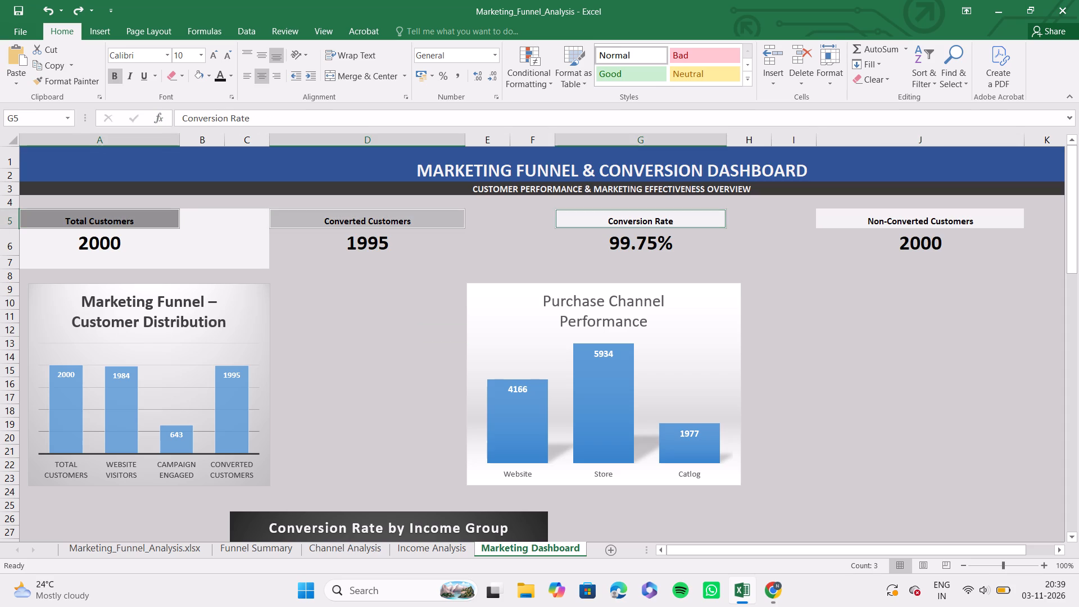
{"action": "left_click", "coordinate": [838, 221], "text": "ctrl"}
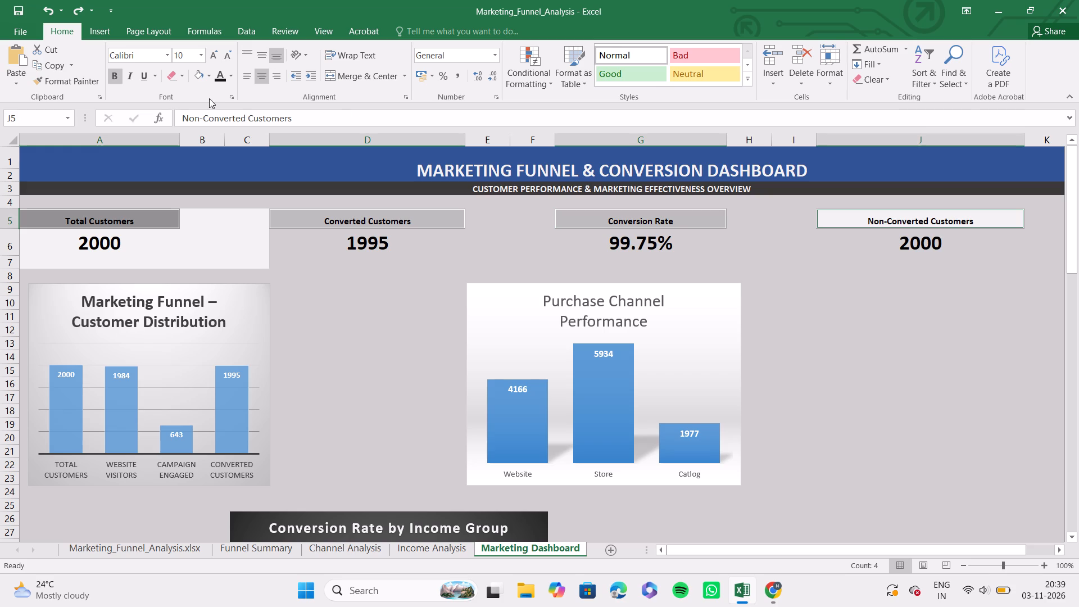
{"action": "left_click", "coordinate": [170, 75]}
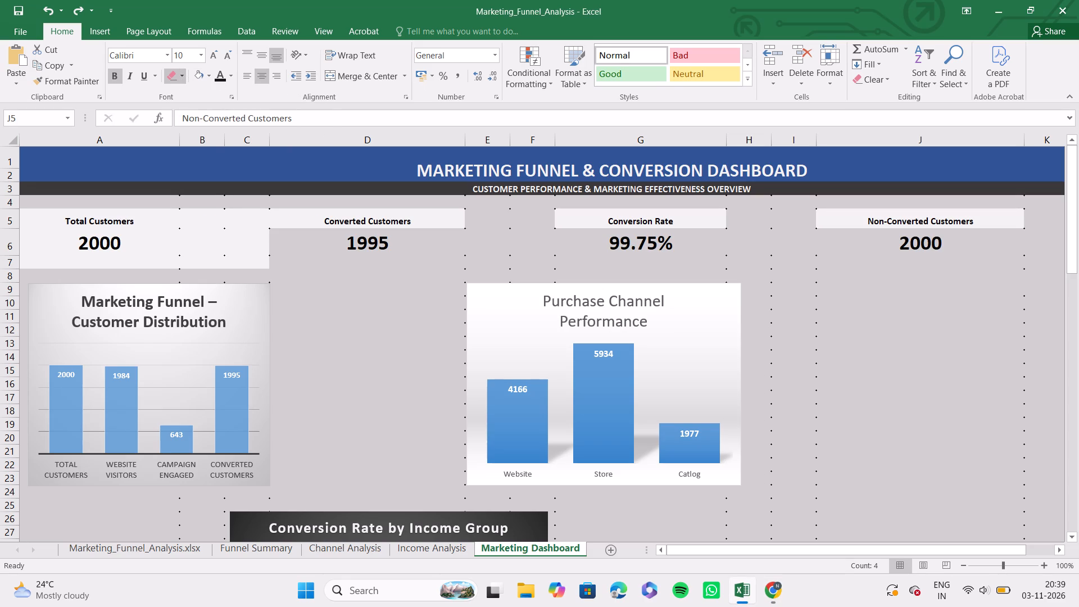
{"action": "left_click", "coordinate": [183, 76]}
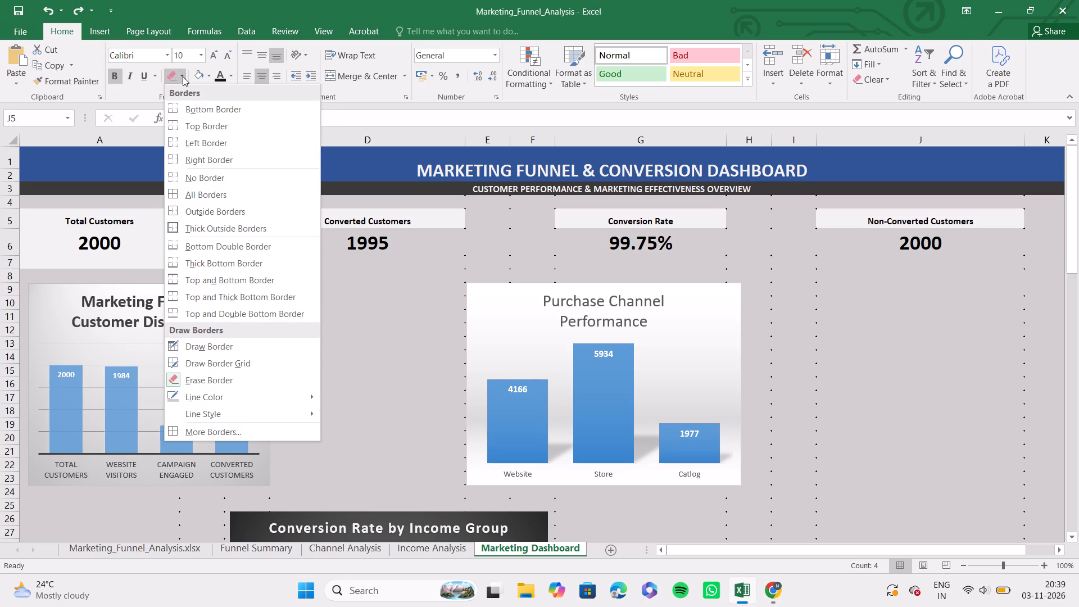
{"action": "left_click", "coordinate": [176, 393]}
{"action": "left_click", "coordinate": [350, 438]}
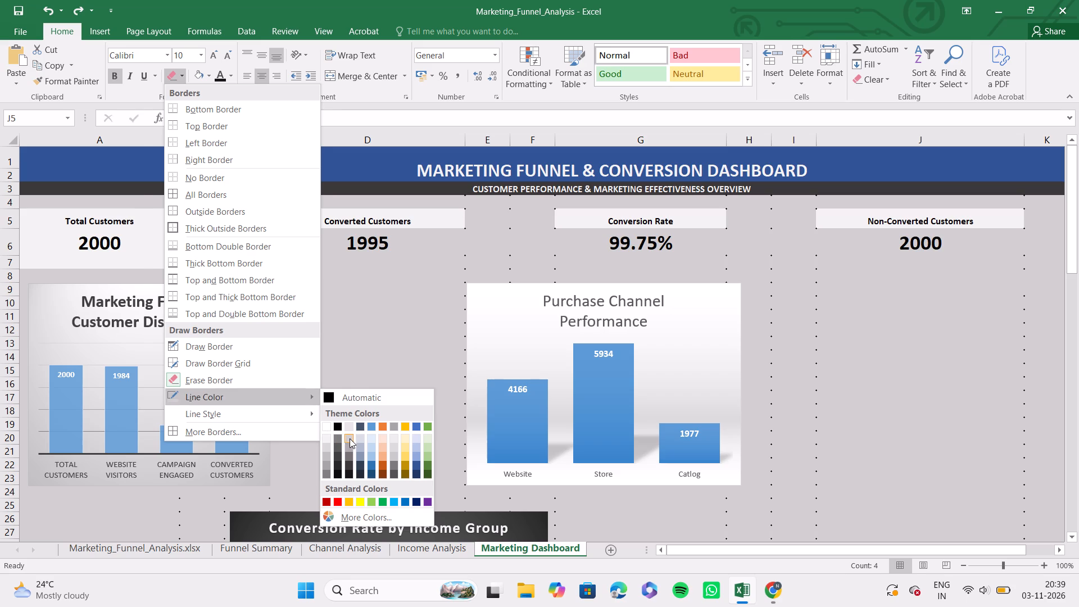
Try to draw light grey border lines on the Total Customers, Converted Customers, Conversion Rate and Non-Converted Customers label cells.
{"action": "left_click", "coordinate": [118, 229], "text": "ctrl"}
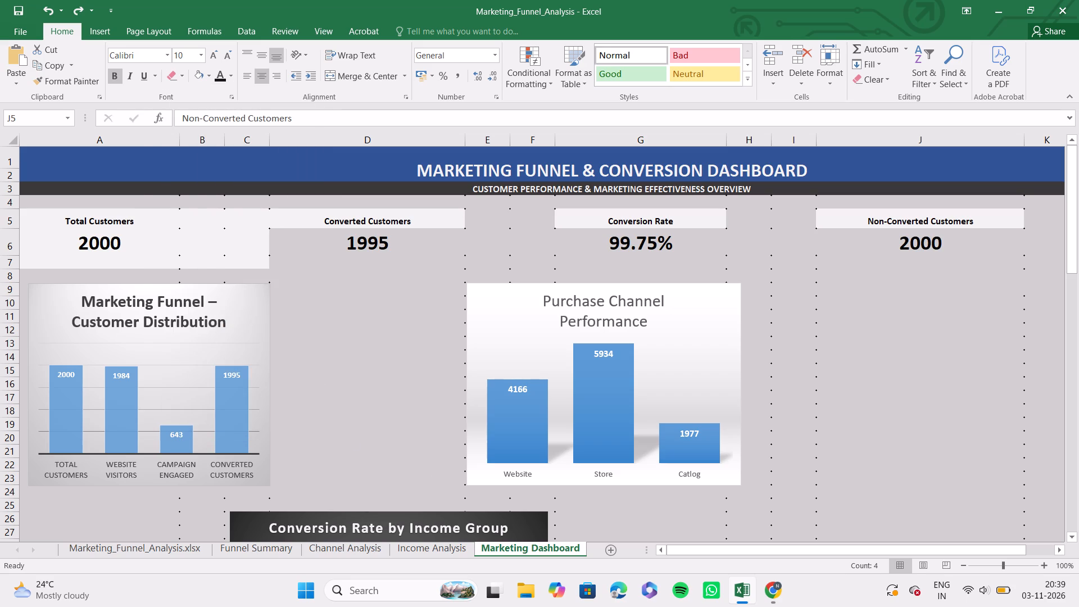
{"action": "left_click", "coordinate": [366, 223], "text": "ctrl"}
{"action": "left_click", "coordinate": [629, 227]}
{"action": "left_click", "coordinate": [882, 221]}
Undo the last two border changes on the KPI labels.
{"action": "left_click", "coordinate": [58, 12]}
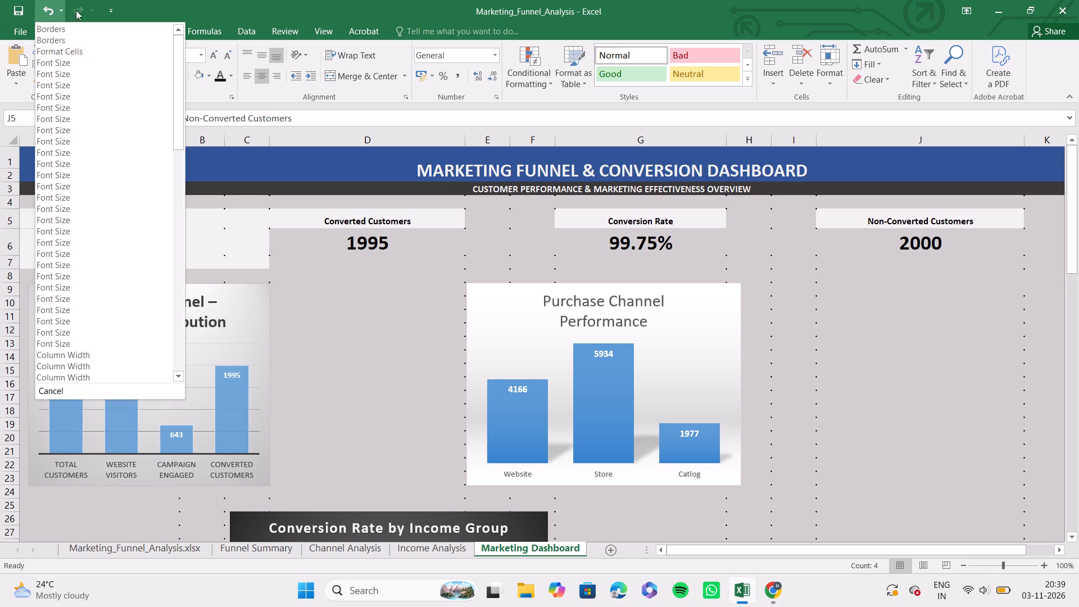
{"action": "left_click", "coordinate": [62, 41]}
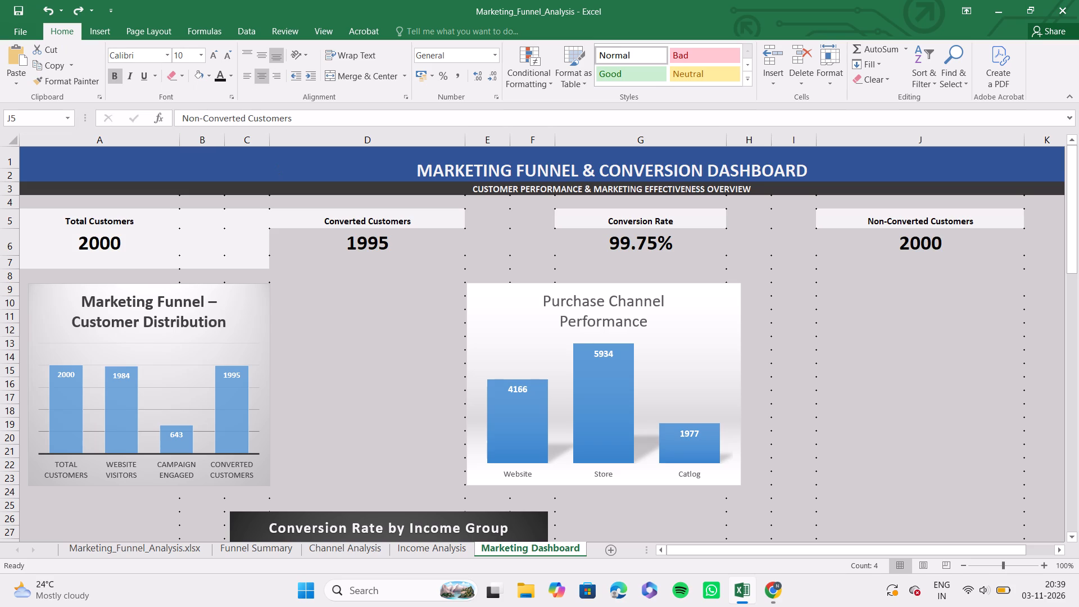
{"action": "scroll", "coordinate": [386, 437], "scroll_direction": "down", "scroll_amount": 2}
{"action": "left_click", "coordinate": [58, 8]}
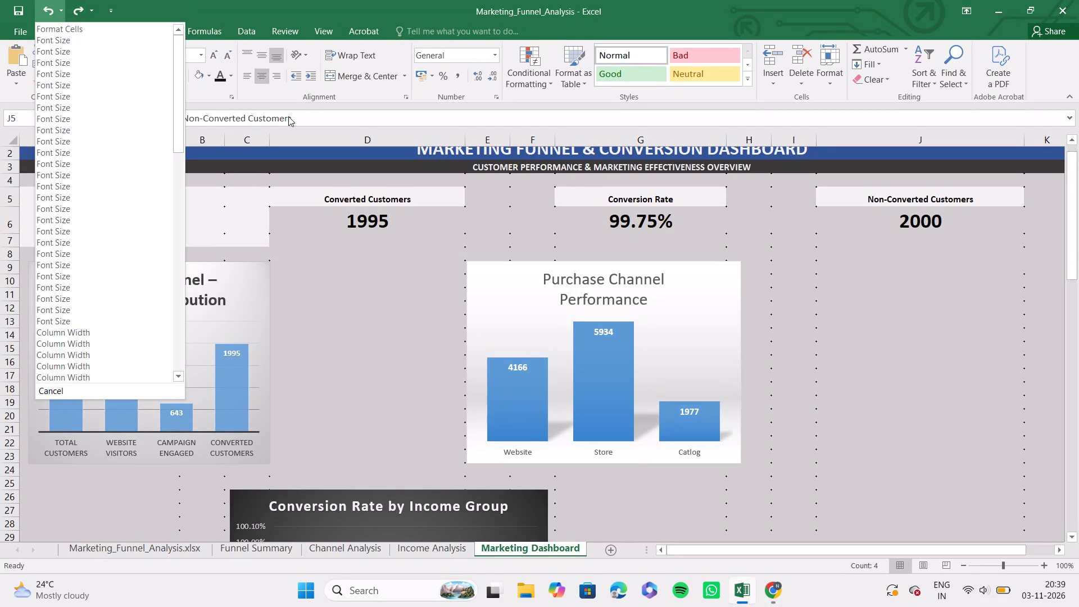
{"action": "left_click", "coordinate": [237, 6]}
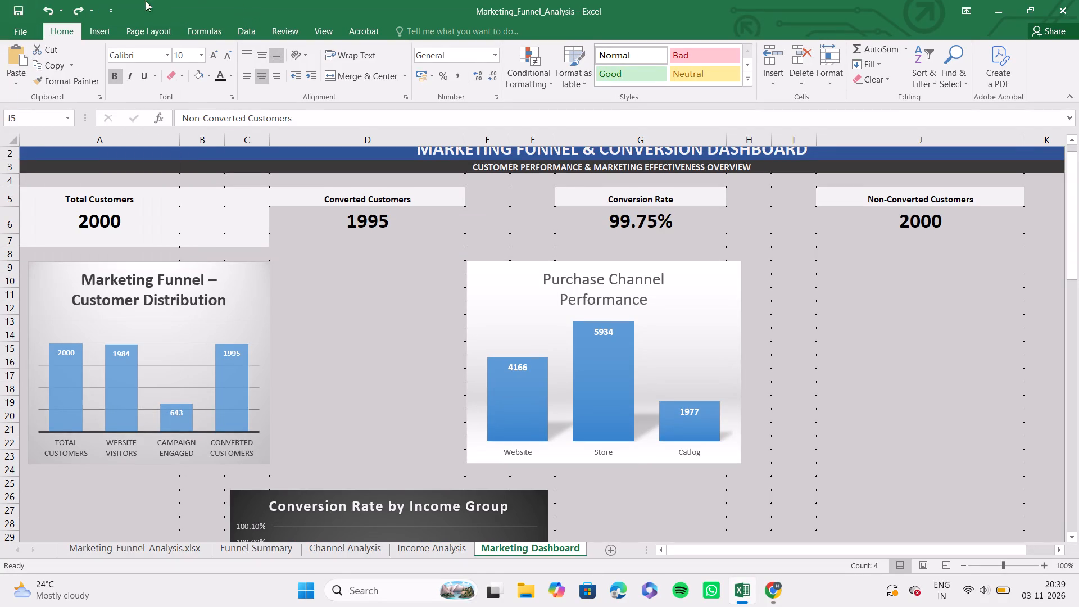
Apply All Borders in the light grey line colour to the four KPI label cells in row 5.
{"action": "left_click", "coordinate": [184, 57]}
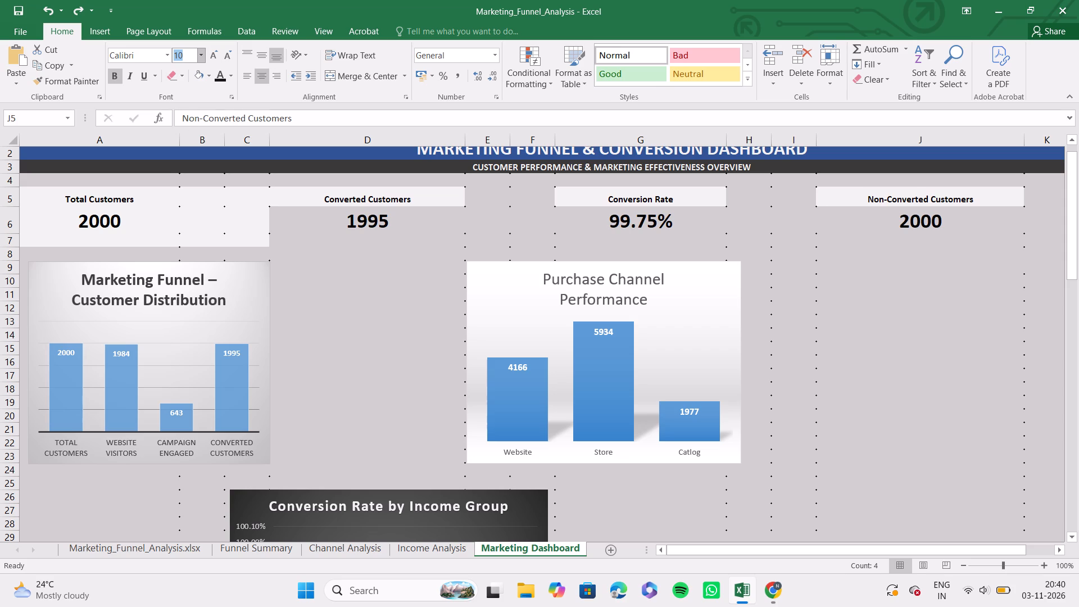
{"action": "left_click", "coordinate": [181, 80]}
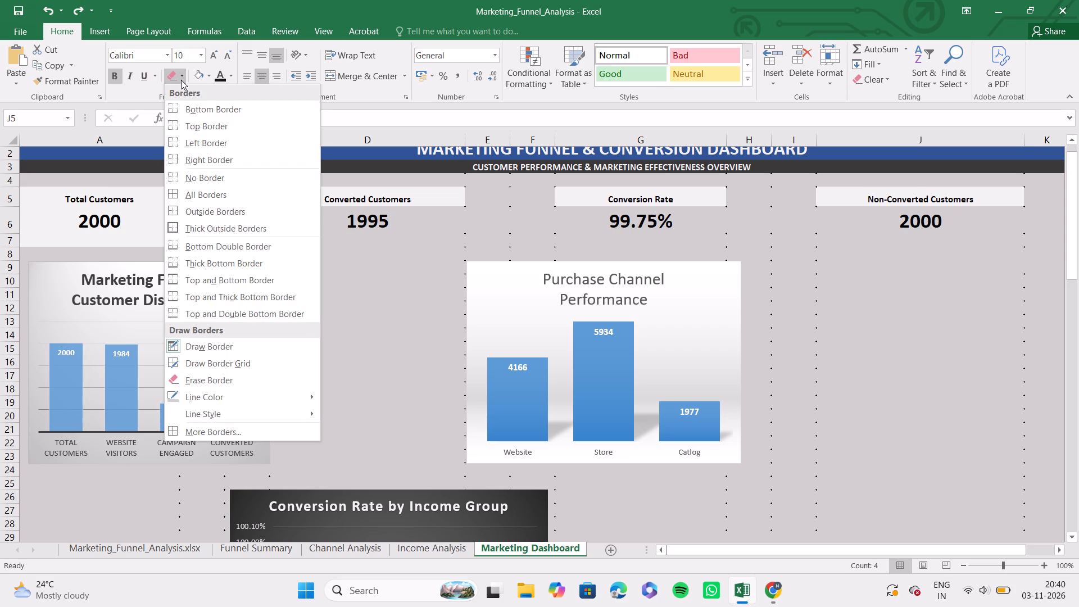
{"action": "left_click", "coordinate": [183, 88]}
{"action": "left_click", "coordinate": [183, 90]}
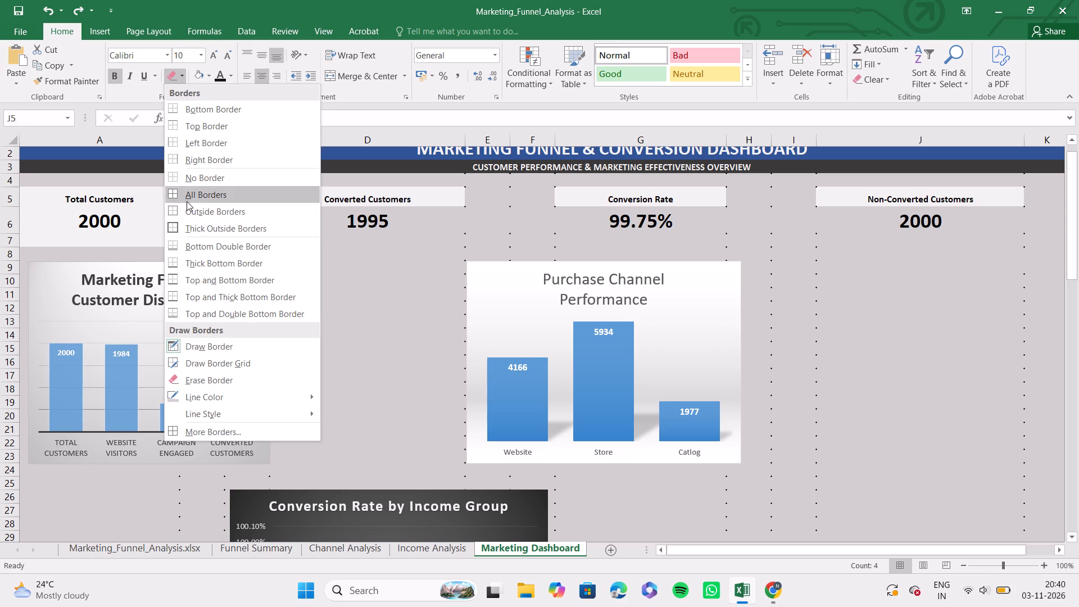
{"action": "left_click", "coordinate": [222, 195]}
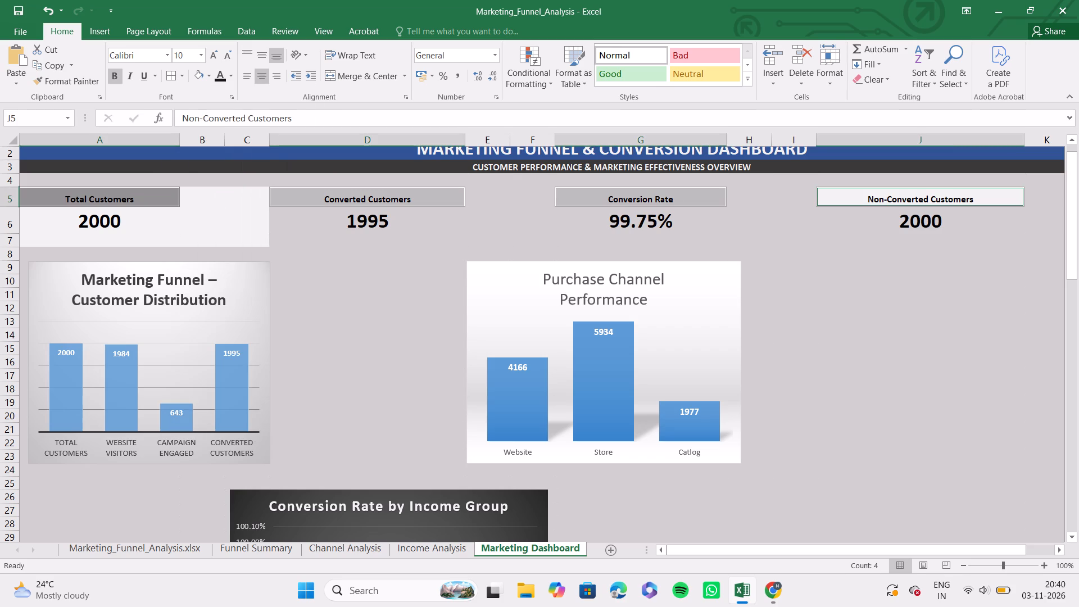
{"action": "left_click", "coordinate": [304, 200]}
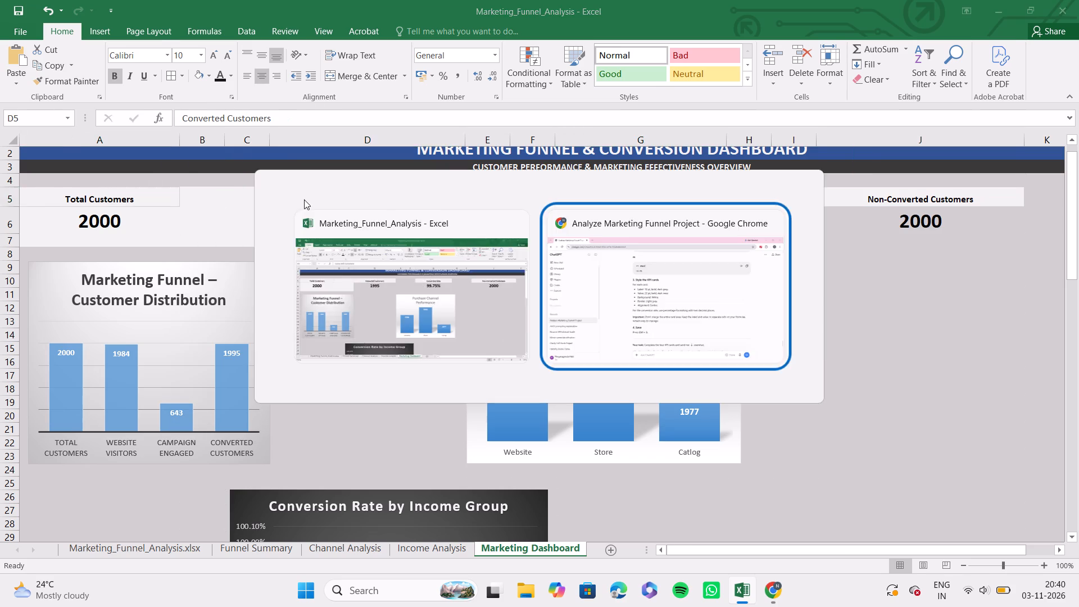
{"action": "scroll", "coordinate": [468, 271], "scroll_direction": "up", "scroll_amount": 4}
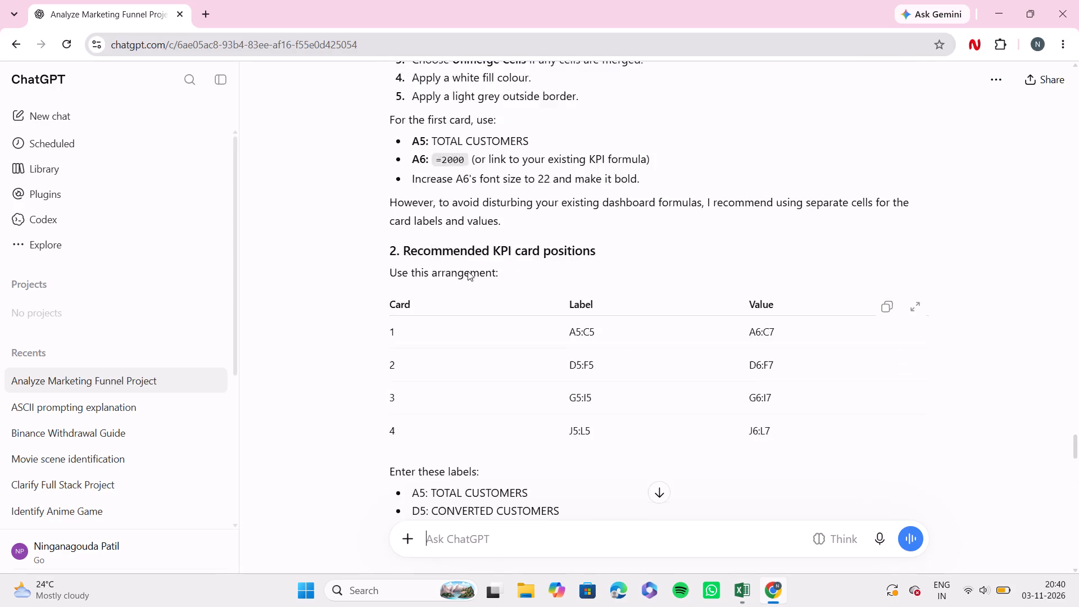
{"action": "scroll", "coordinate": [468, 271], "scroll_direction": "up", "scroll_amount": 1}
{"action": "scroll", "coordinate": [468, 271], "scroll_direction": "down", "scroll_amount": 6}
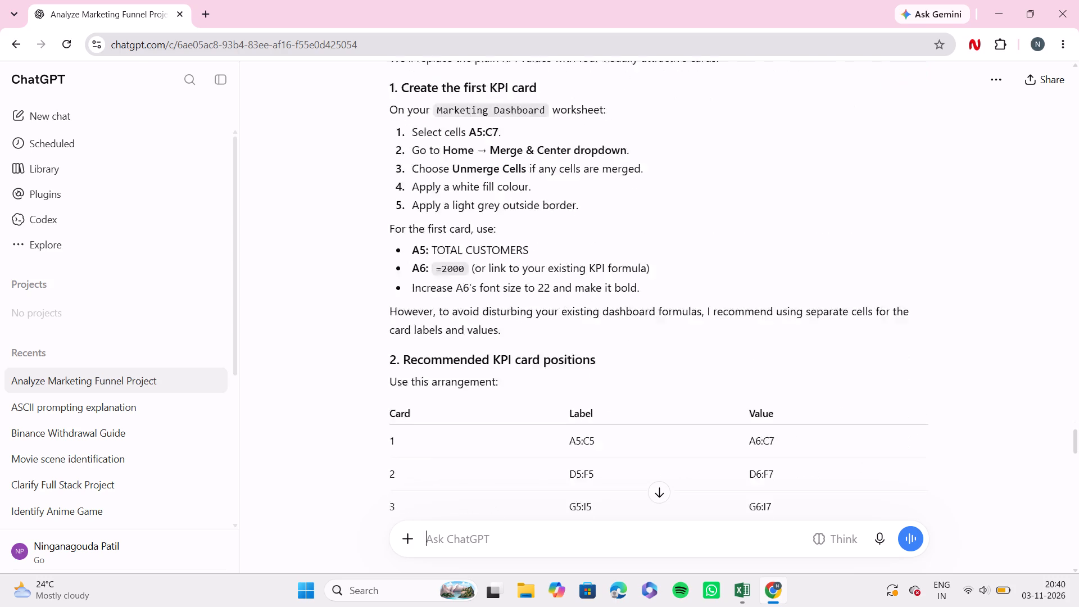
{"action": "scroll", "coordinate": [468, 271], "scroll_direction": "down", "scroll_amount": 7}
{"action": "scroll", "coordinate": [468, 271], "scroll_direction": "up", "scroll_amount": 1}
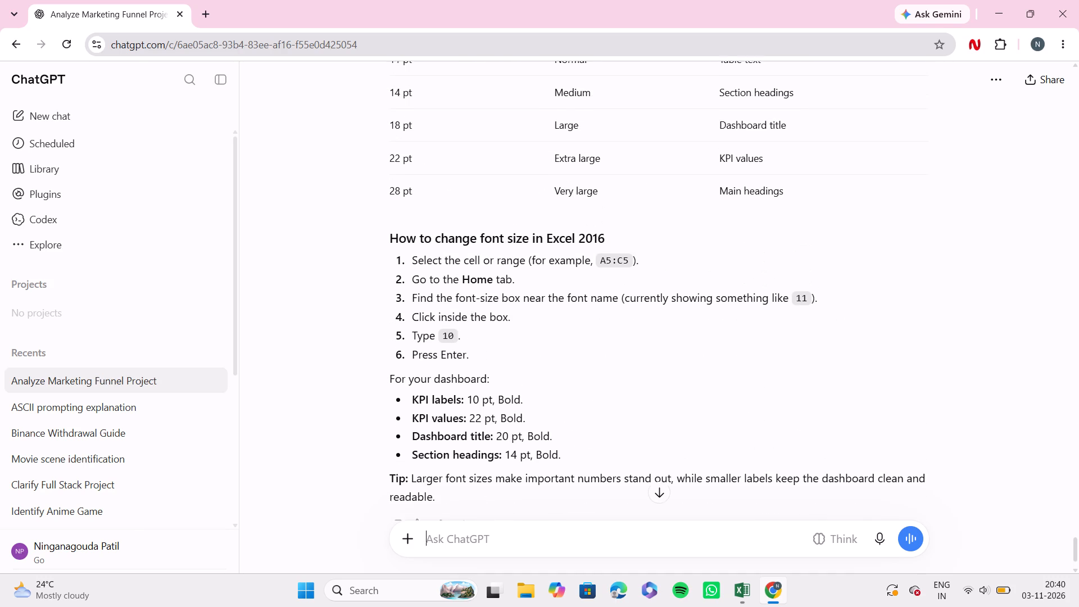
{"action": "scroll", "coordinate": [468, 271], "scroll_direction": "up", "scroll_amount": 1}
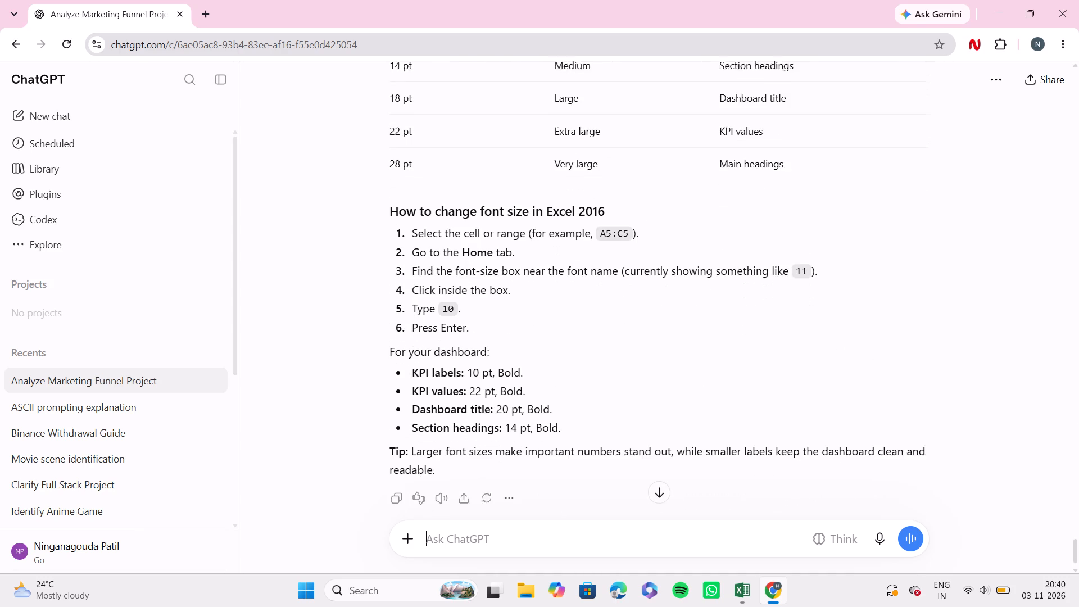
{"action": "scroll", "coordinate": [468, 271], "scroll_direction": "up", "scroll_amount": 3}
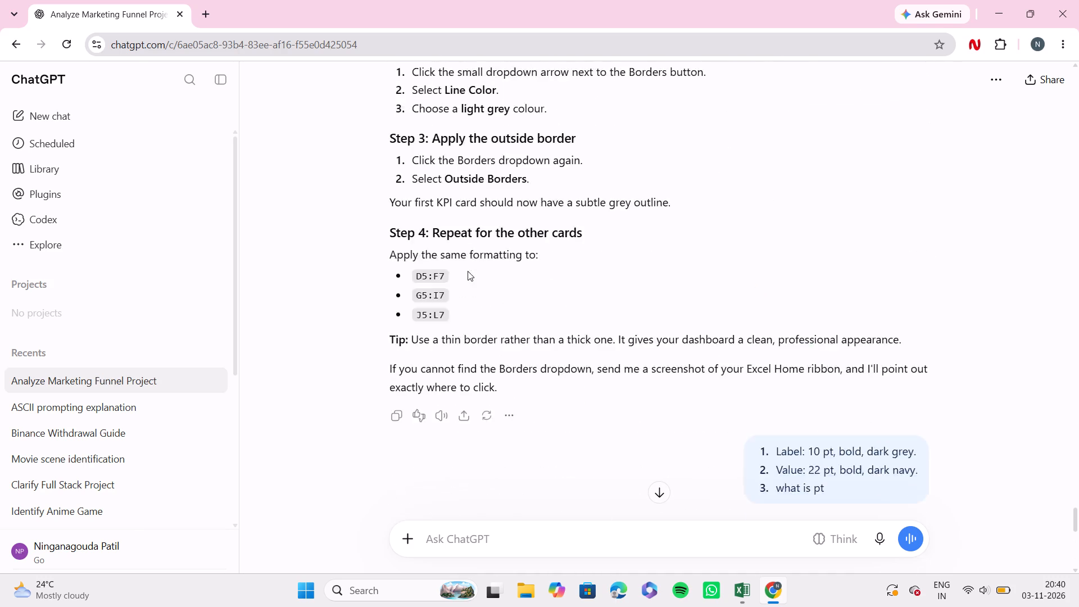
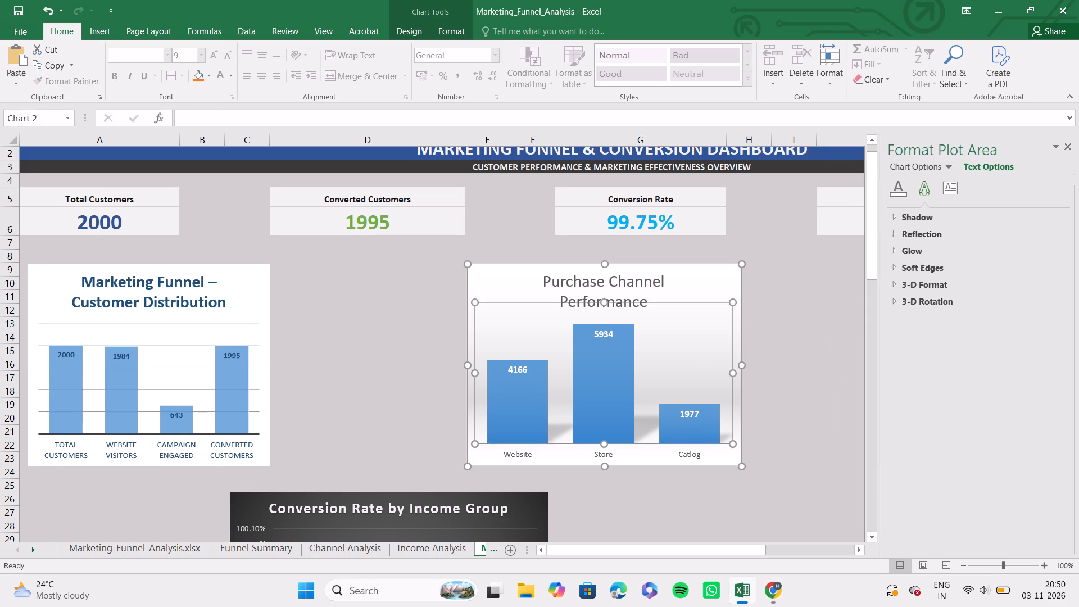
{"action": "left_click", "coordinate": [702, 280]}
{"action": "right_click", "coordinate": [702, 280]}
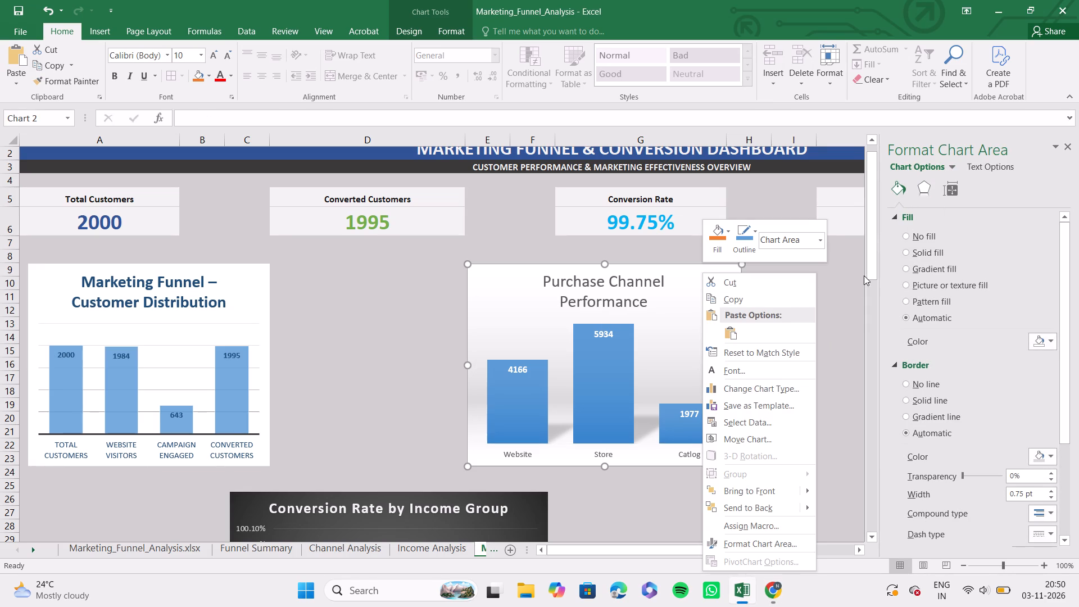
{"action": "left_click", "coordinate": [765, 540]}
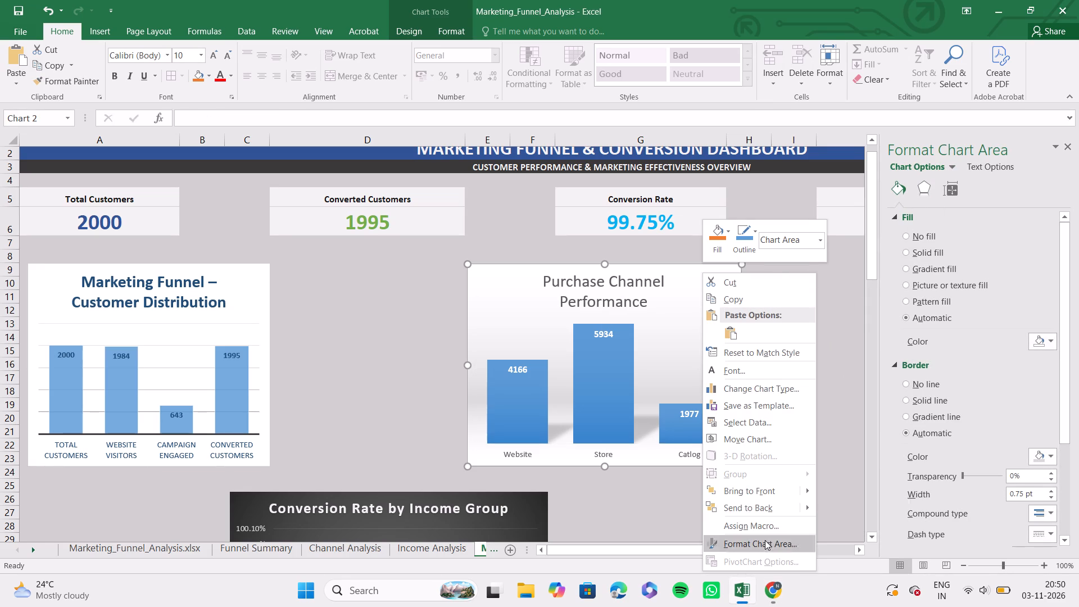
{"action": "left_click", "coordinate": [904, 255]}
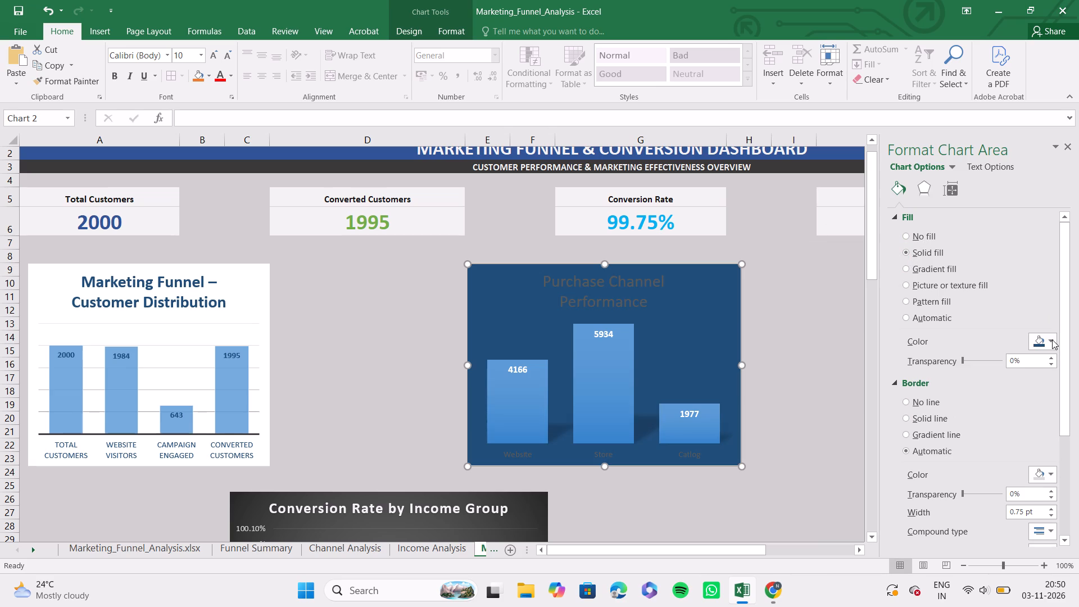
{"action": "left_click", "coordinate": [1052, 339]}
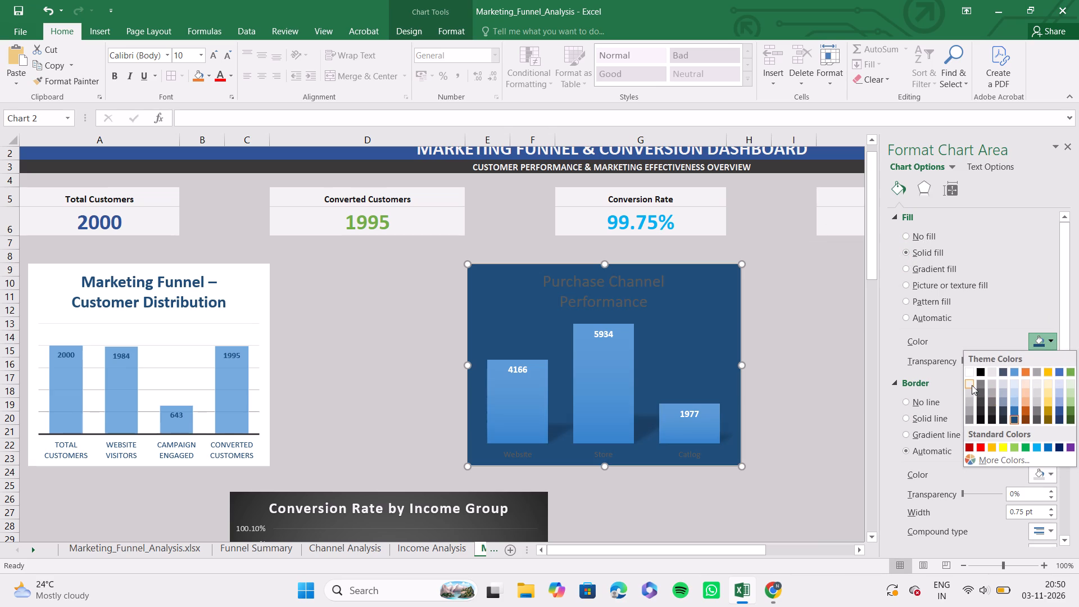
{"action": "left_click", "coordinate": [969, 375]}
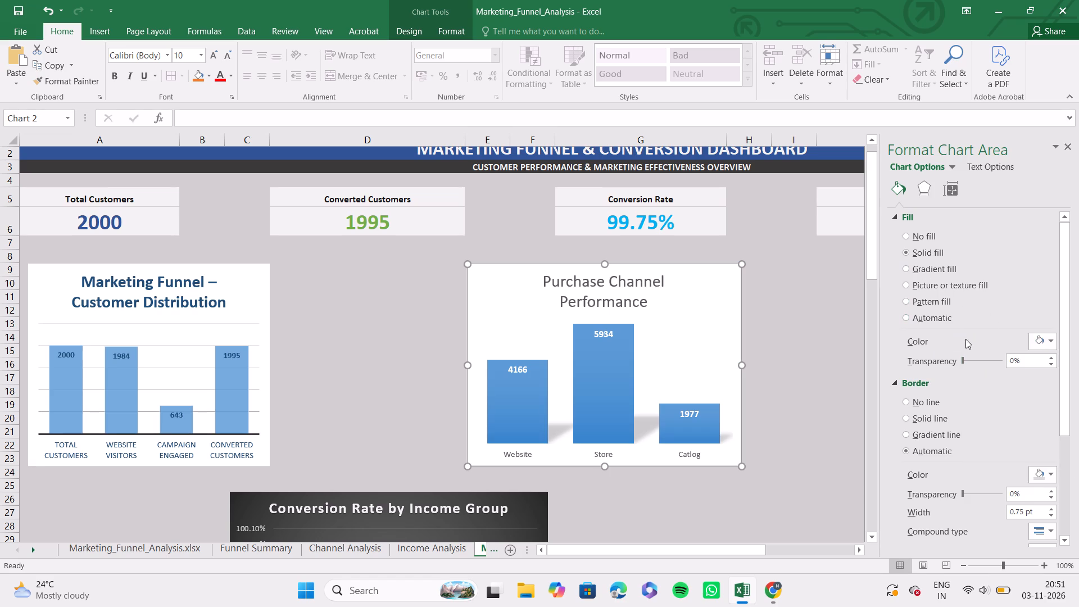
{"action": "left_click", "coordinate": [914, 403]}
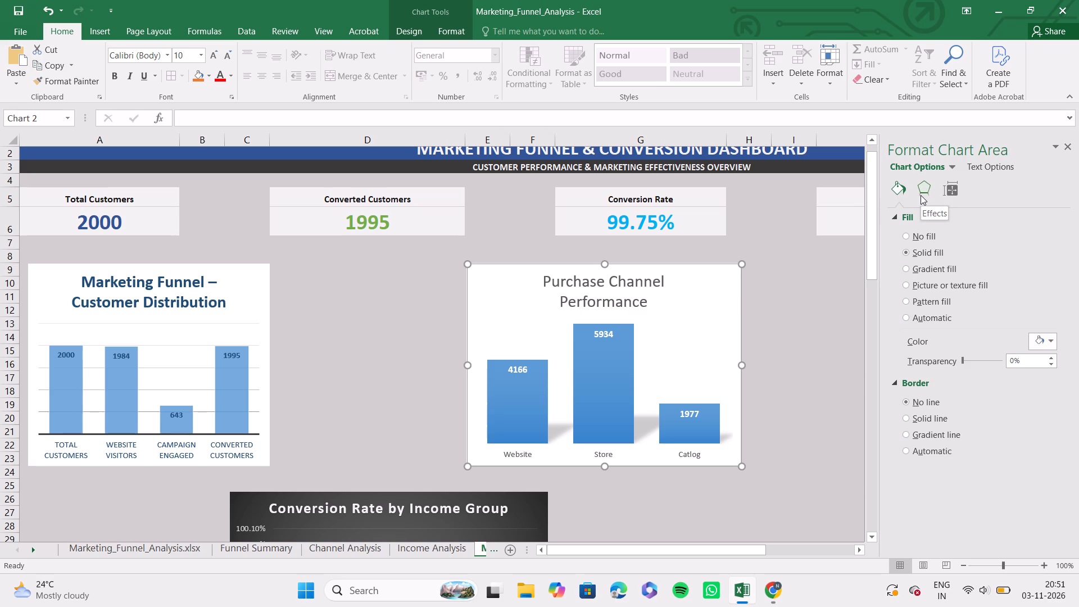
Set the text fill of the Purchase Channel Performance chart to Blue, Accent 1, Darker 50%.
{"action": "left_click", "coordinate": [986, 165]}
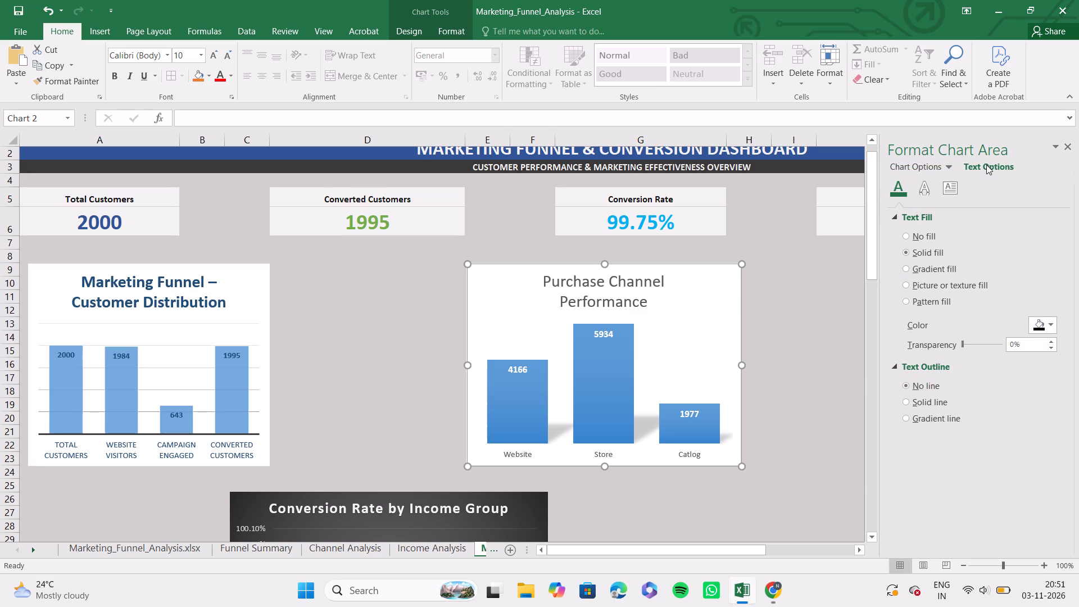
{"action": "left_click", "coordinate": [1052, 327]}
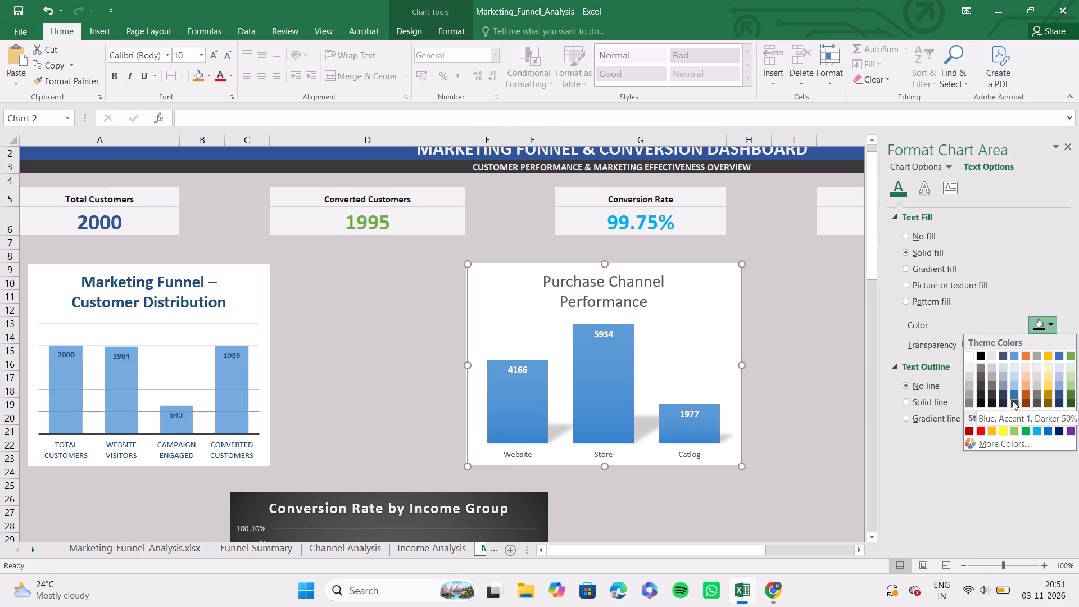
{"action": "left_click", "coordinate": [1063, 400]}
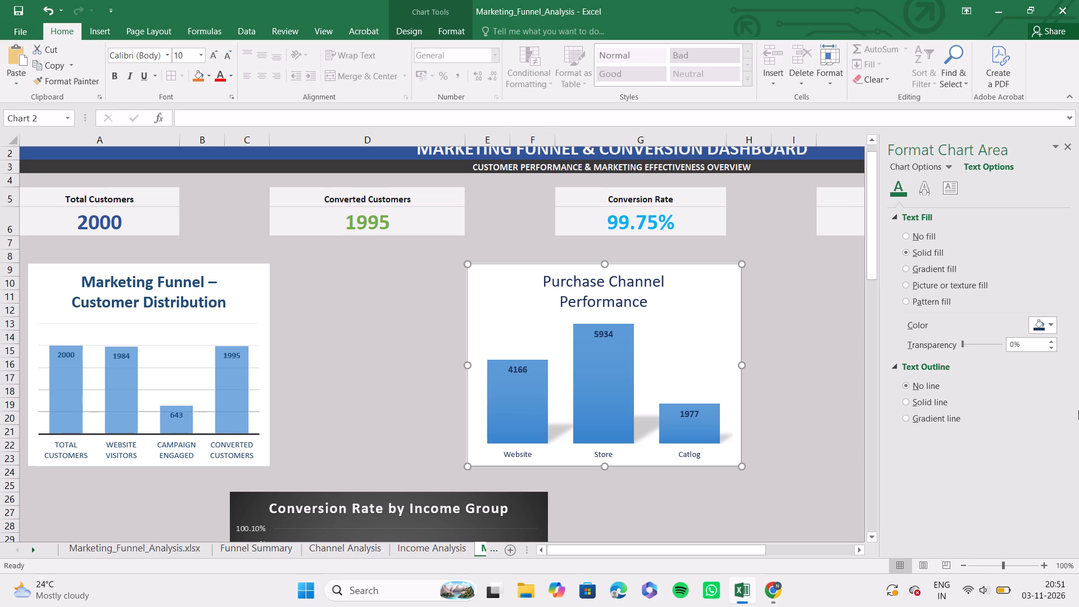
{"action": "left_click", "coordinate": [1052, 322]}
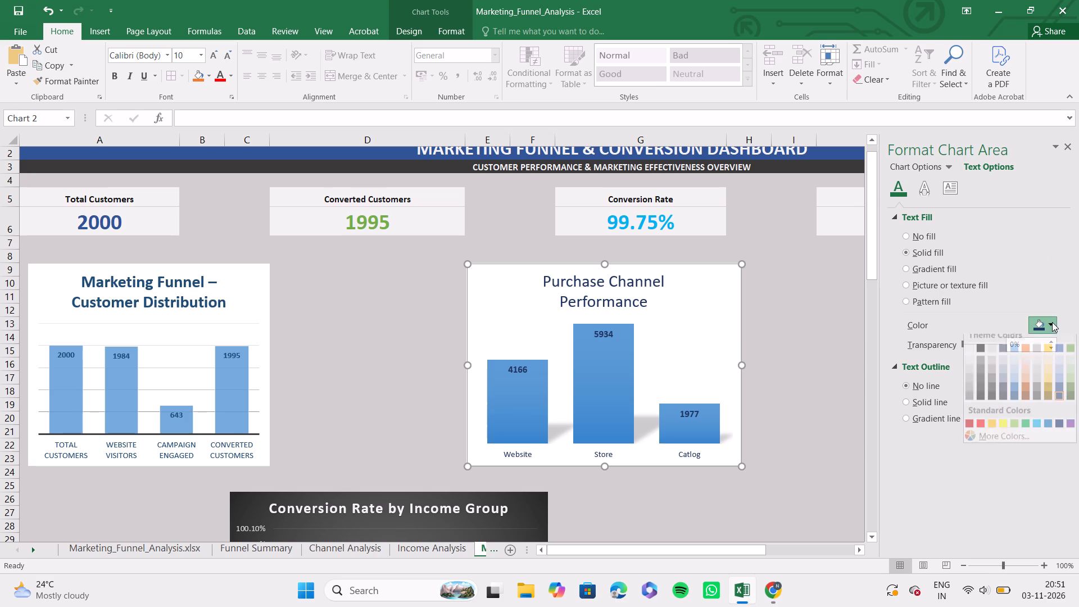
{"action": "left_click", "coordinate": [1015, 402]}
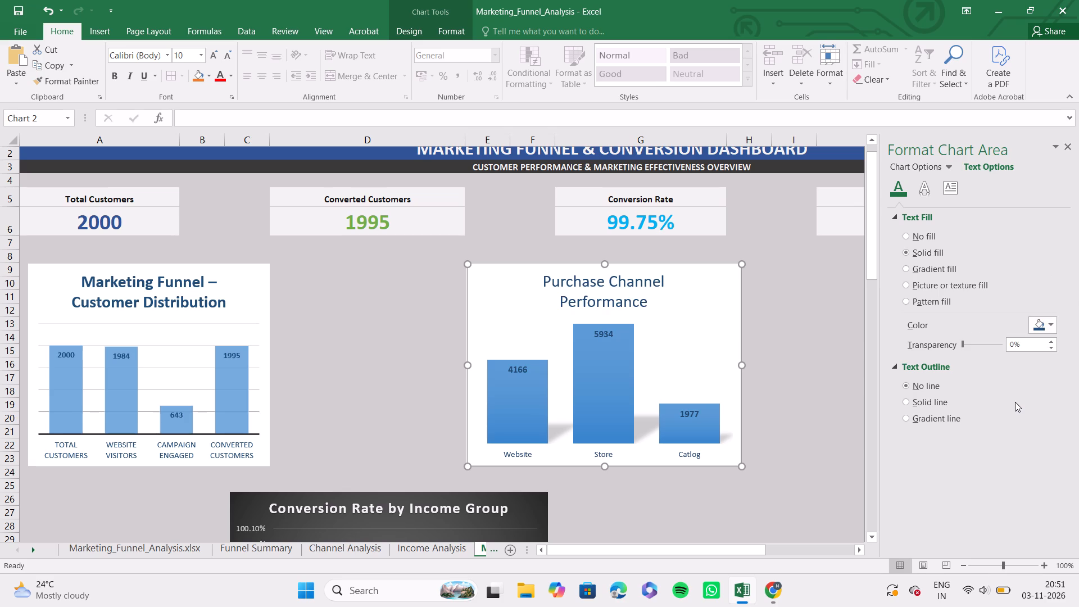
Give the Conversion Rate by Income Group chart area a solid white fill and a solid line border.
{"action": "scroll", "coordinate": [994, 438], "scroll_direction": "down", "scroll_amount": 2}
{"action": "scroll", "coordinate": [783, 504], "scroll_direction": "down", "scroll_amount": 3}
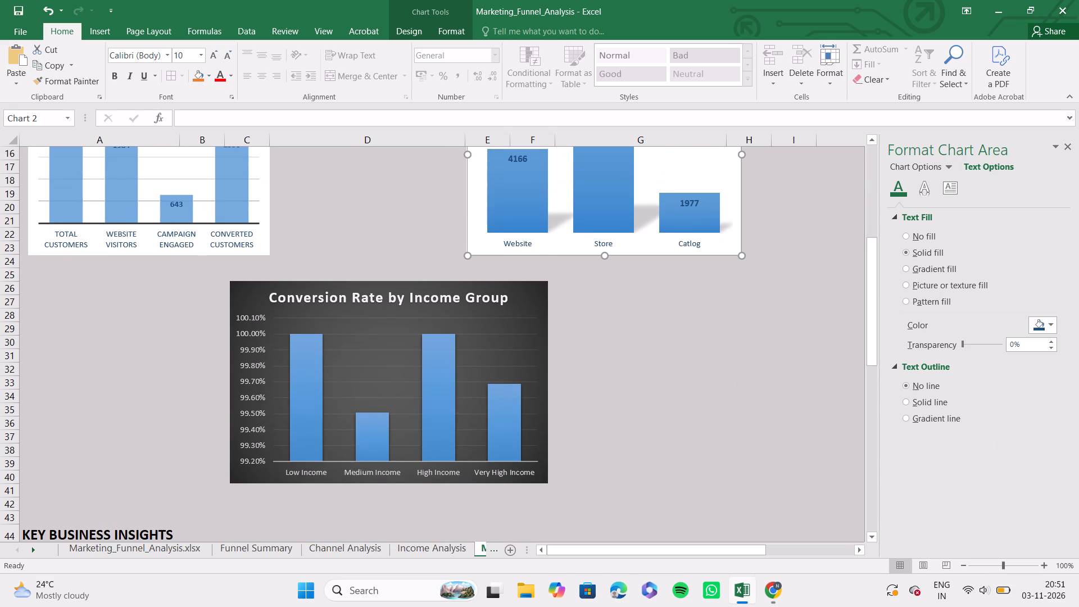
{"action": "scroll", "coordinate": [783, 504], "scroll_direction": "down", "scroll_amount": 1}
{"action": "left_click", "coordinate": [524, 285]}
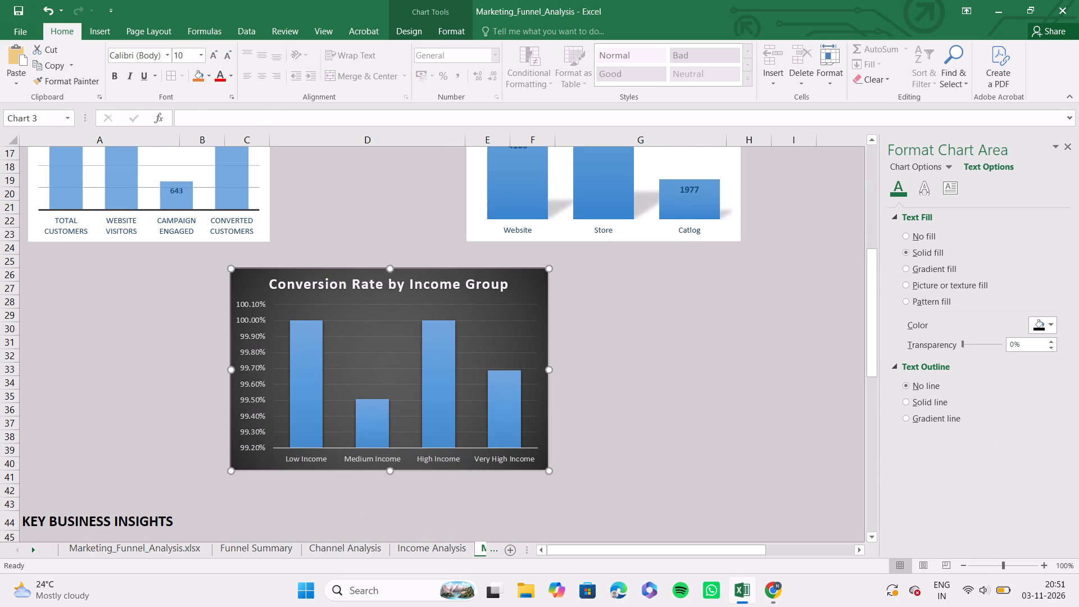
{"action": "right_click", "coordinate": [524, 285]}
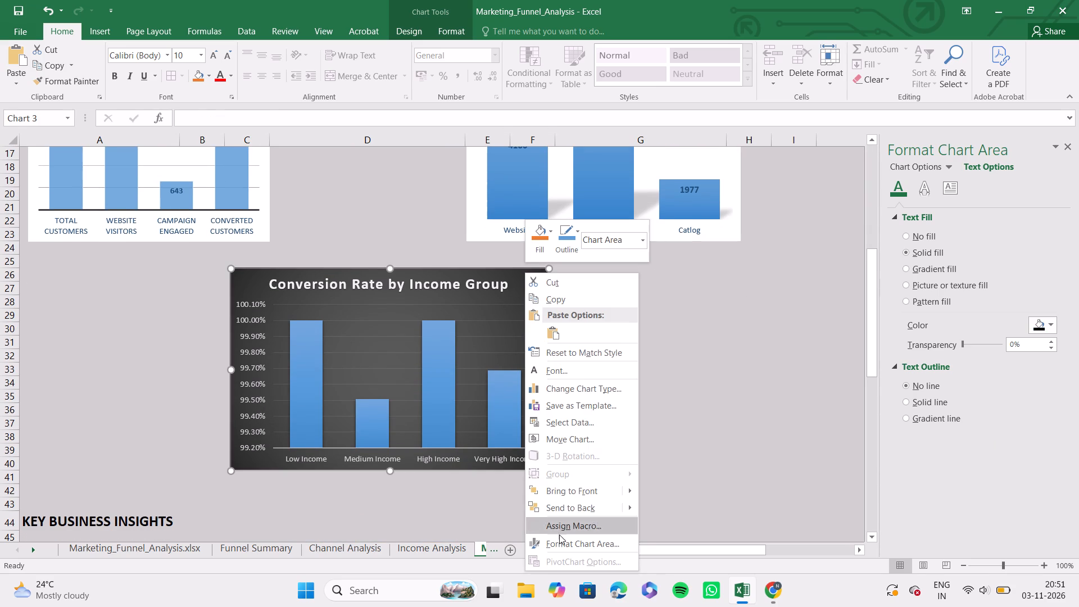
{"action": "left_click", "coordinate": [559, 540]}
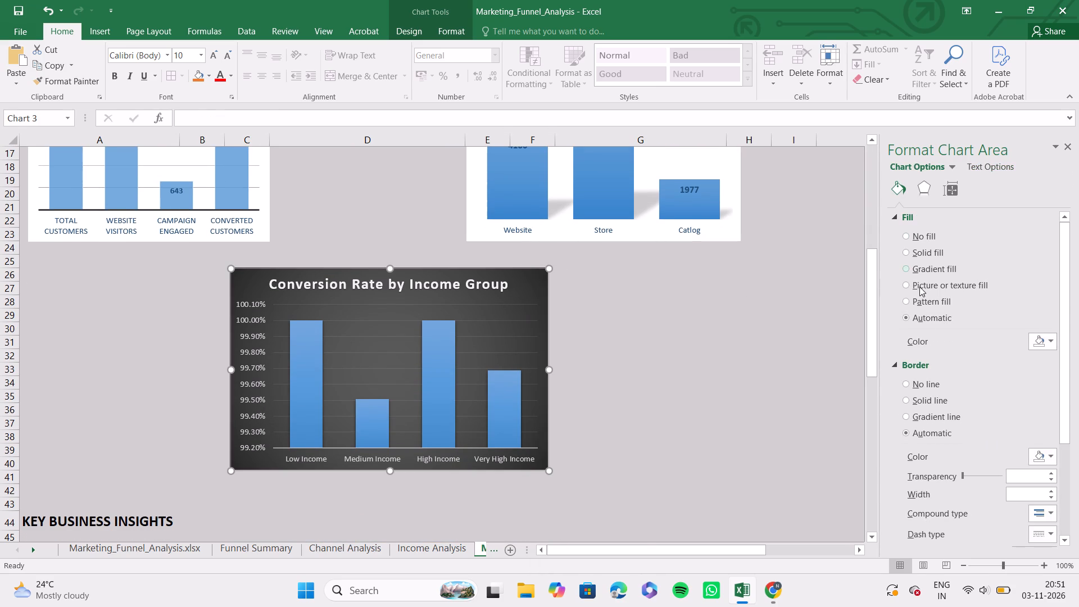
{"action": "left_click", "coordinate": [908, 253]}
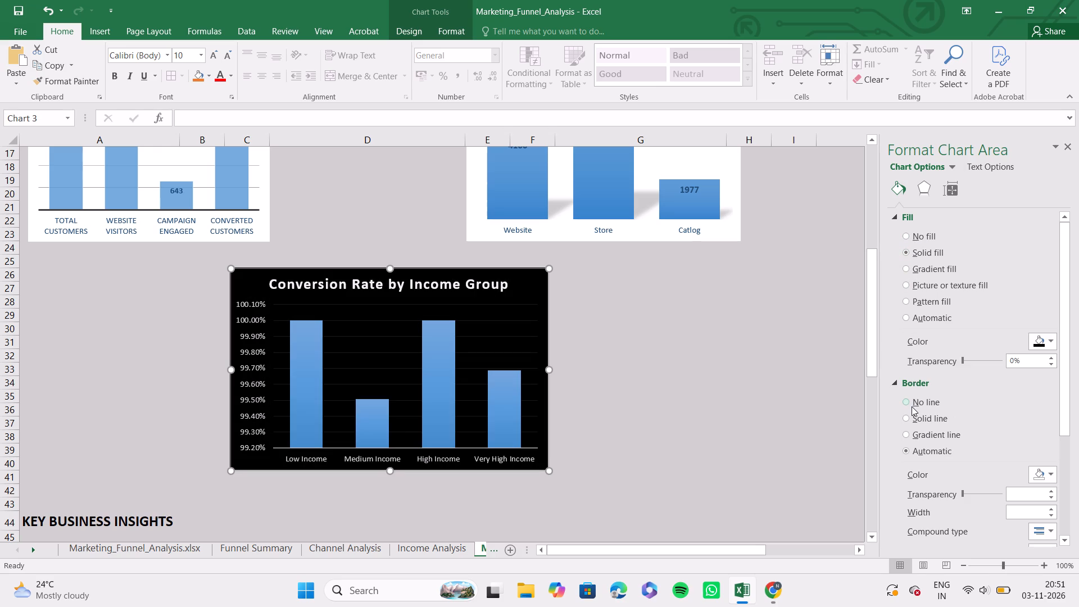
{"action": "left_click", "coordinate": [907, 400]}
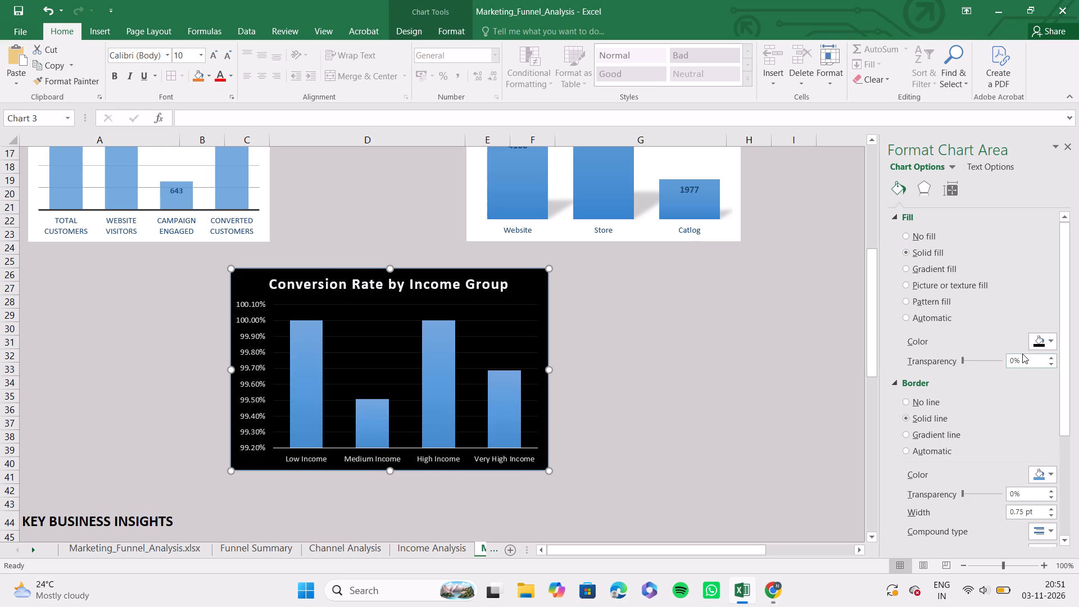
{"action": "left_click", "coordinate": [1048, 343]}
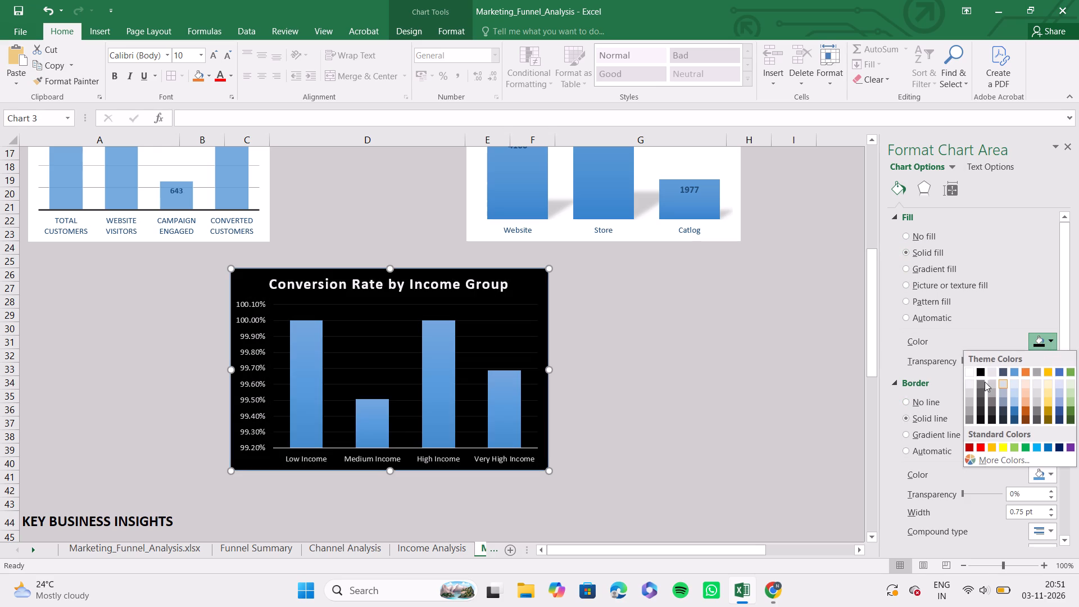
{"action": "left_click", "coordinate": [967, 370]}
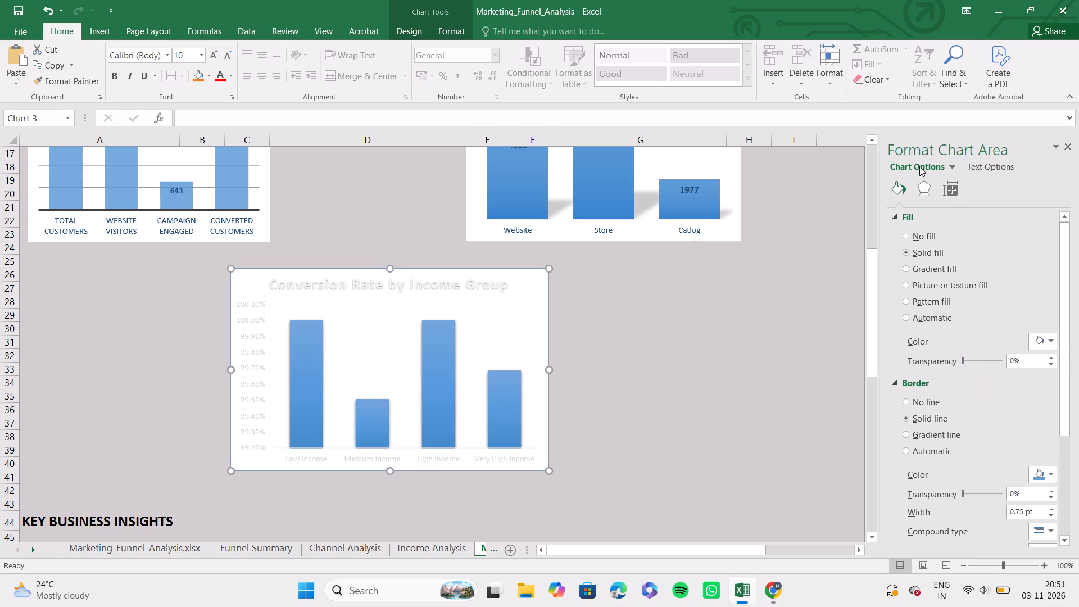
Set the text fill of the Conversion Rate by Income Group chart to Blue, Accent 1, Darker 50%.
{"action": "left_click", "coordinate": [977, 163]}
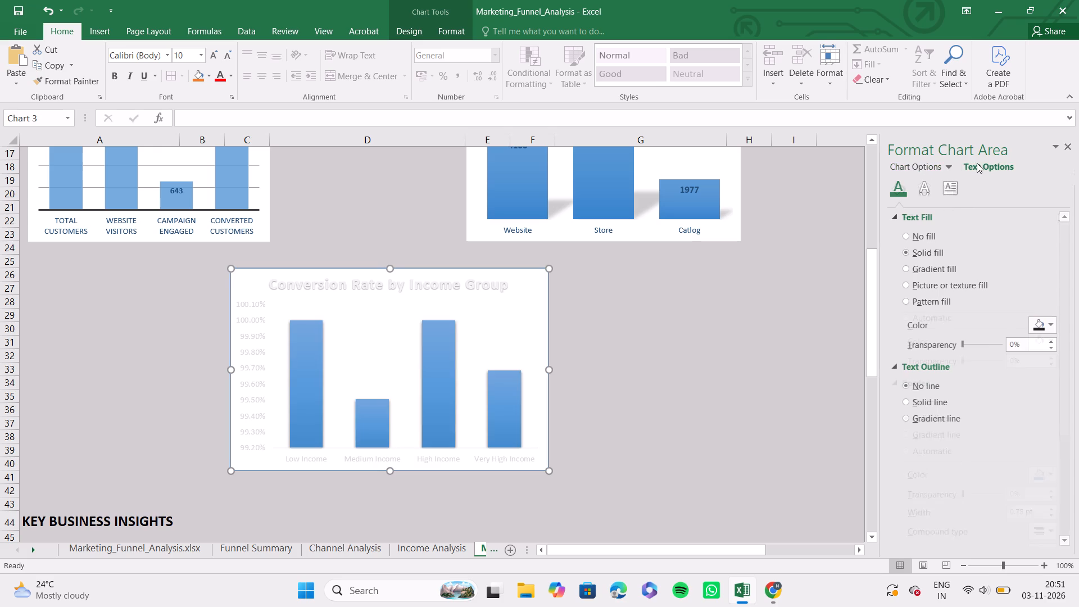
{"action": "left_click", "coordinate": [1052, 323]}
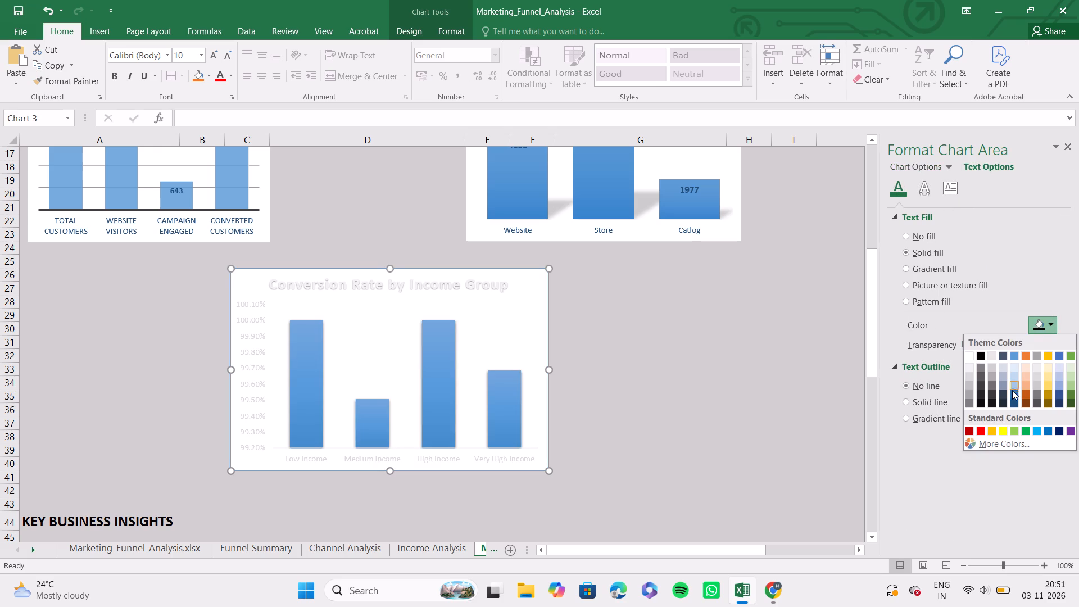
{"action": "left_click", "coordinate": [1012, 403]}
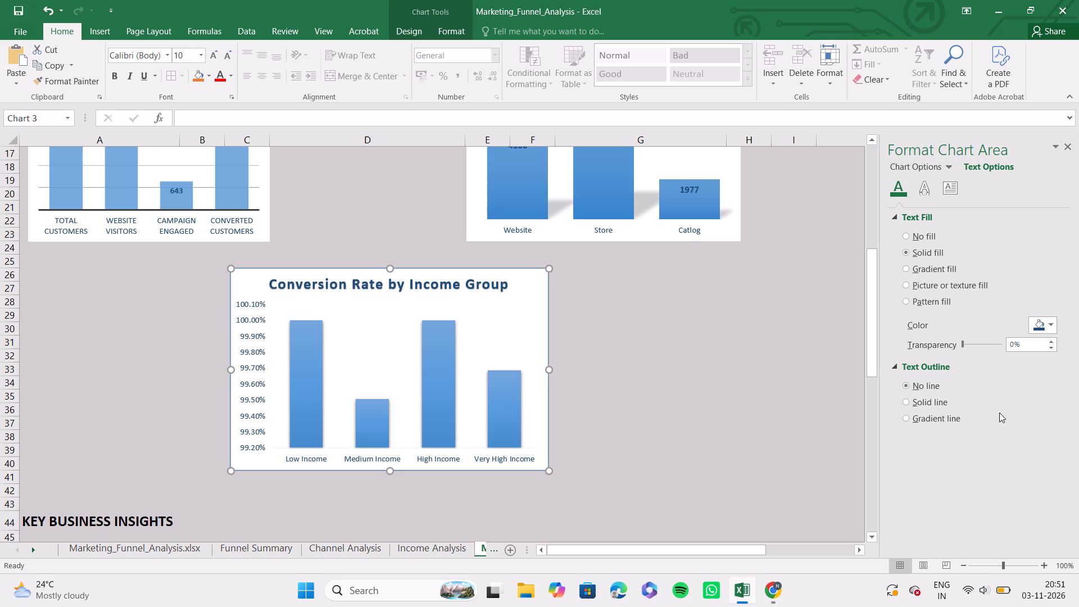
{"action": "left_click", "coordinate": [791, 370]}
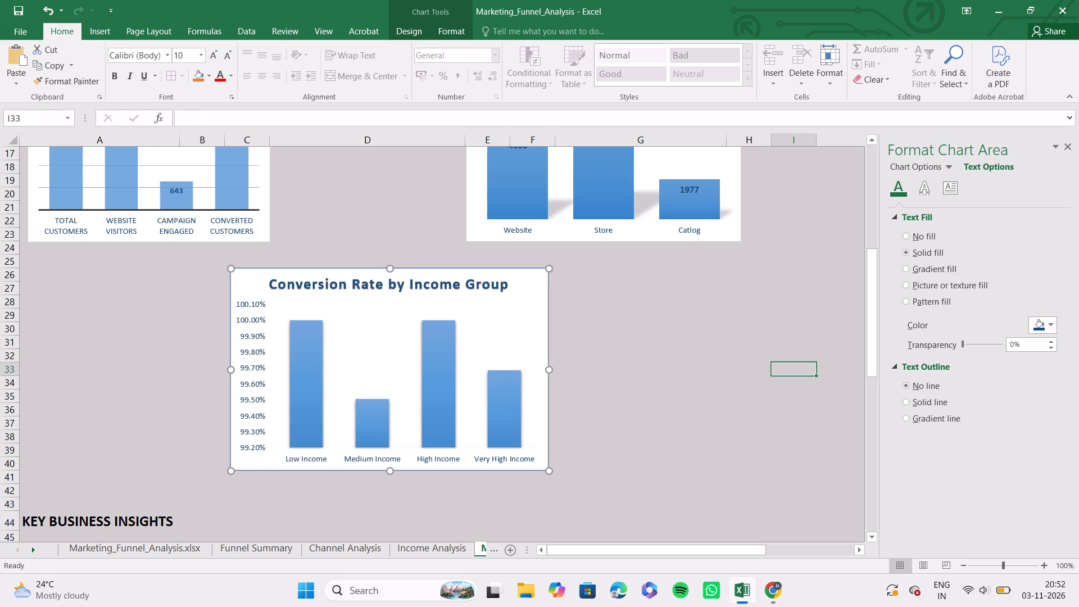
Review the header, KPI cards and restyled charts across the Marketing Dashboard sheet, closing the formatting pane for a full-width view.
{"action": "scroll", "coordinate": [644, 391], "scroll_direction": "up", "scroll_amount": 2}
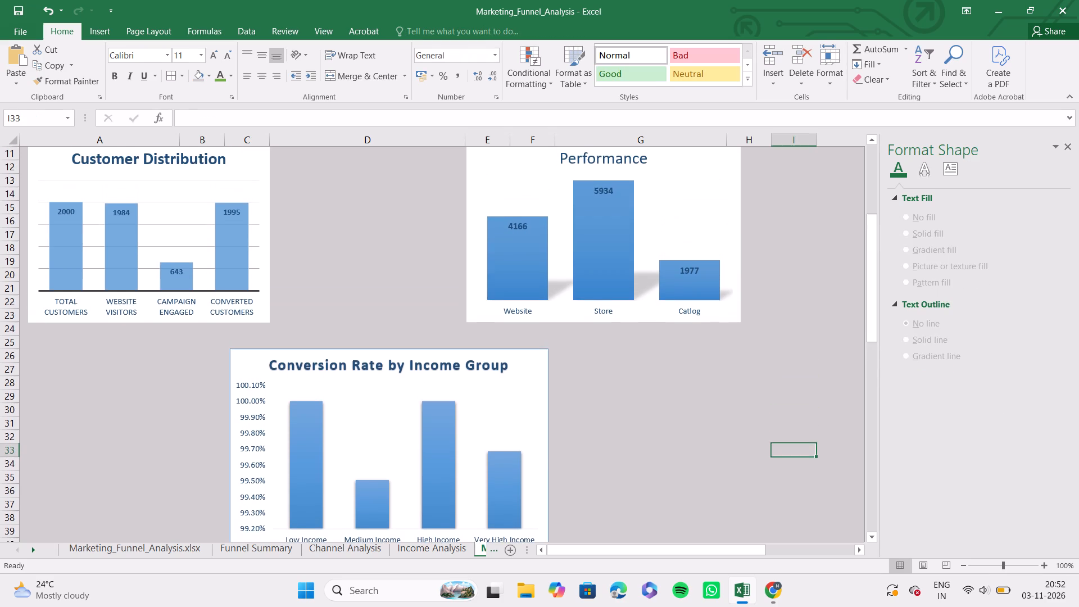
{"action": "scroll", "coordinate": [644, 391], "scroll_direction": "up", "scroll_amount": 1}
{"action": "scroll", "coordinate": [644, 391], "scroll_direction": "down", "scroll_amount": 1}
{"action": "scroll", "coordinate": [644, 391], "scroll_direction": "up", "scroll_amount": 2}
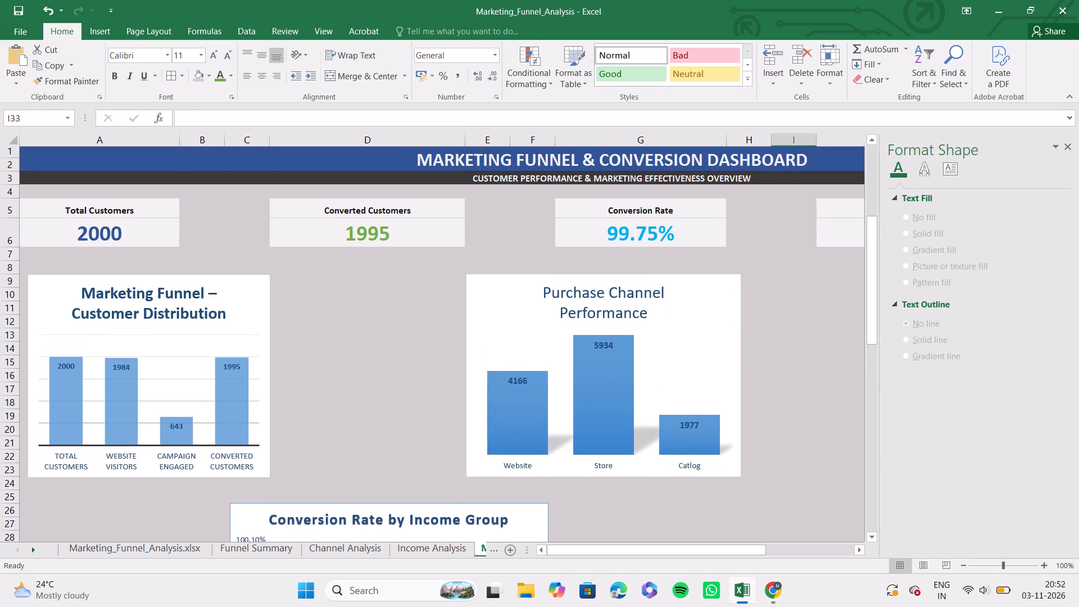
{"action": "scroll", "coordinate": [644, 391], "scroll_direction": "up", "scroll_amount": 1}
{"action": "scroll", "coordinate": [644, 391], "scroll_direction": "left", "scroll_amount": 2}
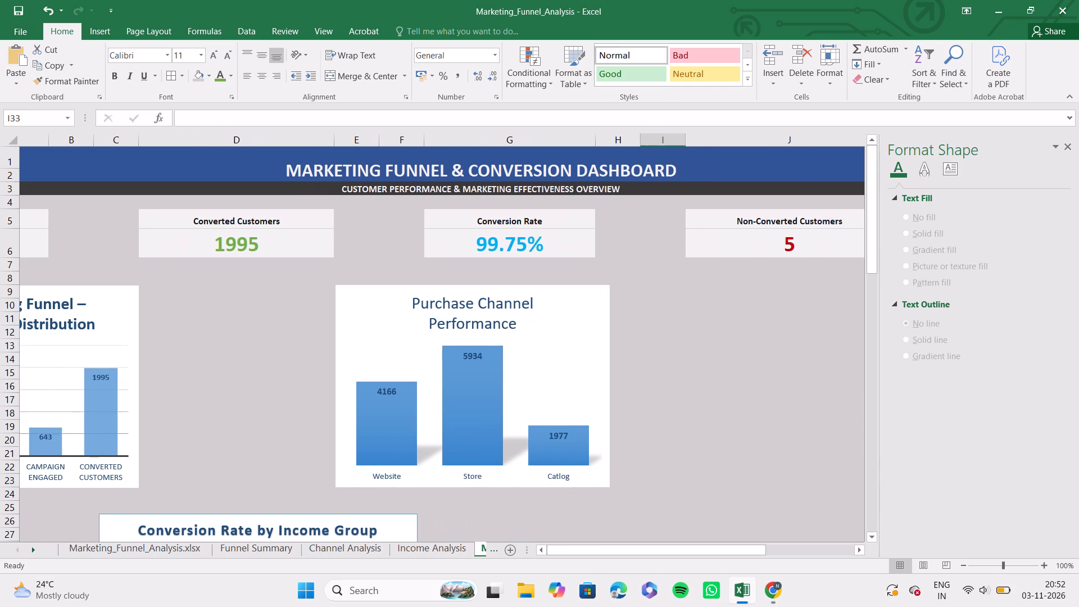
{"action": "scroll", "coordinate": [644, 391], "scroll_direction": "up", "scroll_amount": 1}
{"action": "scroll", "coordinate": [644, 391], "scroll_direction": "right", "scroll_amount": 1}
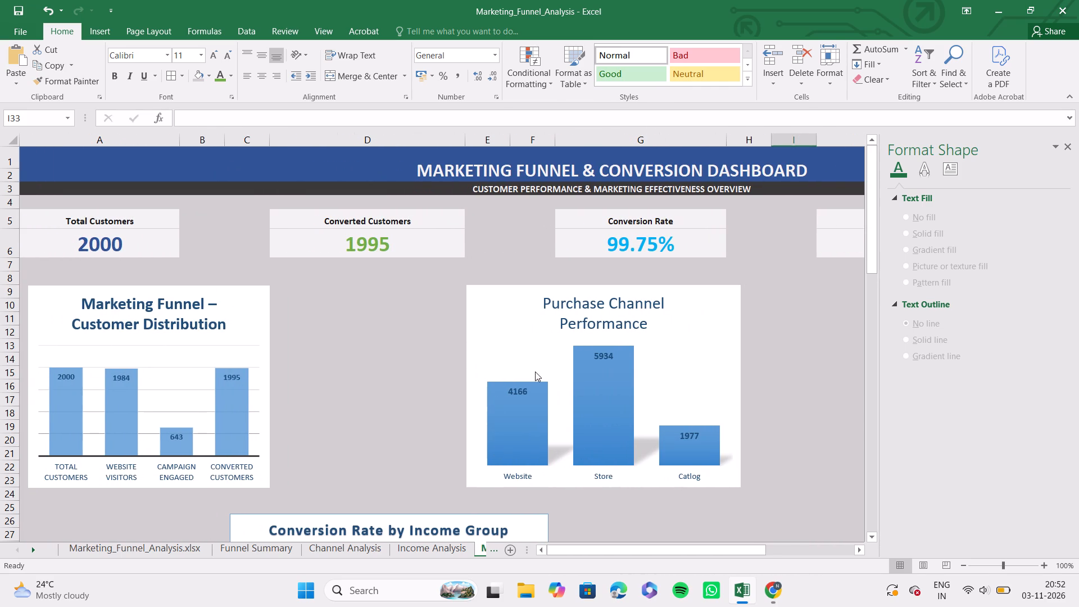
{"action": "scroll", "coordinate": [420, 388], "scroll_direction": "left", "scroll_amount": 1}
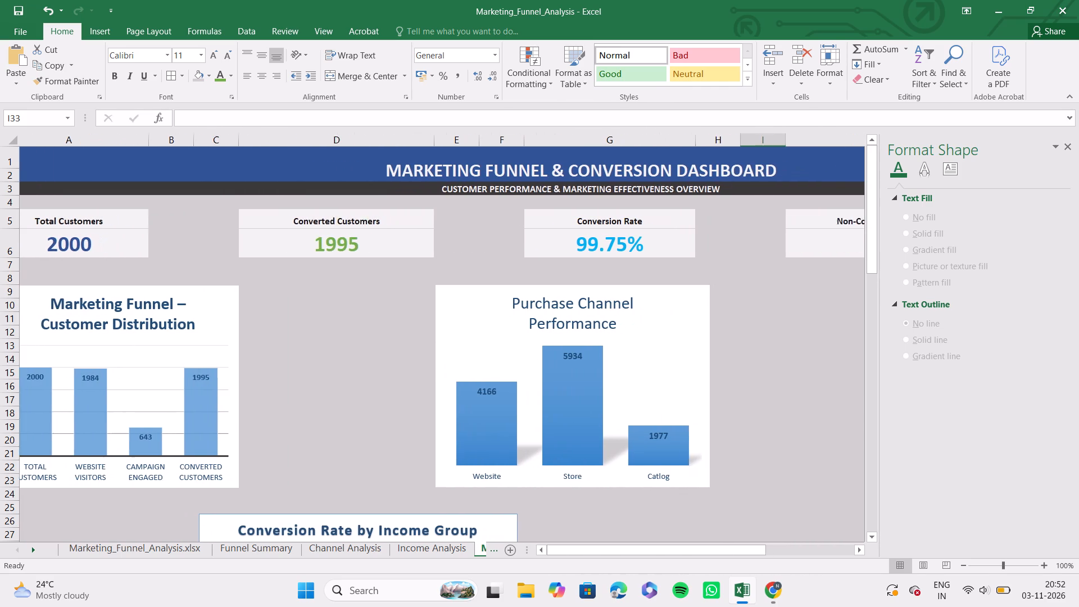
{"action": "scroll", "coordinate": [420, 388], "scroll_direction": "left", "scroll_amount": 1}
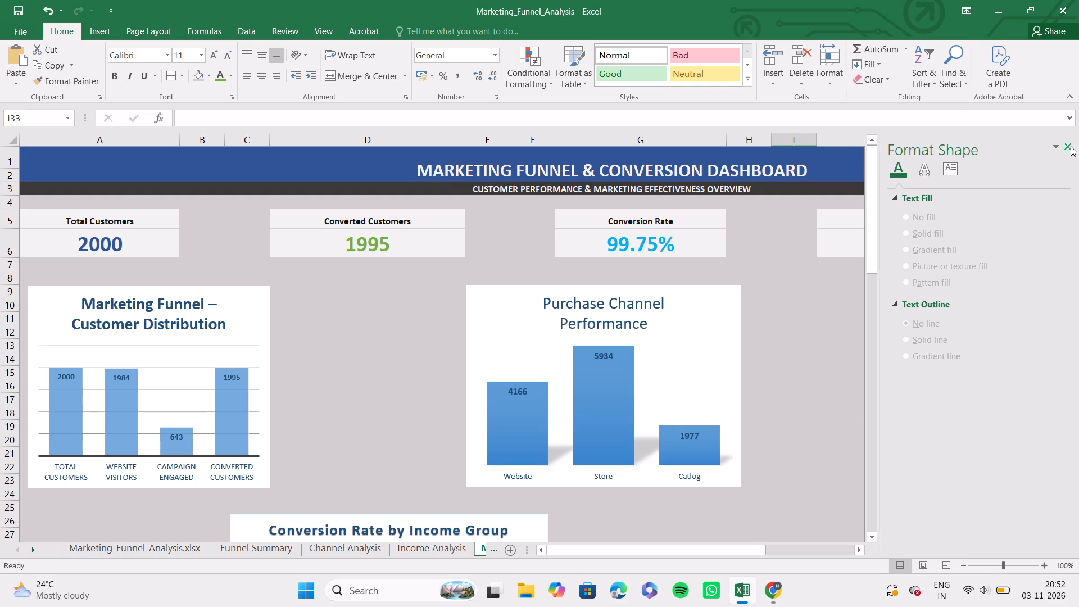
{"action": "left_click", "coordinate": [1071, 146]}
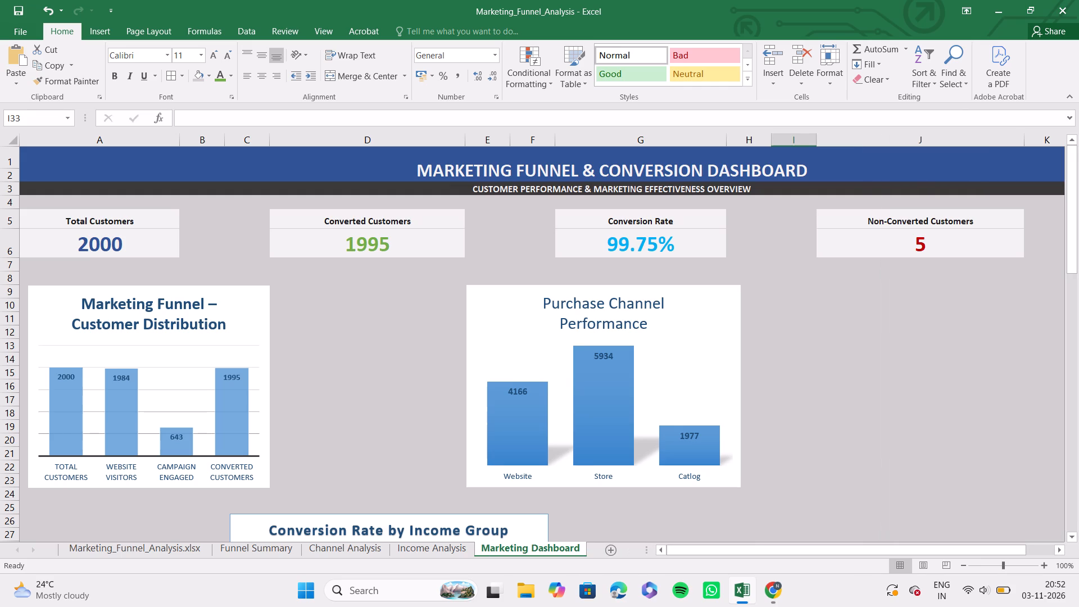
{"action": "scroll", "coordinate": [811, 352], "scroll_direction": "right", "scroll_amount": 3}
{"action": "scroll", "coordinate": [475, 365], "scroll_direction": "right", "scroll_amount": 1}
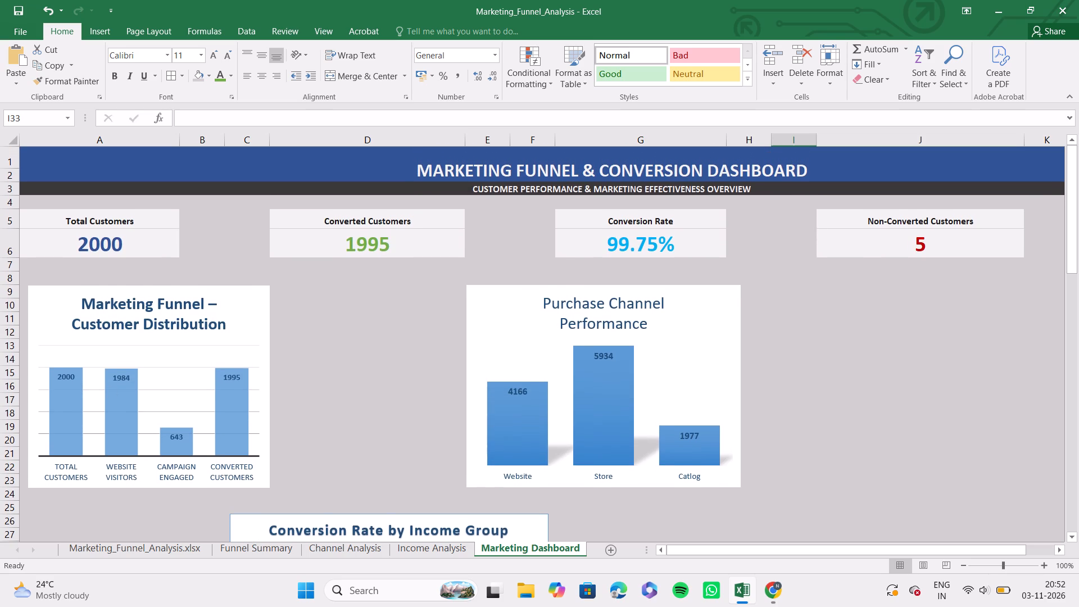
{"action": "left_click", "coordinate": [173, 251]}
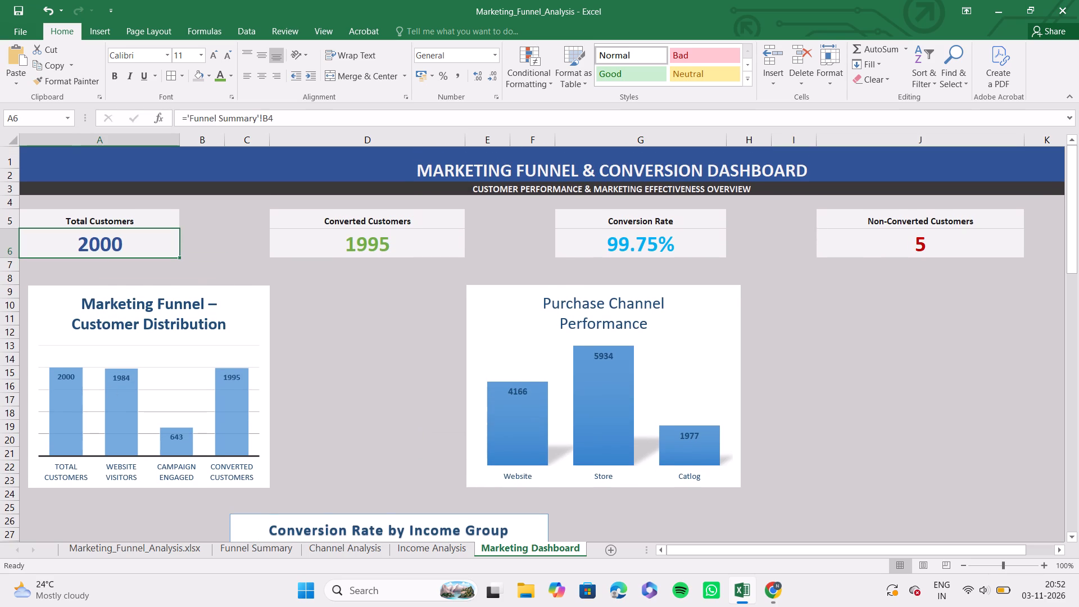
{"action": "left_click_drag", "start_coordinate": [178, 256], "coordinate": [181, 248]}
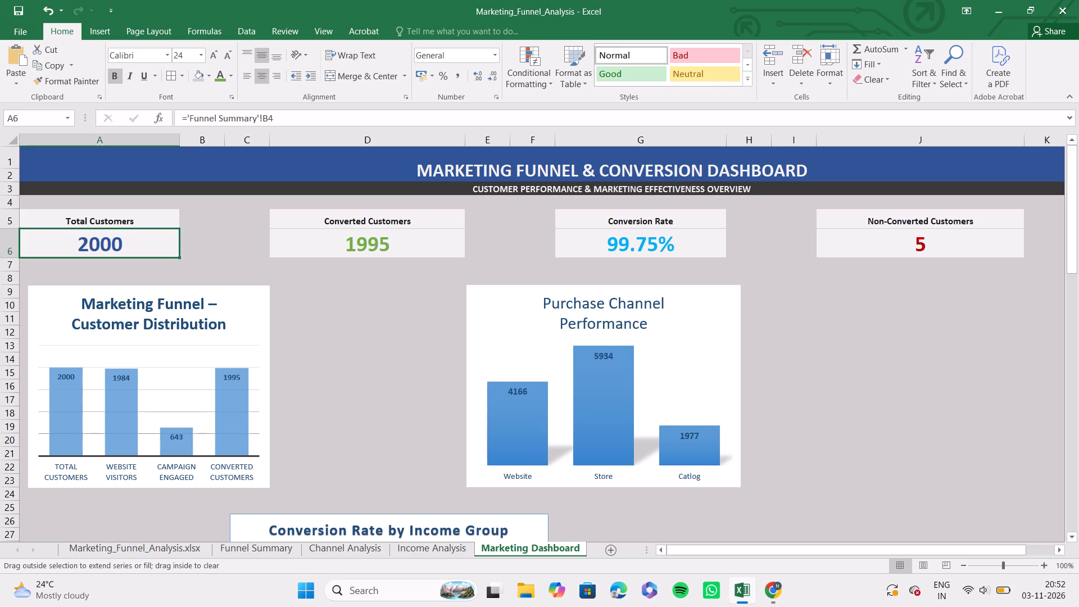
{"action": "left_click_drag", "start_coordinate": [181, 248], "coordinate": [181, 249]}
{"action": "left_click", "coordinate": [373, 355]}
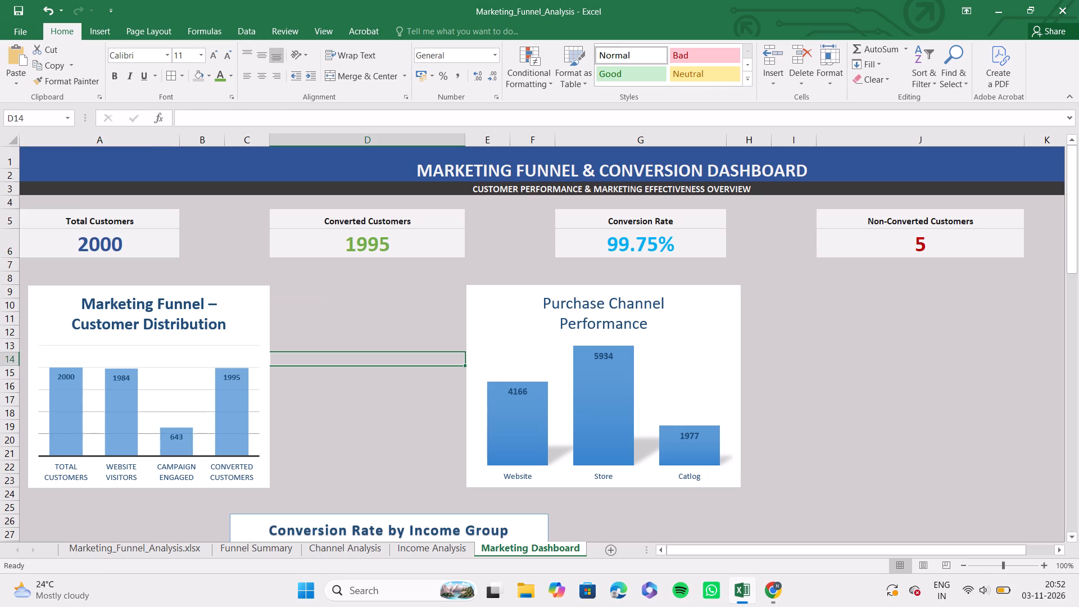
{"action": "key", "text": "Print"}
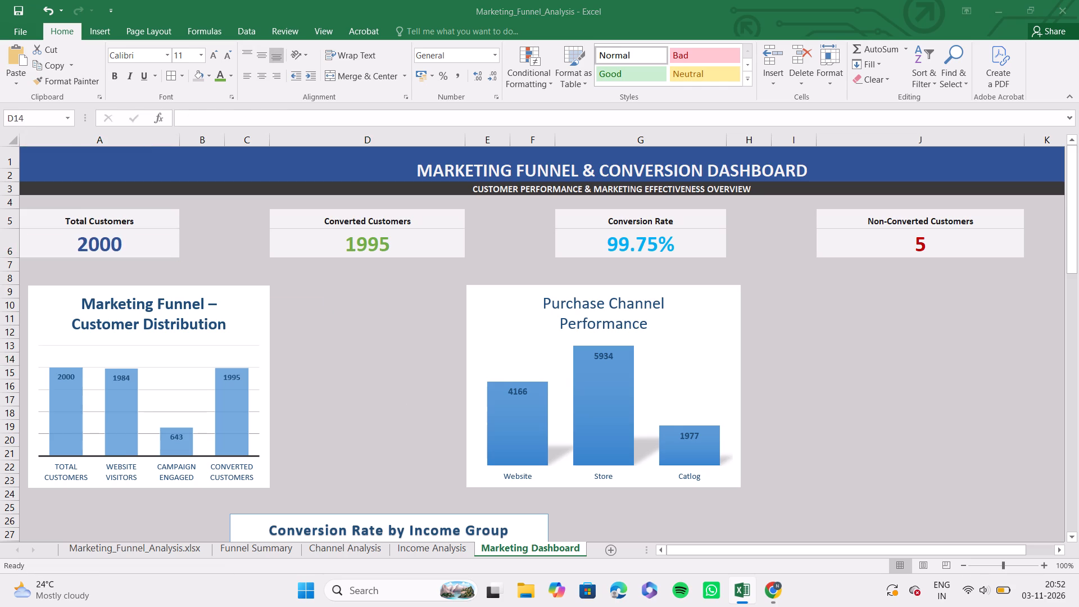
{"action": "key", "text": "Return"}
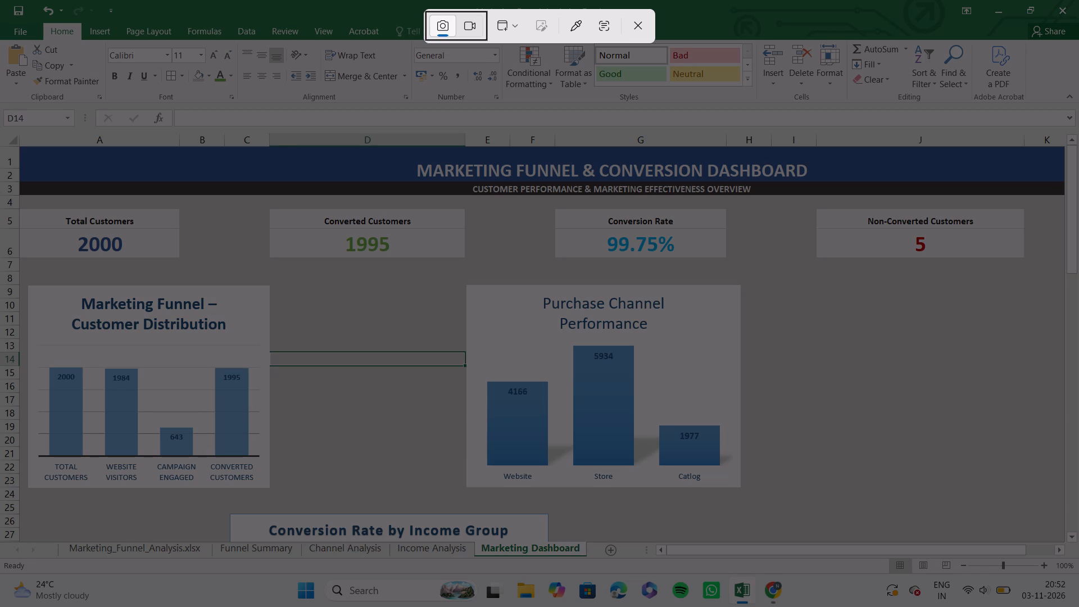
{"action": "left_click", "coordinate": [401, 401]}
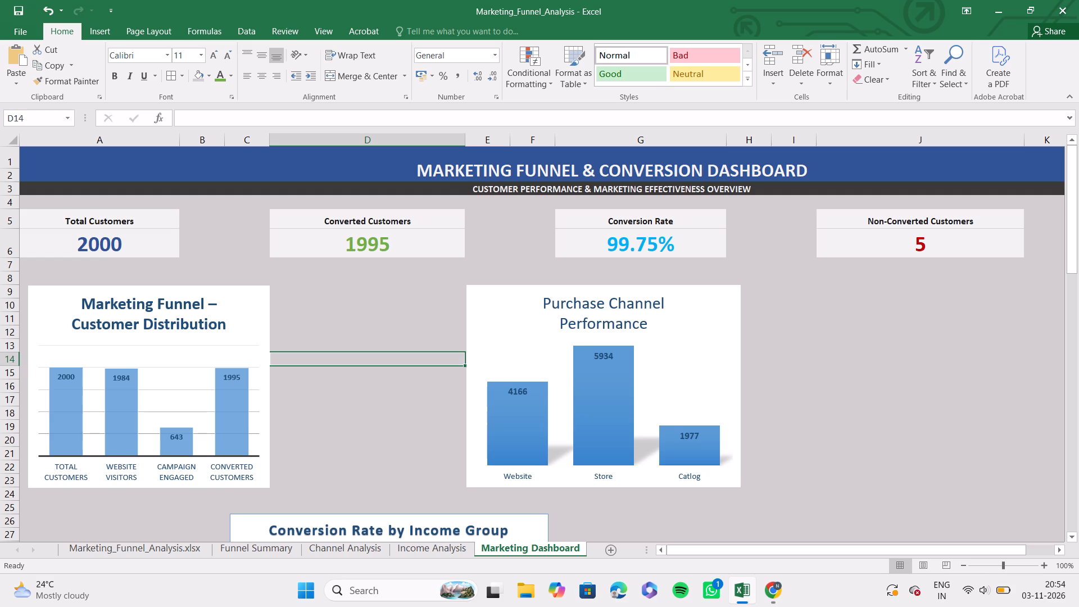
In Excel, select the grey background cells around and between the KPI cards in rows 4 to 8, leaving the cards themselves out.
{"action": "left_click", "coordinate": [113, 204], "text": "ctrl"}
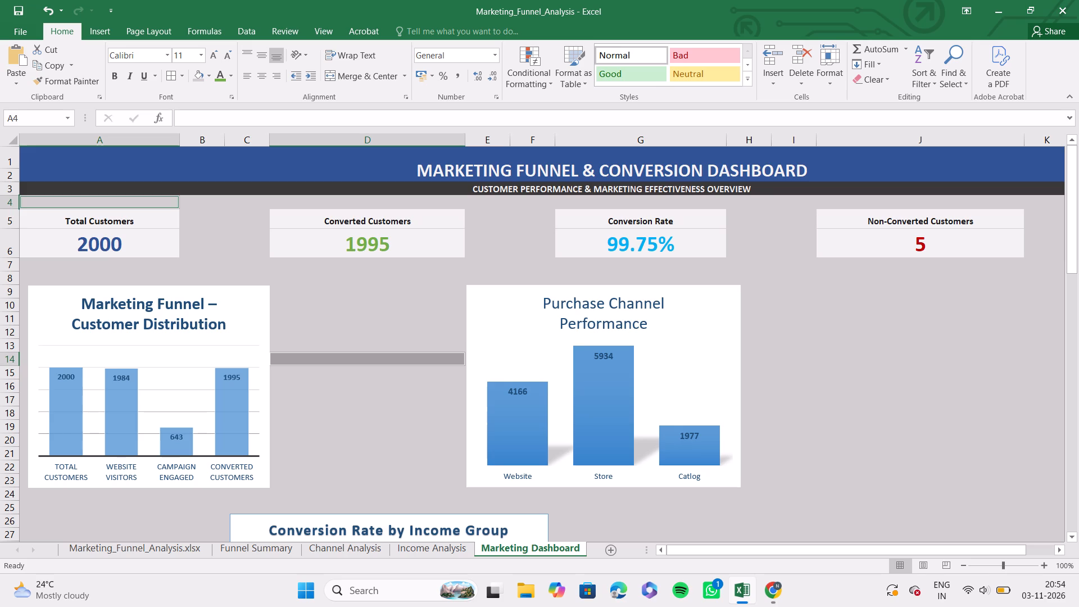
{"action": "left_click", "coordinate": [211, 209], "text": "ctrl"}
{"action": "left_click", "coordinate": [228, 203], "text": "ctrl"}
{"action": "left_click", "coordinate": [214, 207], "text": "ctrl"}
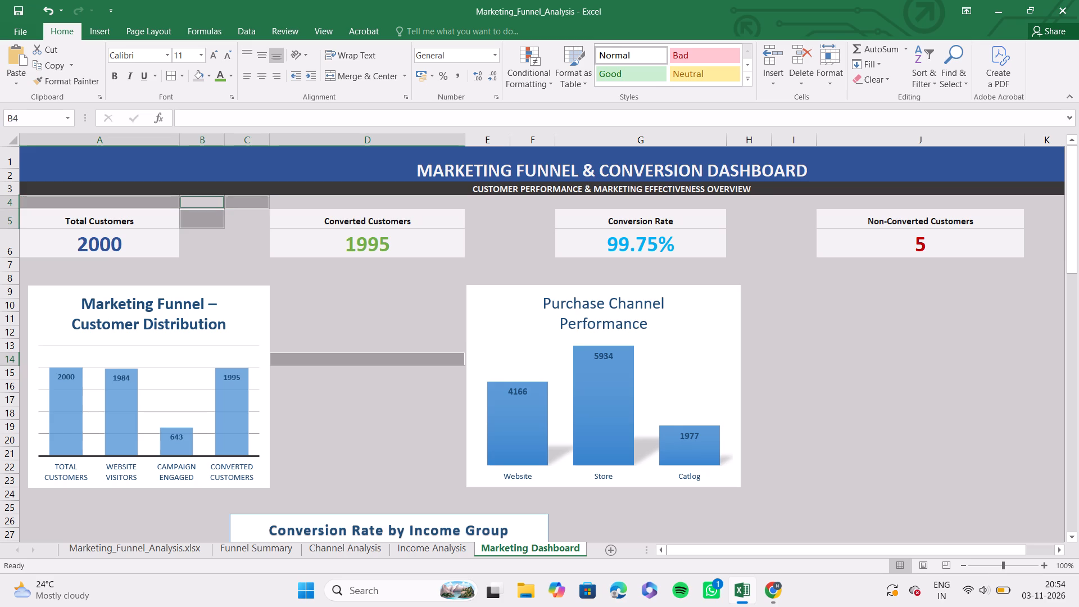
{"action": "left_click", "coordinate": [251, 228], "text": "ctrl"}
{"action": "left_click", "coordinate": [216, 236], "text": "ctrl"}
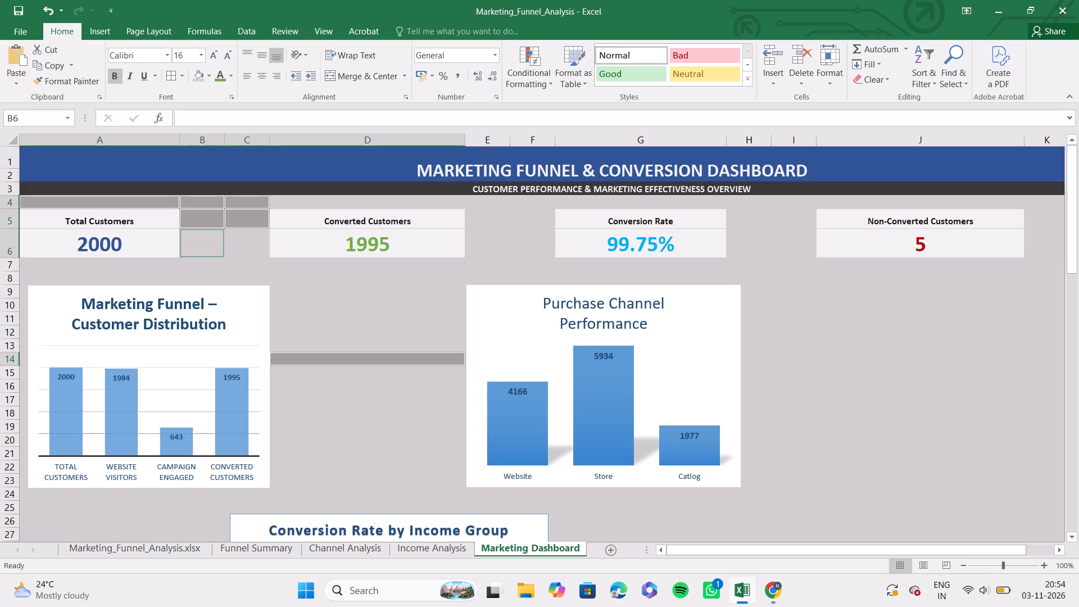
{"action": "left_click", "coordinate": [247, 239], "text": "ctrl"}
{"action": "left_click", "coordinate": [211, 259], "text": "ctrl"}
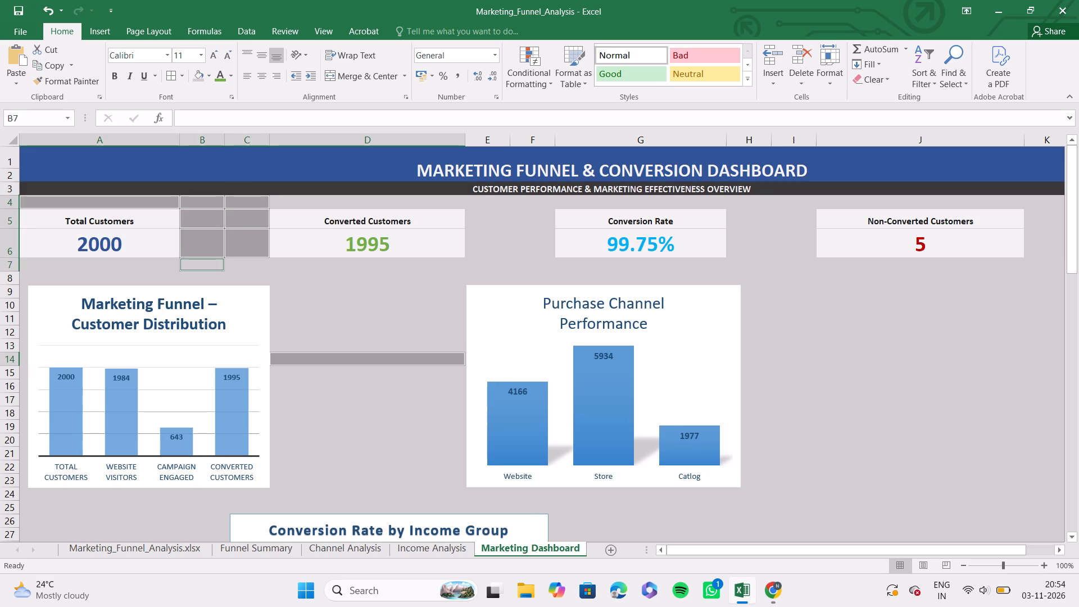
{"action": "left_click", "coordinate": [234, 263], "text": "ctrl"}
{"action": "left_click_drag", "start_coordinate": [139, 268], "coordinate": [137, 276], "text": "ctrl"}
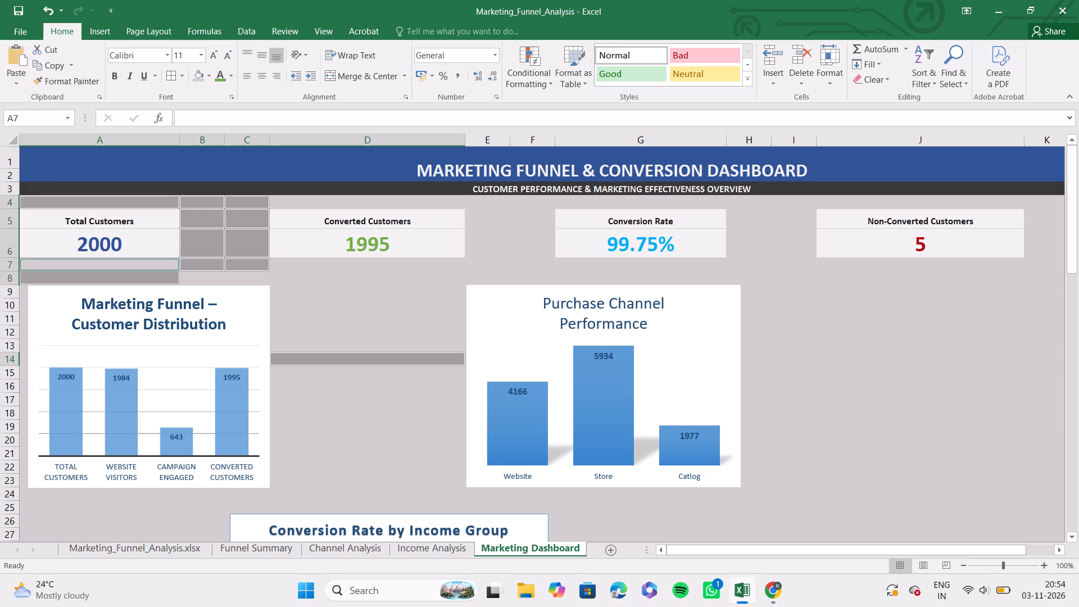
{"action": "left_click", "coordinate": [137, 276], "text": "ctrl"}
{"action": "left_click", "coordinate": [196, 273], "text": "ctrl"}
{"action": "left_click", "coordinate": [230, 279], "text": "ctrl"}
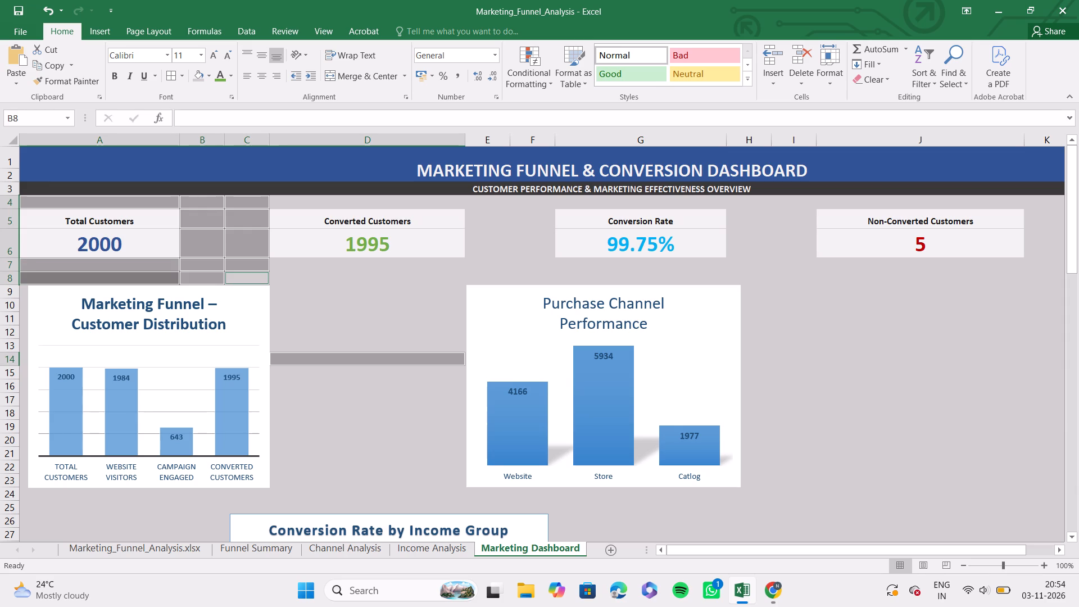
{"action": "left_click", "coordinate": [343, 202], "text": "ctrl"}
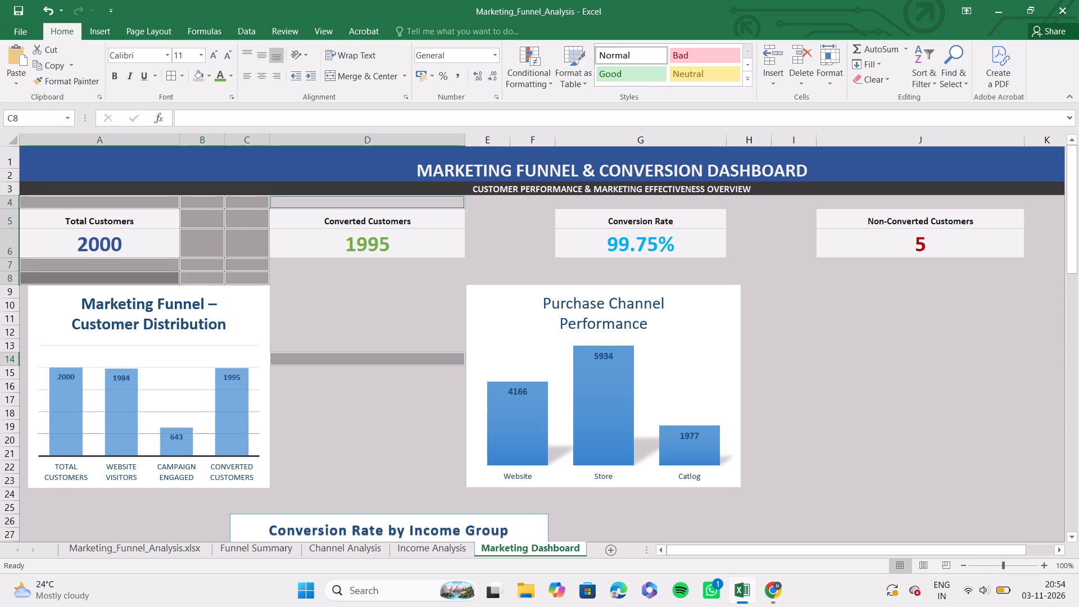
{"action": "left_click", "coordinate": [321, 266], "text": "ctrl"}
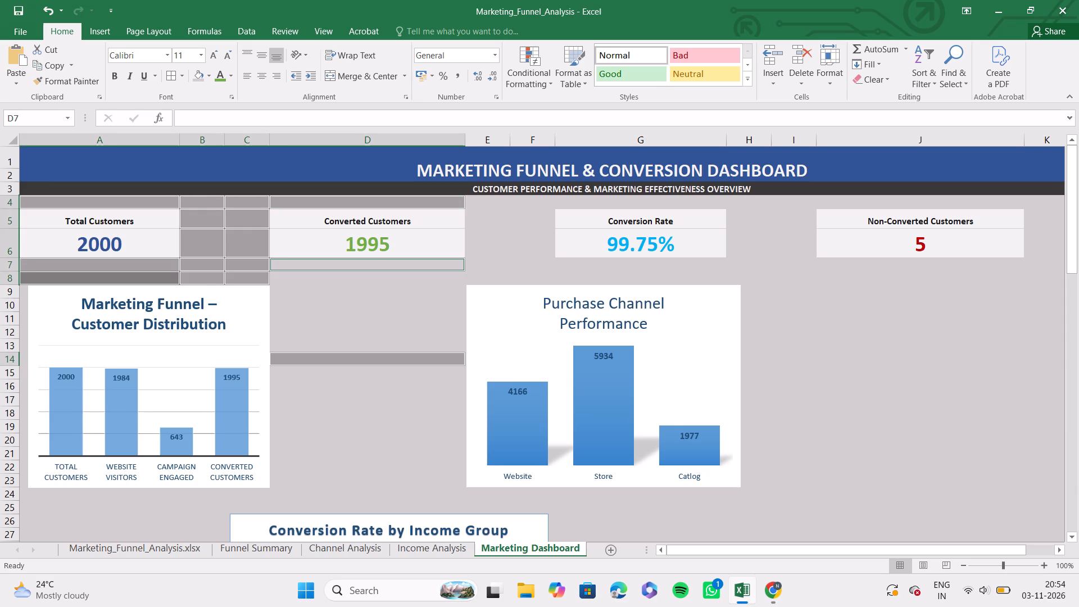
{"action": "left_click", "coordinate": [341, 279], "text": "ctrl"}
{"action": "left_click", "coordinate": [484, 200], "text": "ctrl"}
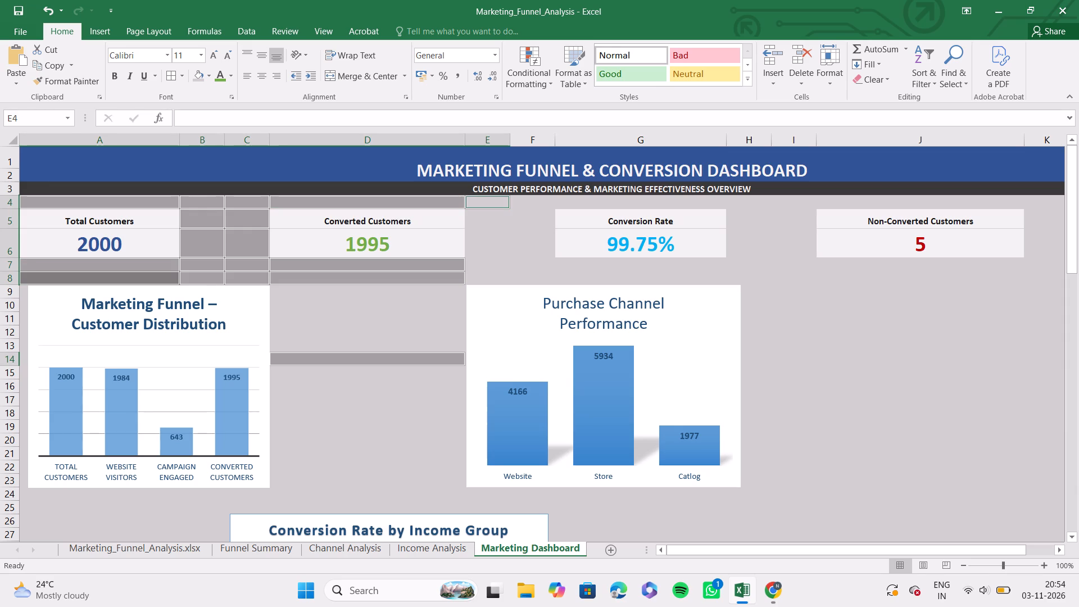
{"action": "left_click", "coordinate": [529, 203], "text": "ctrl"}
{"action": "left_click", "coordinate": [492, 223], "text": "ctrl"}
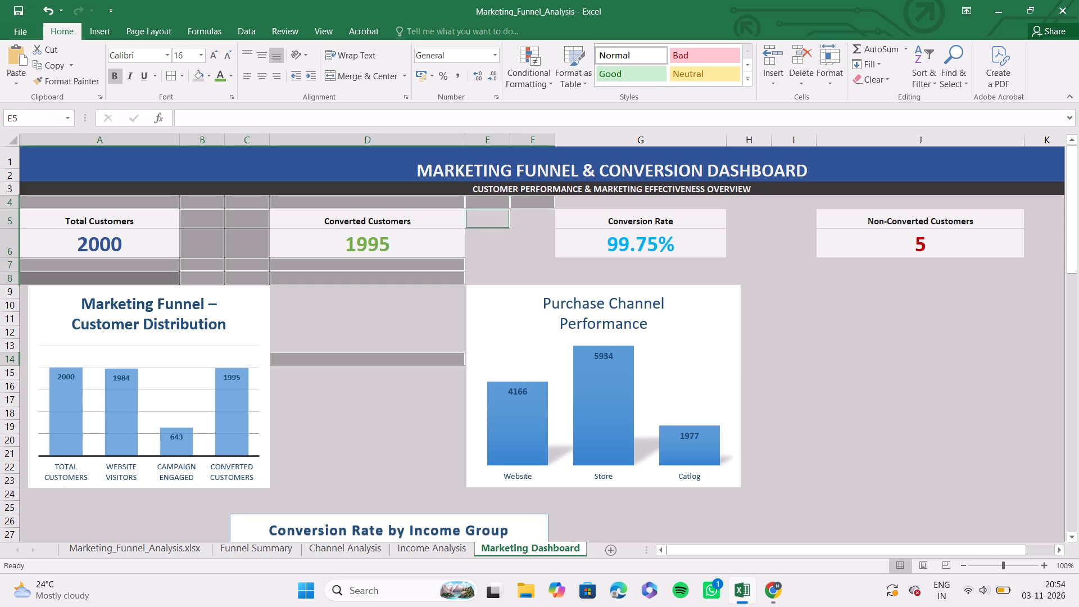
{"action": "left_click_drag", "start_coordinate": [525, 223], "coordinate": [489, 238], "text": "ctrl"}
{"action": "left_click", "coordinate": [489, 238], "text": "ctrl"}
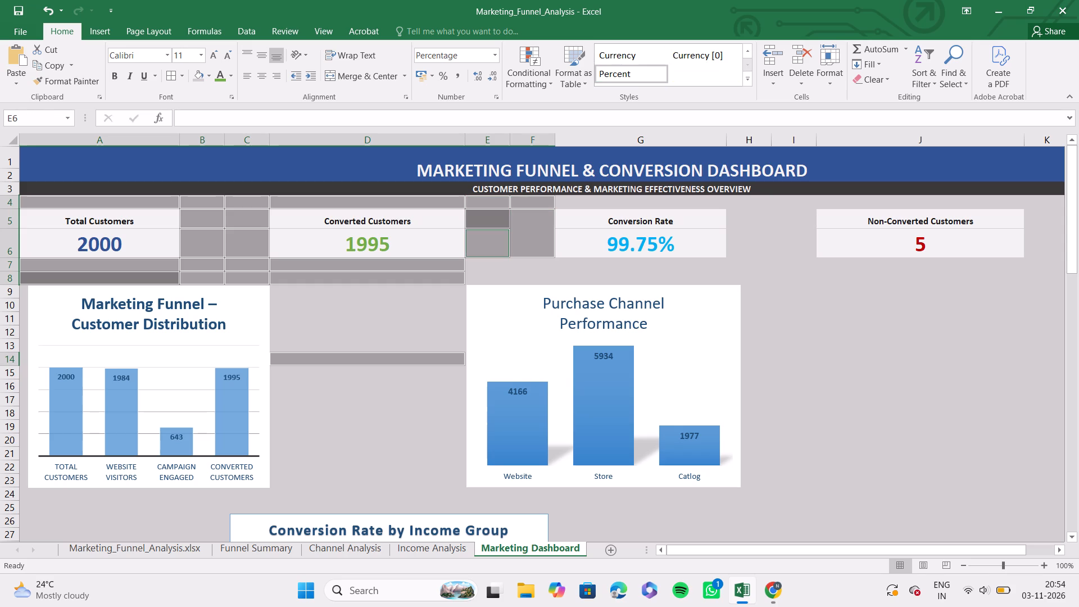
{"action": "left_click", "coordinate": [527, 268], "text": "ctrl"}
{"action": "left_click", "coordinate": [493, 268], "text": "ctrl"}
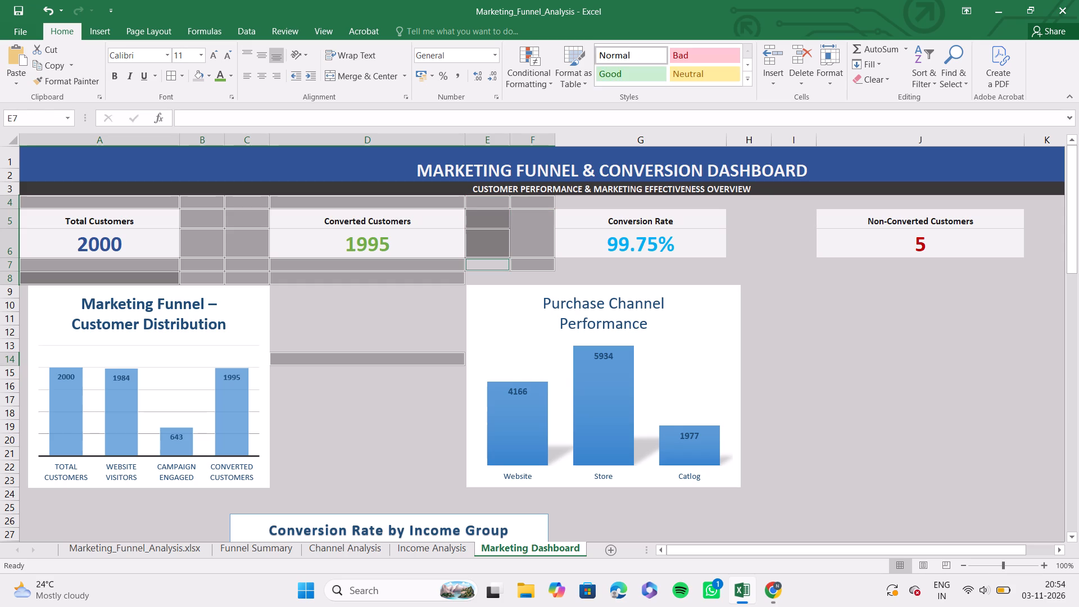
{"action": "left_click", "coordinate": [493, 278], "text": "ctrl"}
{"action": "left_click", "coordinate": [537, 278], "text": "ctrl"}
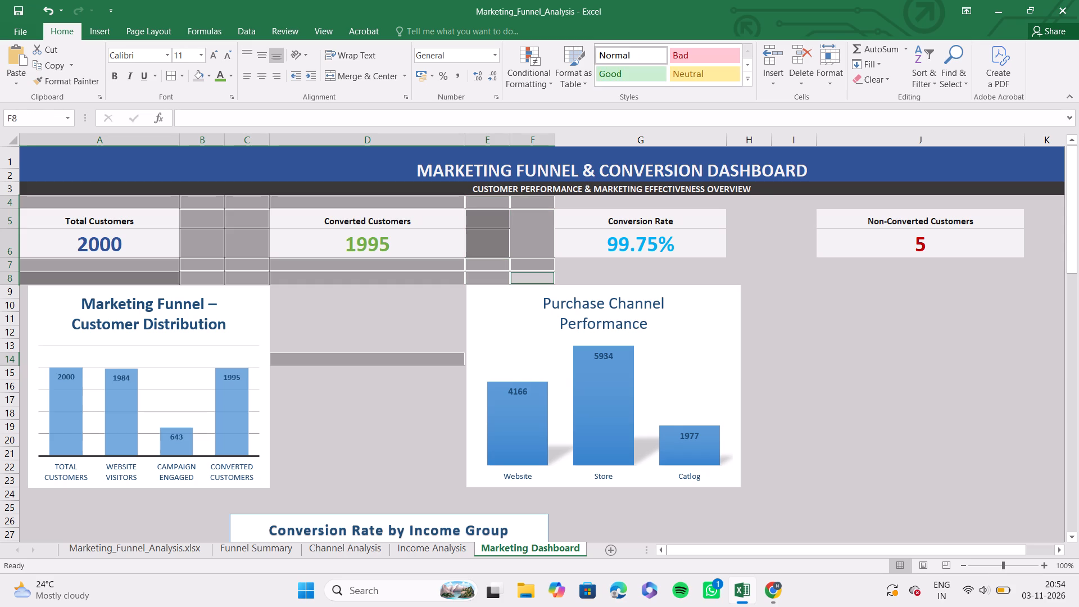
{"action": "left_click", "coordinate": [669, 280], "text": "ctrl"}
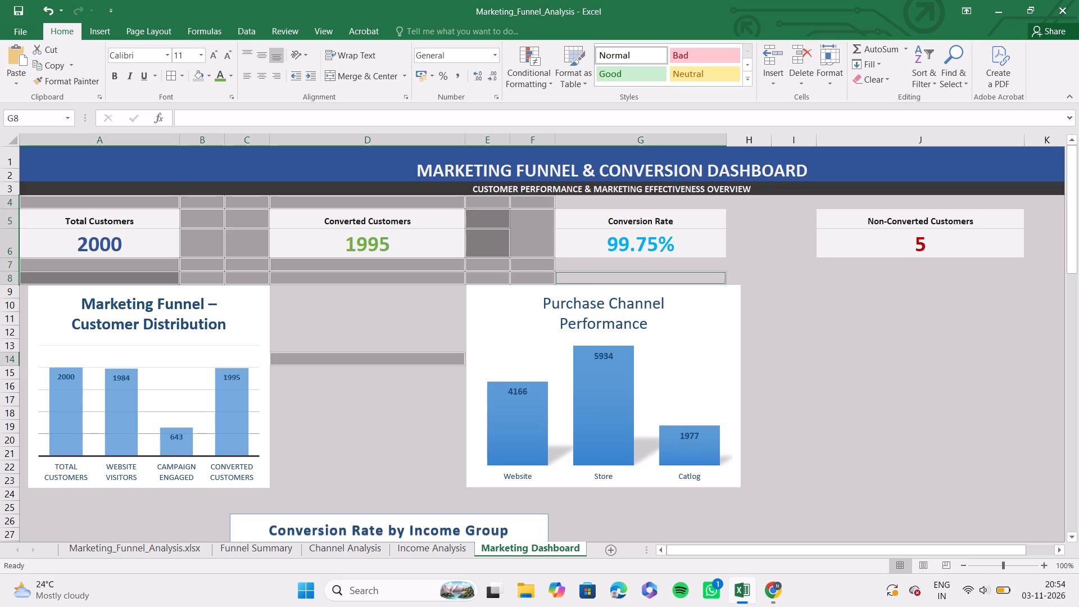
{"action": "left_click", "coordinate": [668, 267], "text": "ctrl"}
{"action": "left_click", "coordinate": [695, 200], "text": "ctrl"}
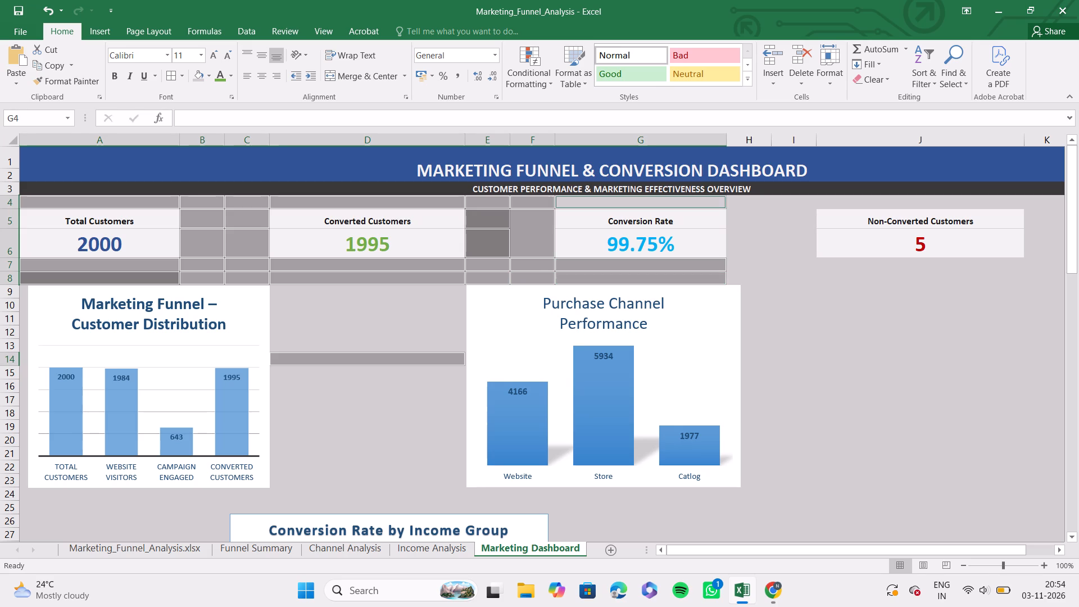
{"action": "left_click", "coordinate": [749, 204], "text": "ctrl"}
{"action": "left_click", "coordinate": [797, 204], "text": "ctrl"}
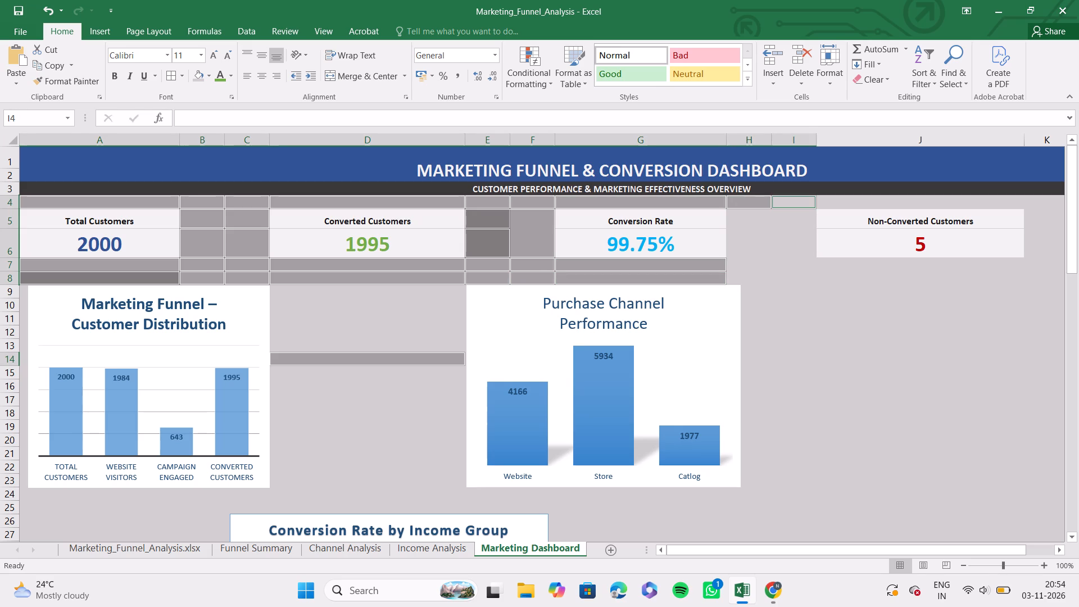
{"action": "left_click", "coordinate": [763, 220], "text": "ctrl"}
{"action": "left_click", "coordinate": [785, 220], "text": "ctrl"}
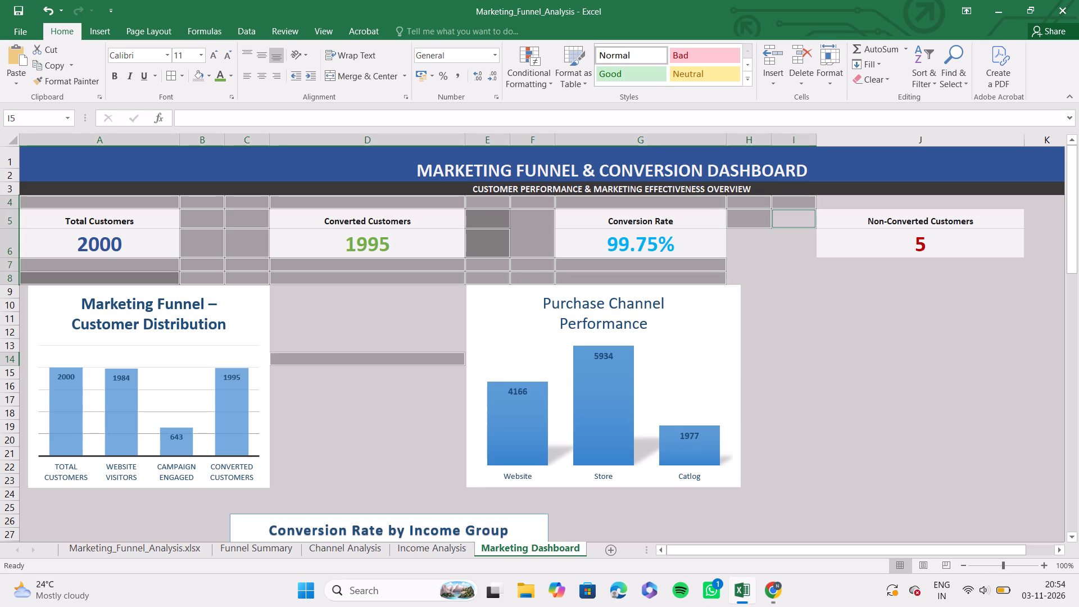
{"action": "left_click", "coordinate": [764, 237], "text": "ctrl"}
{"action": "left_click", "coordinate": [791, 240], "text": "ctrl"}
{"action": "left_click", "coordinate": [768, 265], "text": "ctrl"}
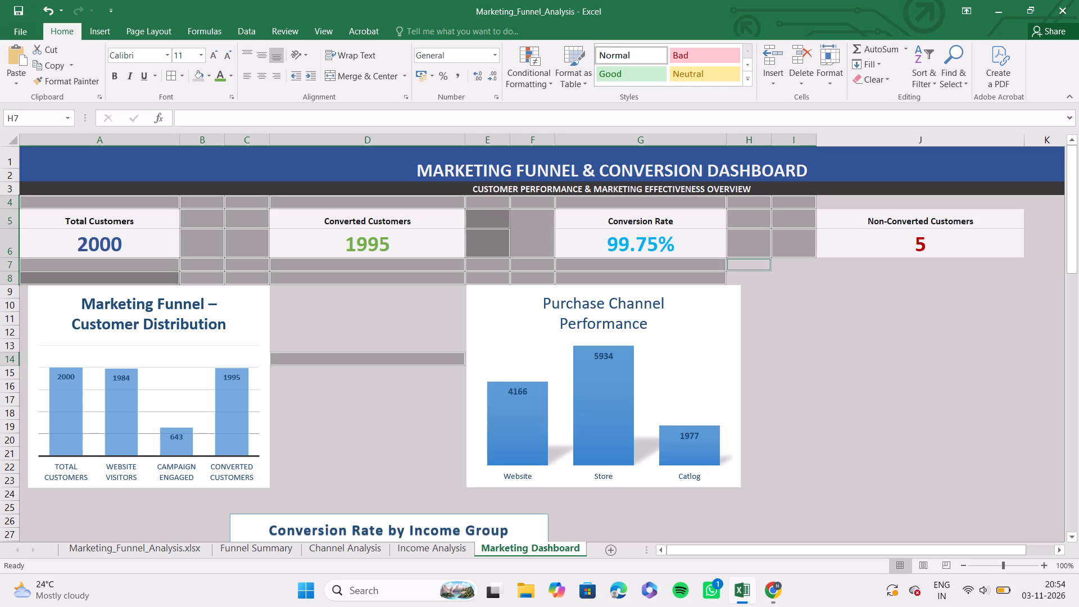
{"action": "left_click", "coordinate": [768, 278], "text": "ctrl"}
{"action": "left_click", "coordinate": [787, 279], "text": "ctrl"}
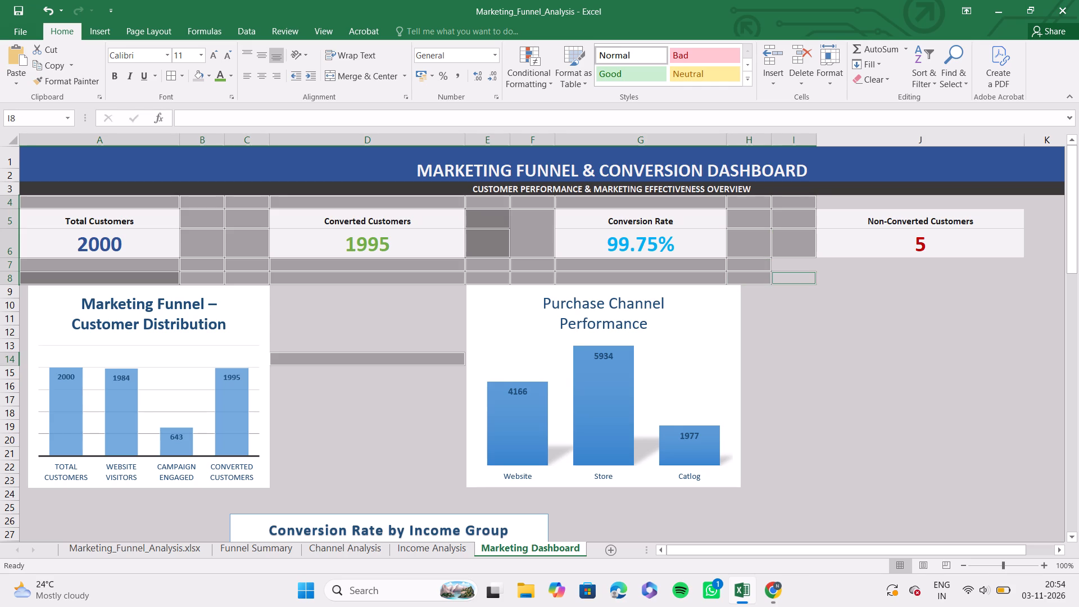
{"action": "left_click", "coordinate": [793, 262], "text": "ctrl"}
{"action": "left_click", "coordinate": [877, 202], "text": "ctrl"}
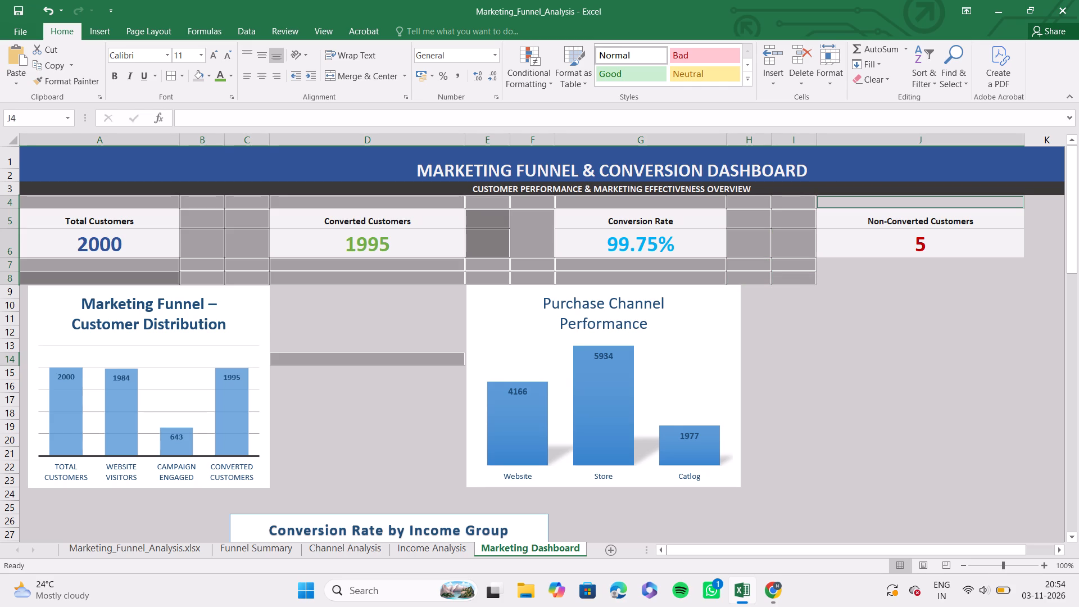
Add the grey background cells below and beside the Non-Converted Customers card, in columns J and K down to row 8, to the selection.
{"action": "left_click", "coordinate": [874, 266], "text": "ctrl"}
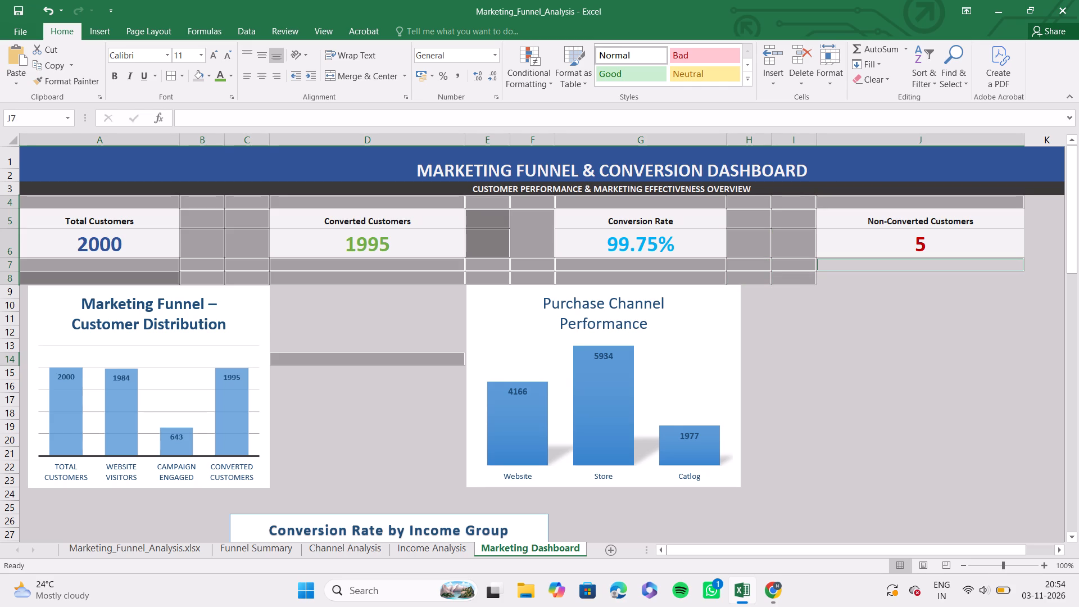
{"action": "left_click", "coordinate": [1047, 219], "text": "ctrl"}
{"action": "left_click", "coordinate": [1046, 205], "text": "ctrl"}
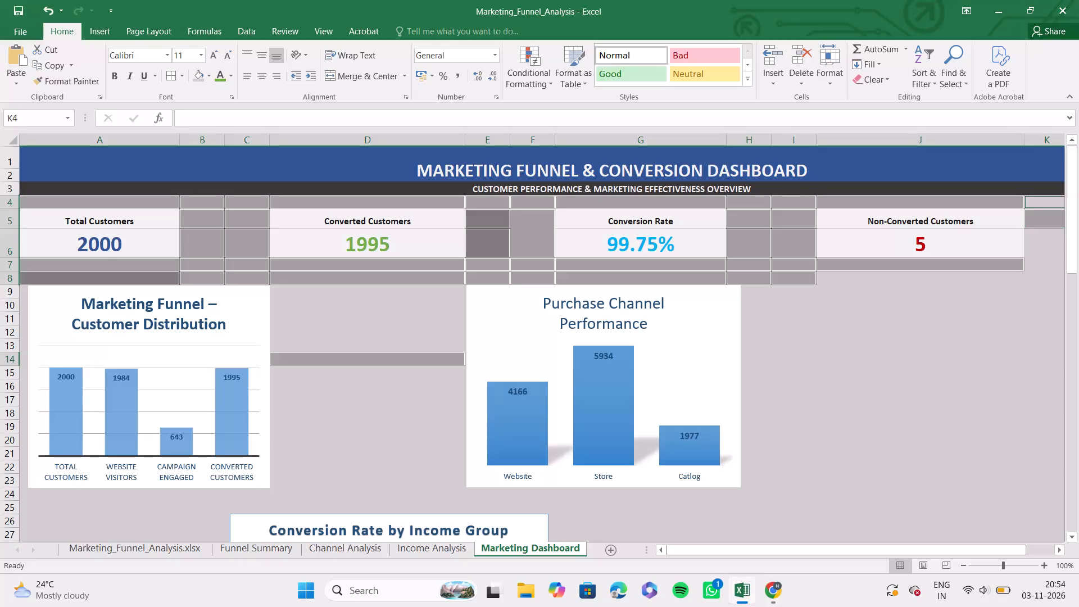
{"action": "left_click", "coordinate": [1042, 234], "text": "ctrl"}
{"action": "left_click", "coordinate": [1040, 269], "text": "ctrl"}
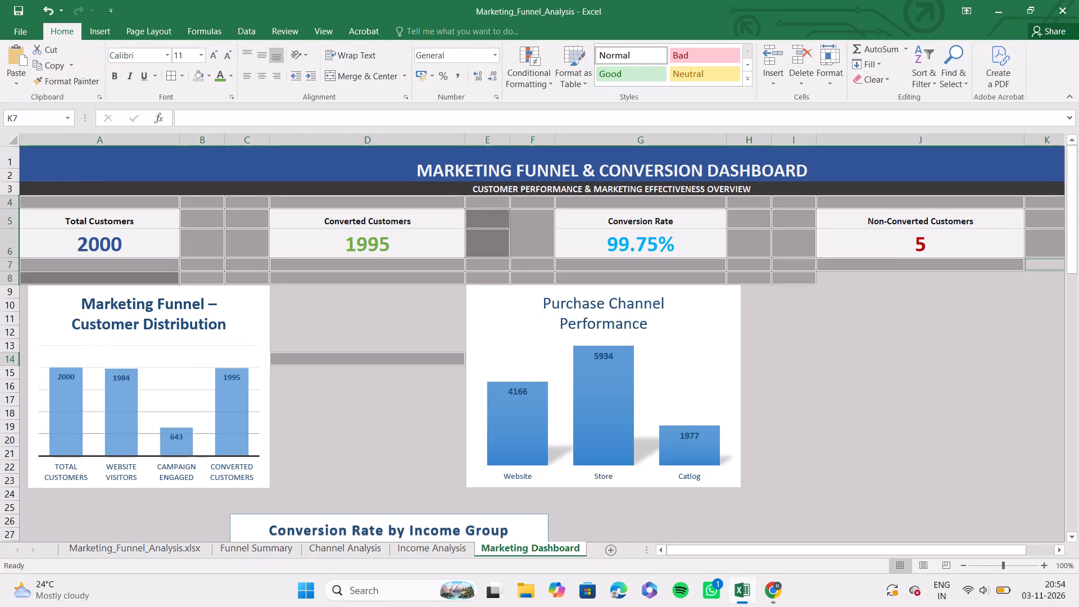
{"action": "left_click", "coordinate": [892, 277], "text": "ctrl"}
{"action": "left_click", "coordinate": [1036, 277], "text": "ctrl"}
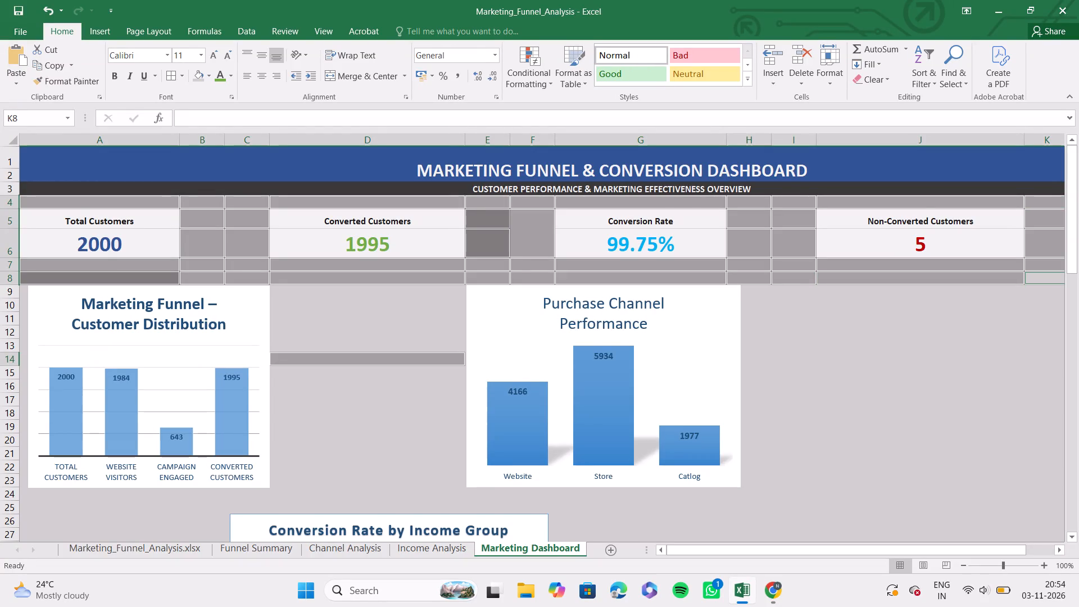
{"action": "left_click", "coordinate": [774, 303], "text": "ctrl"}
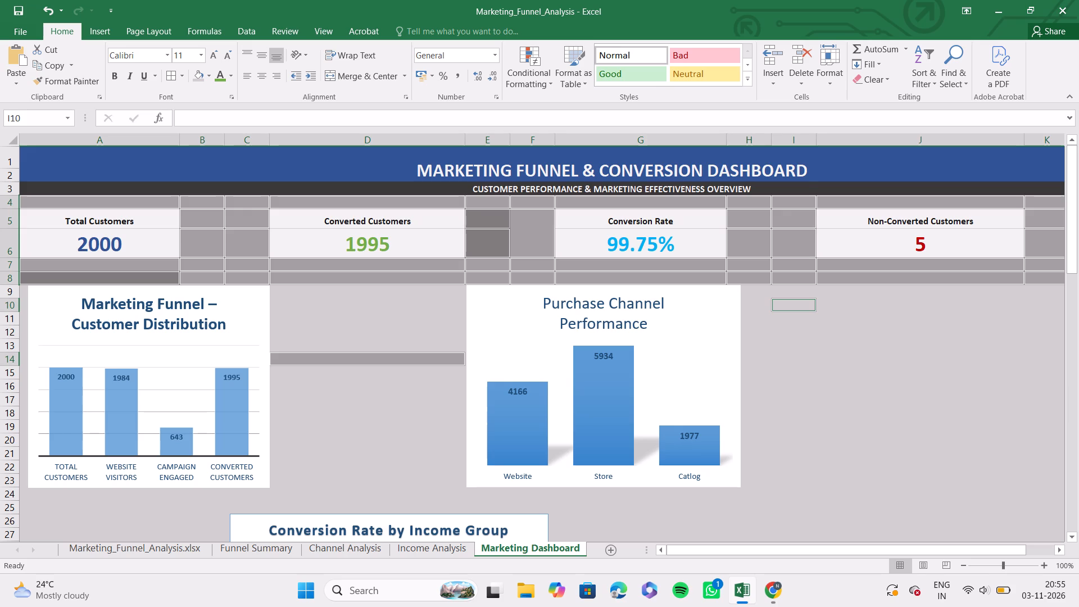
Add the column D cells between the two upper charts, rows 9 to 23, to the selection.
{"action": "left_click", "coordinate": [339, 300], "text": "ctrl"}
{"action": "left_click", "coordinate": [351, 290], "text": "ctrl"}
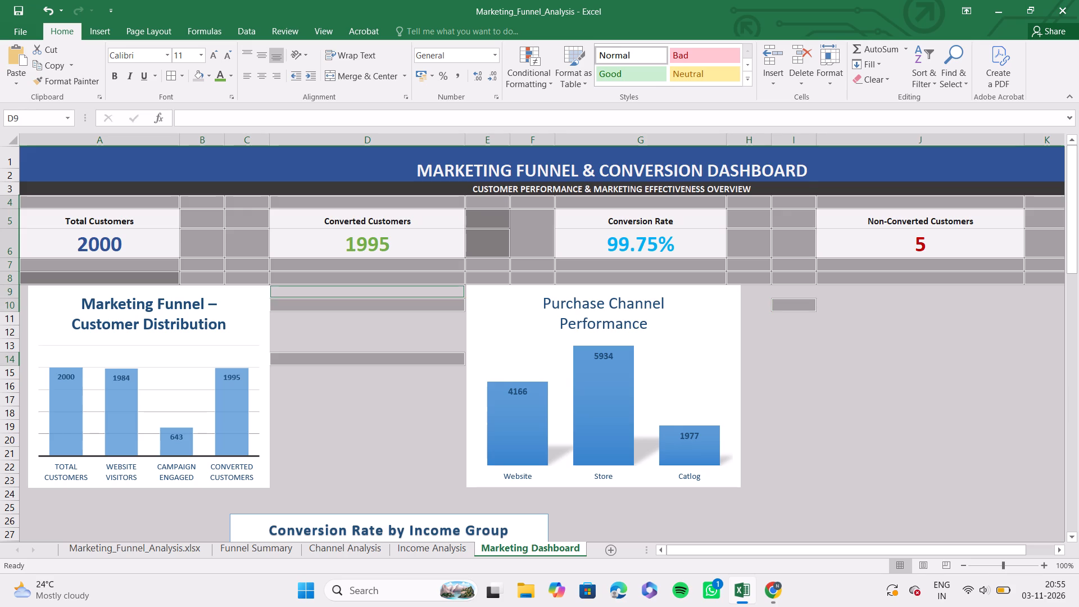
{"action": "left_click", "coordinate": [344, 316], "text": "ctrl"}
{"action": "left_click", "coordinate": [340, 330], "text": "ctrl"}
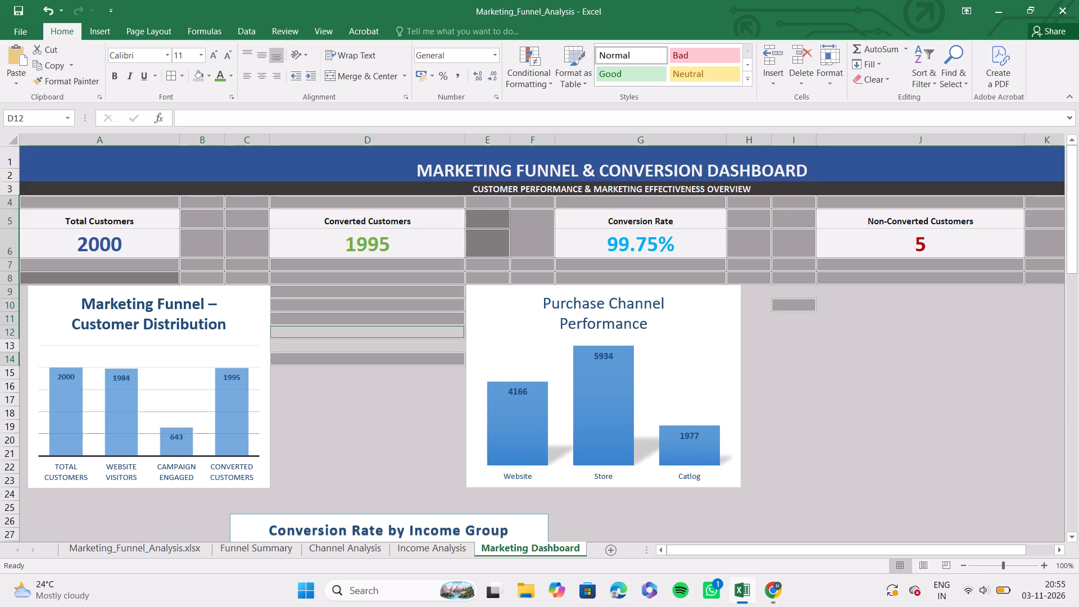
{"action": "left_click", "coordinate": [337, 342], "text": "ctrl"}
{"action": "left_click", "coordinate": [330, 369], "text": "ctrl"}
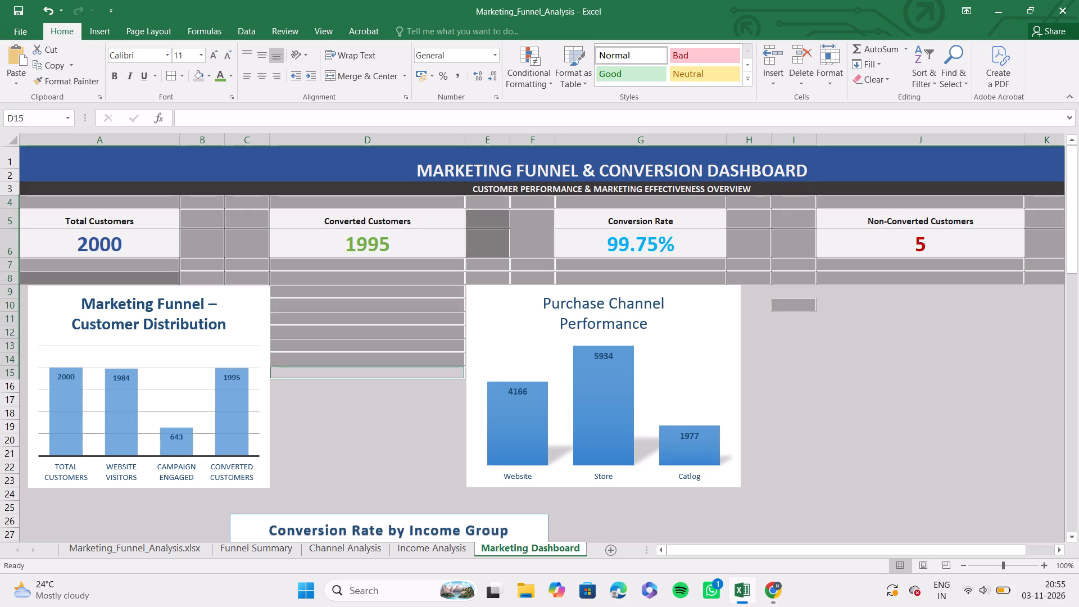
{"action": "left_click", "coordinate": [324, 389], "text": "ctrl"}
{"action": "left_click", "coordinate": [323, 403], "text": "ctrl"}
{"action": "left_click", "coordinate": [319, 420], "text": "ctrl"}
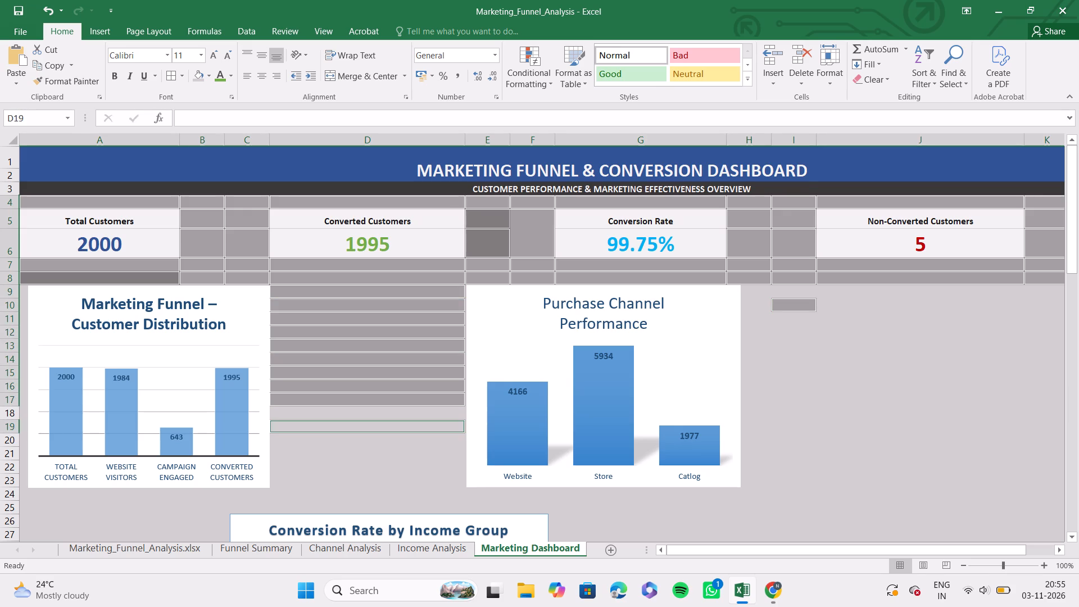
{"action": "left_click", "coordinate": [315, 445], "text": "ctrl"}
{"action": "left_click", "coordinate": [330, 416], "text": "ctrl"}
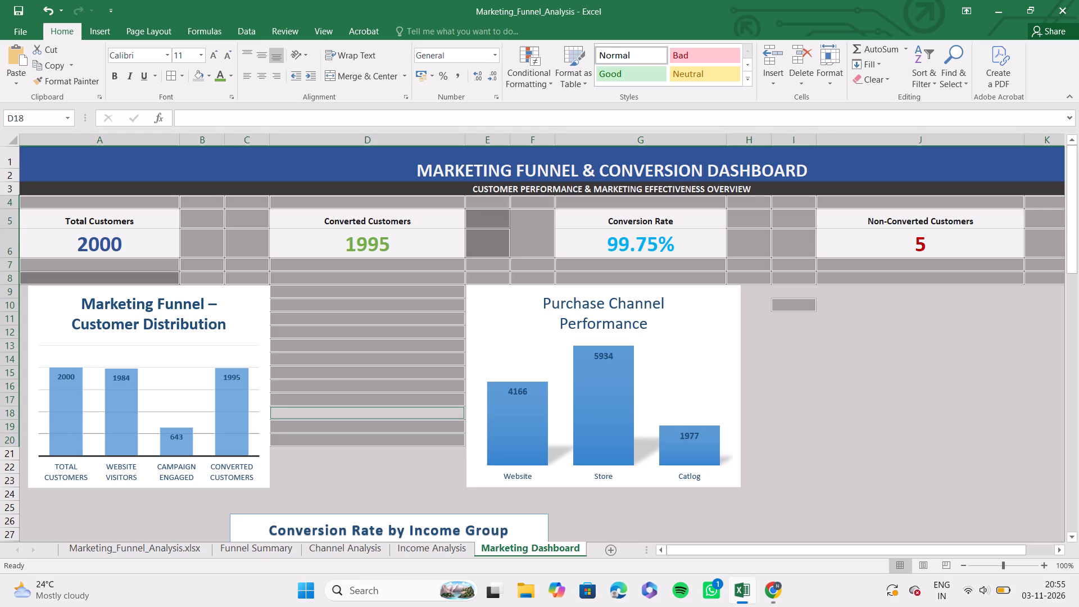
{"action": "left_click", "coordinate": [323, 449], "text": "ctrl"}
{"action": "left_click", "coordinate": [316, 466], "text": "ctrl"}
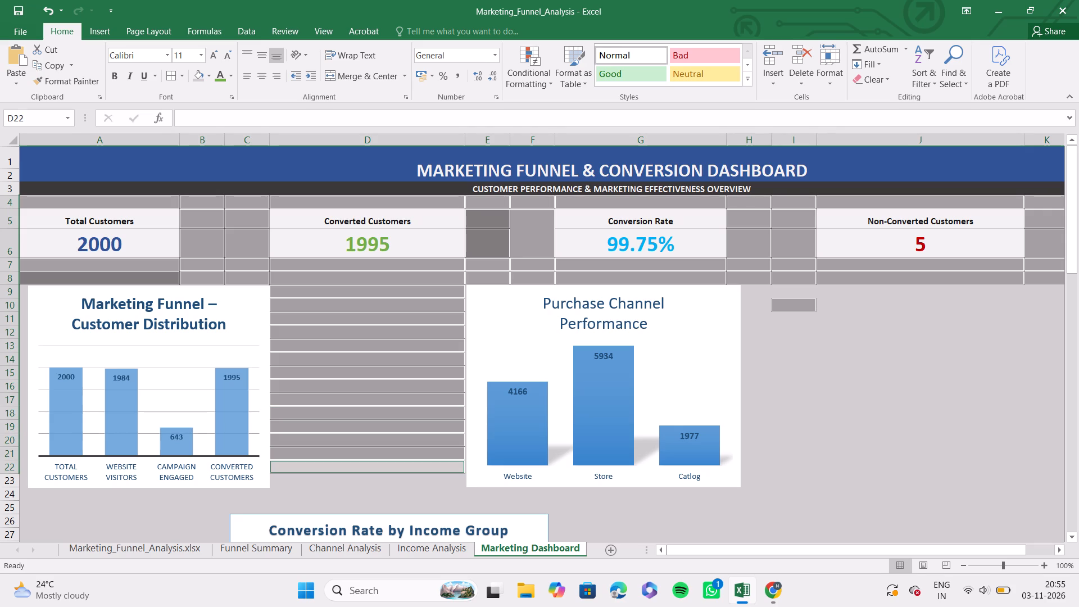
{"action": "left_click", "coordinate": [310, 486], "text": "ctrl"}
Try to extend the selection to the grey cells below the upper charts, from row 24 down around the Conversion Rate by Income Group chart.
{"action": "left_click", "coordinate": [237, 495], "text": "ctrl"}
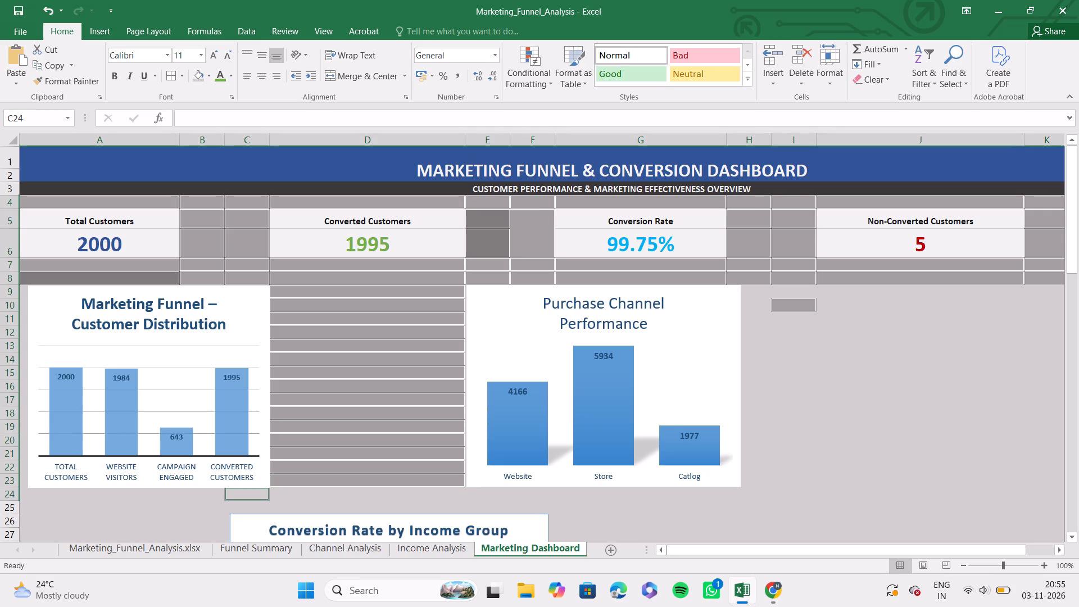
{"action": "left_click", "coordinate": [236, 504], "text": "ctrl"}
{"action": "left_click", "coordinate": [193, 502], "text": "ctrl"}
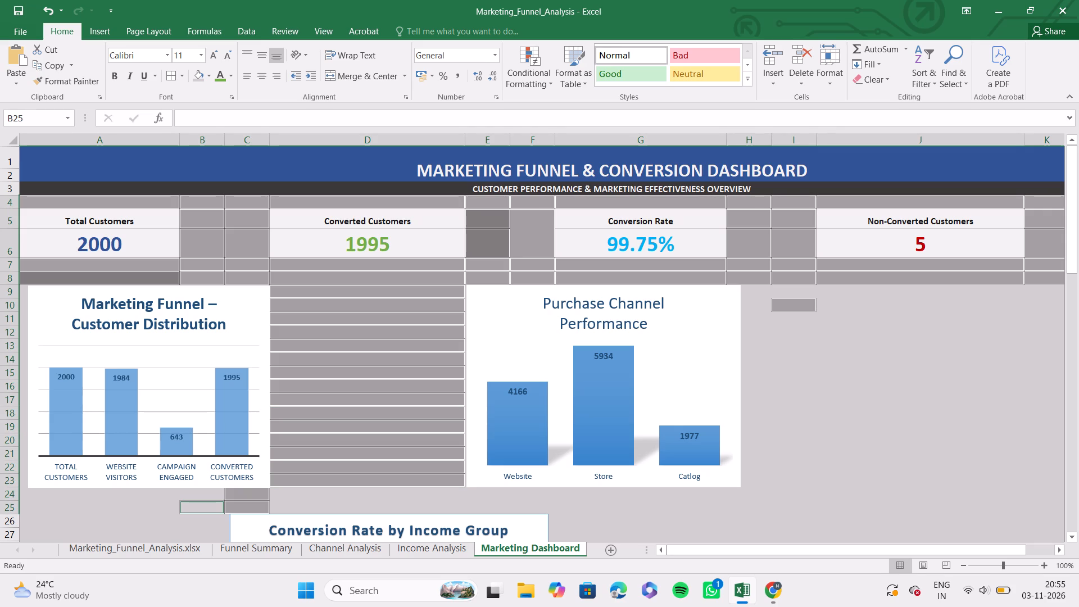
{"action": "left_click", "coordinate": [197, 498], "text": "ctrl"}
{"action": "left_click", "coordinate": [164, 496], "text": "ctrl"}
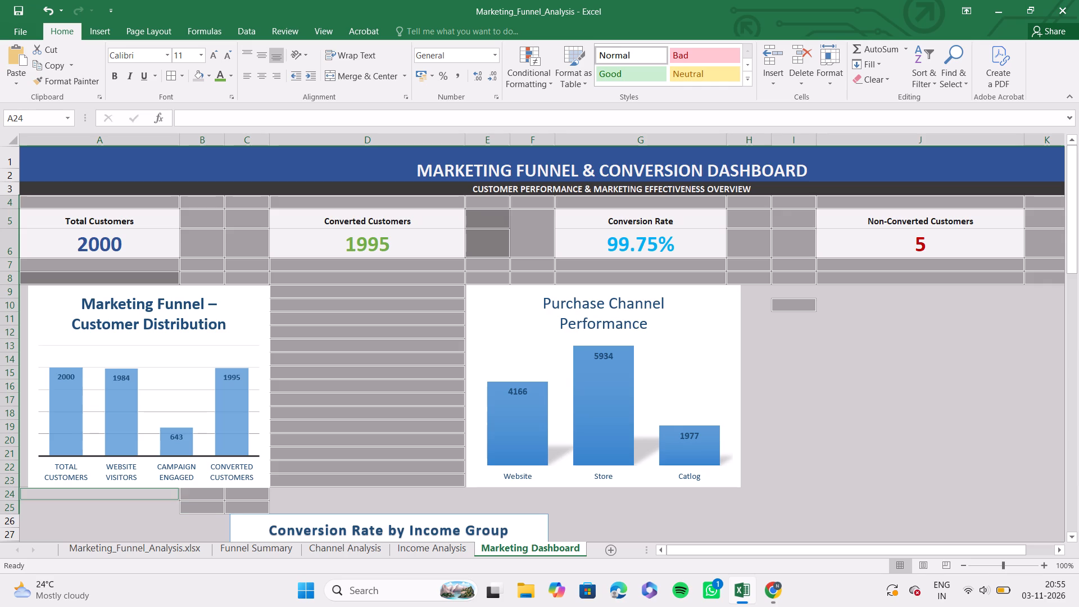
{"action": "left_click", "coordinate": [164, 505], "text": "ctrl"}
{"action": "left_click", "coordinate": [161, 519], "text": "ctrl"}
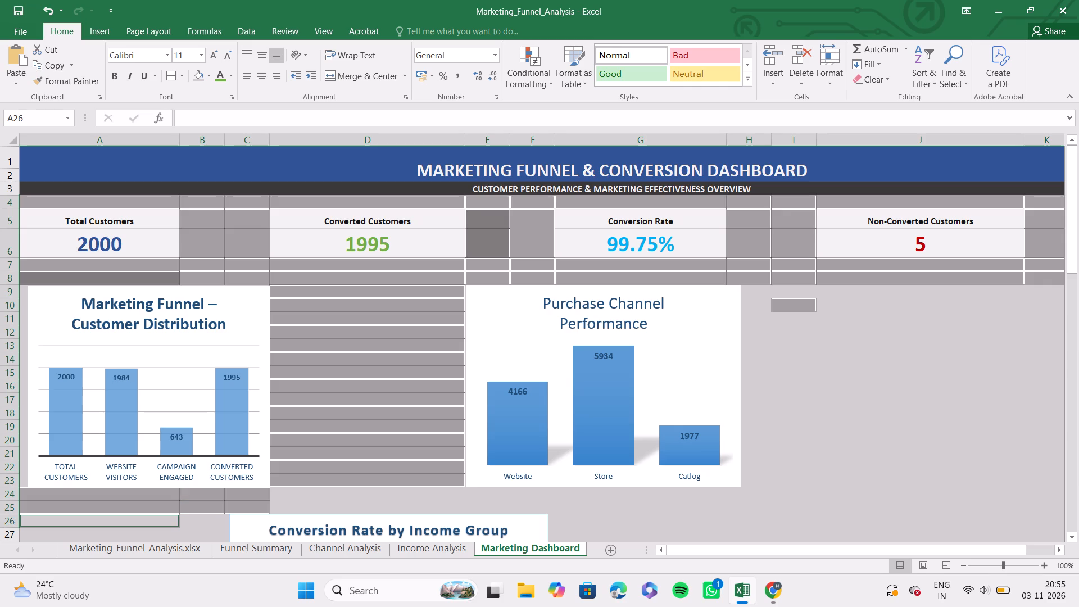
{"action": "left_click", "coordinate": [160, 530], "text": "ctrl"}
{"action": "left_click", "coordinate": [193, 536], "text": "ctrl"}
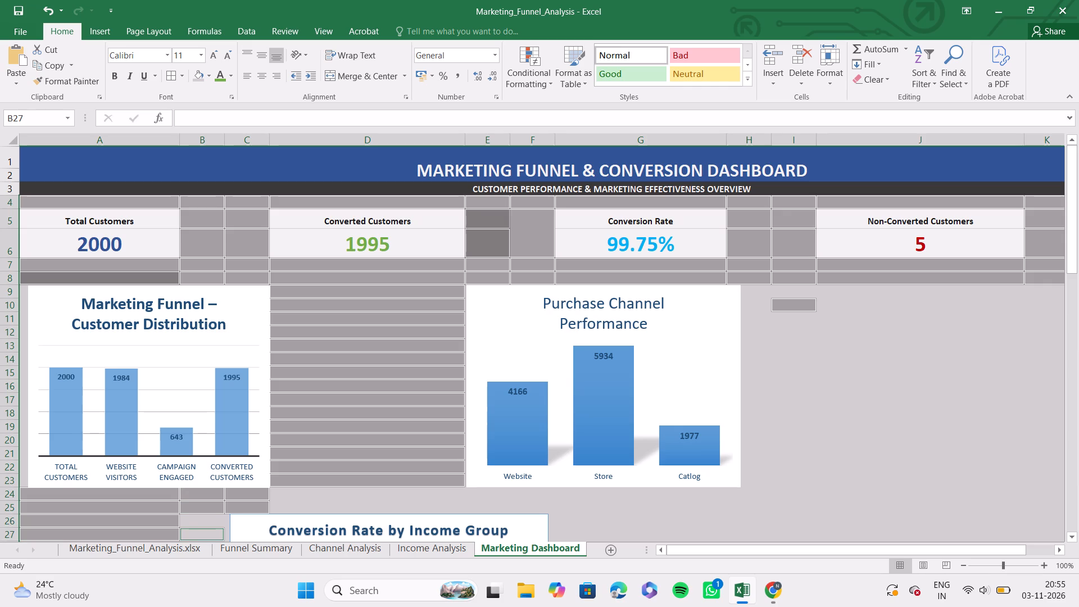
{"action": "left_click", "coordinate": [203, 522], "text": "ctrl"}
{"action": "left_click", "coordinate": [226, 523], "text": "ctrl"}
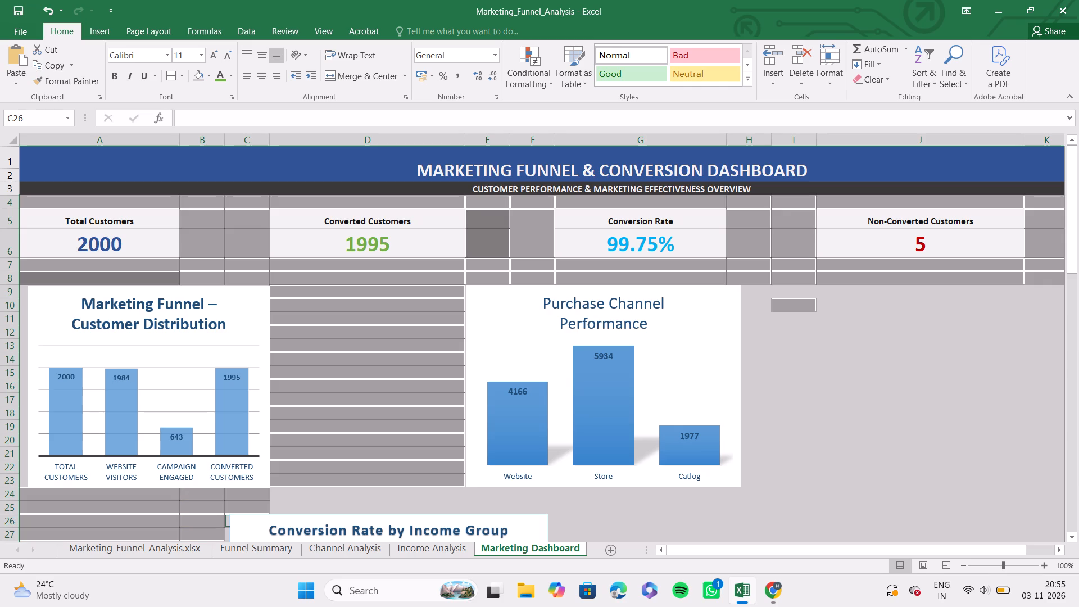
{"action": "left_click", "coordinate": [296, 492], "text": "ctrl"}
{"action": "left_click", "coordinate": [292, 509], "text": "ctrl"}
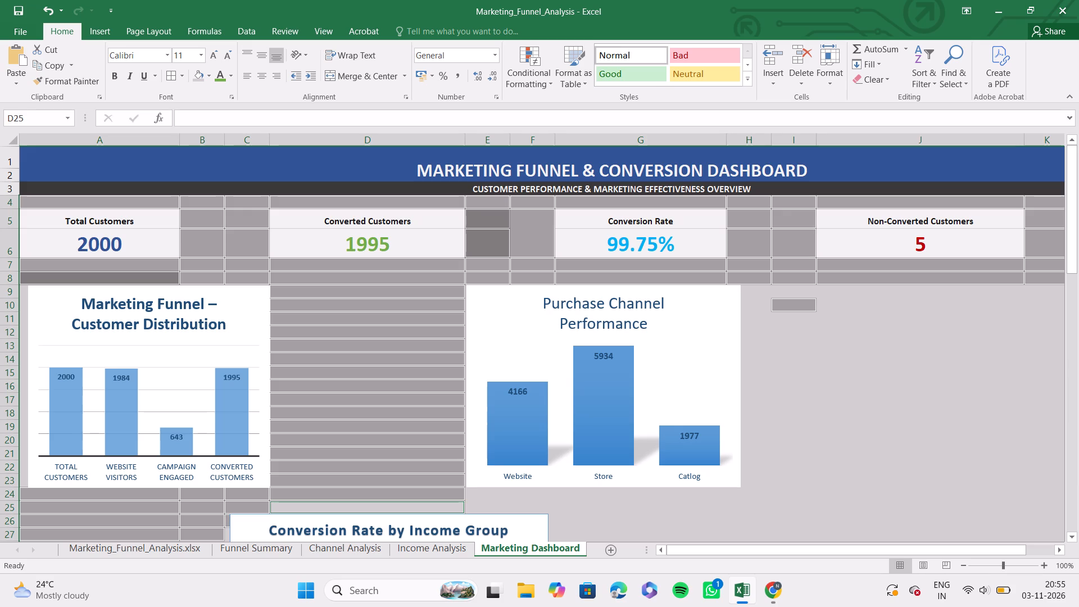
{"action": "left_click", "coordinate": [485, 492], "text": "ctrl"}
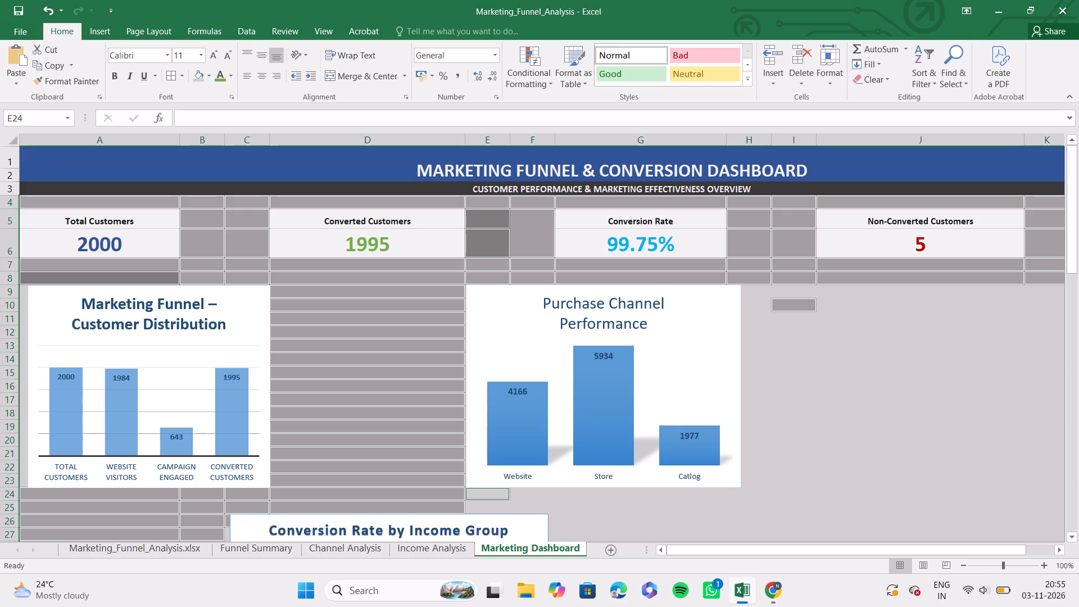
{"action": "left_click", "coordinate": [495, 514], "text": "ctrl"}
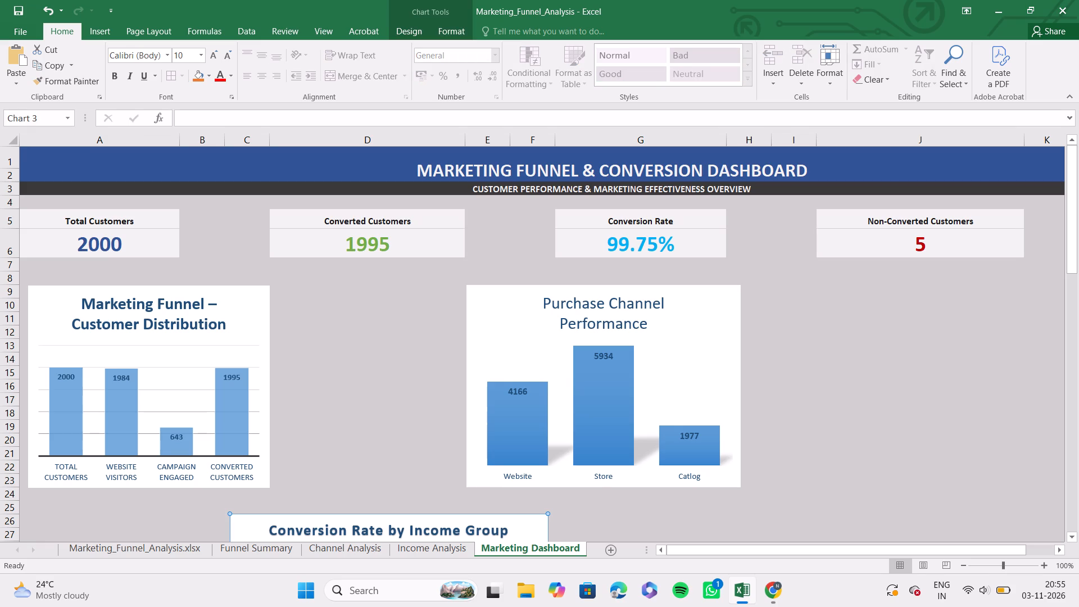
Select all cells of the Marketing Dashboard sheet.
{"action": "key", "text": "ctrl+a"}
{"action": "left_click", "coordinate": [312, 339]}
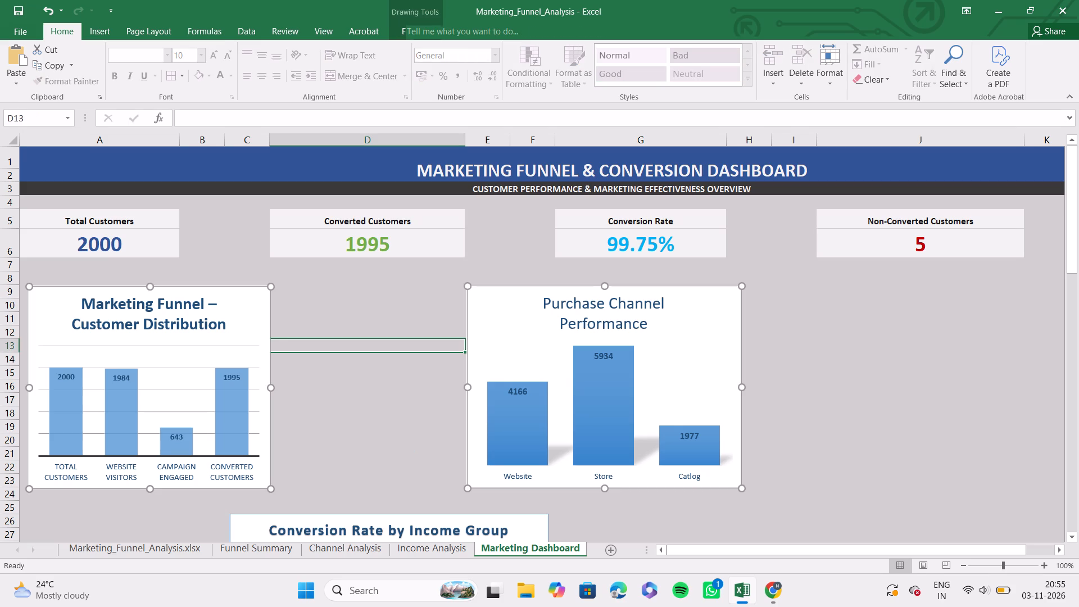
{"action": "key", "text": "ctrl+a"}
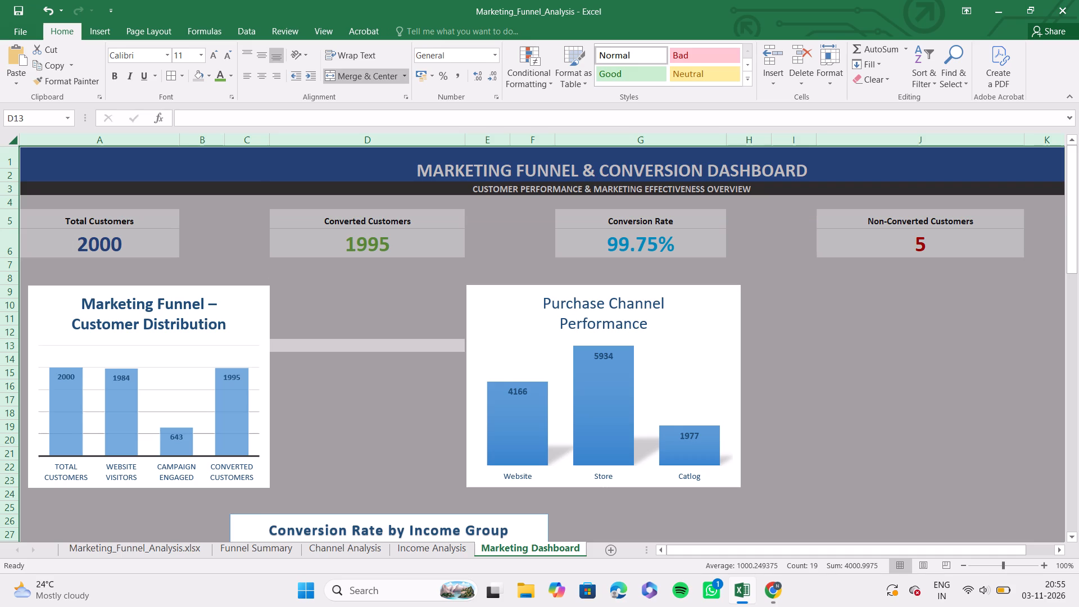
{"action": "left_click", "coordinate": [403, 231], "text": "ctrl"}
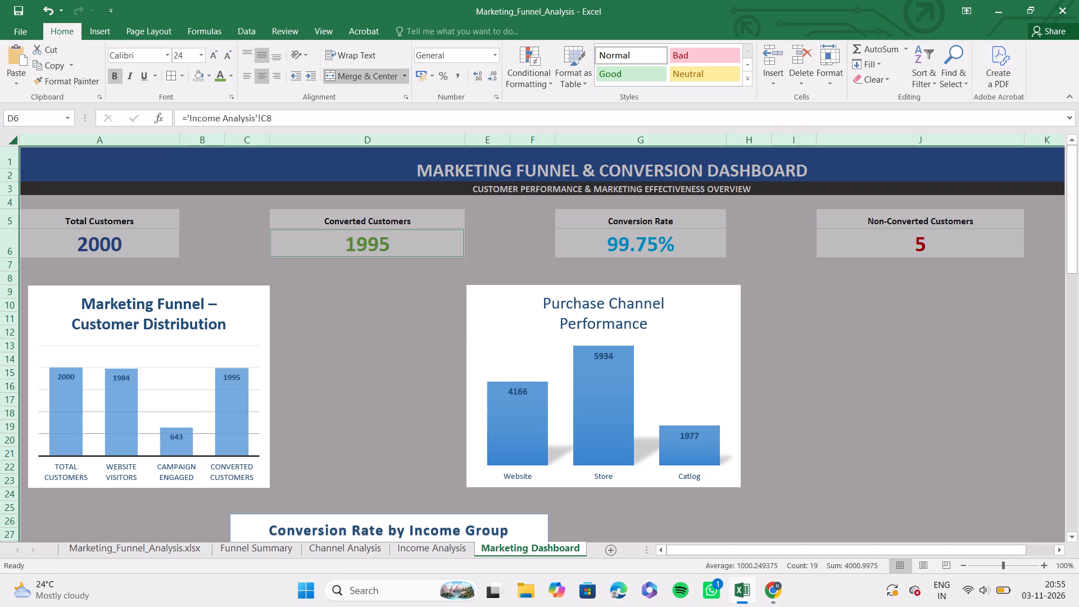
{"action": "left_click", "coordinate": [406, 225], "text": "ctrl"}
{"action": "left_click", "coordinate": [382, 300]}
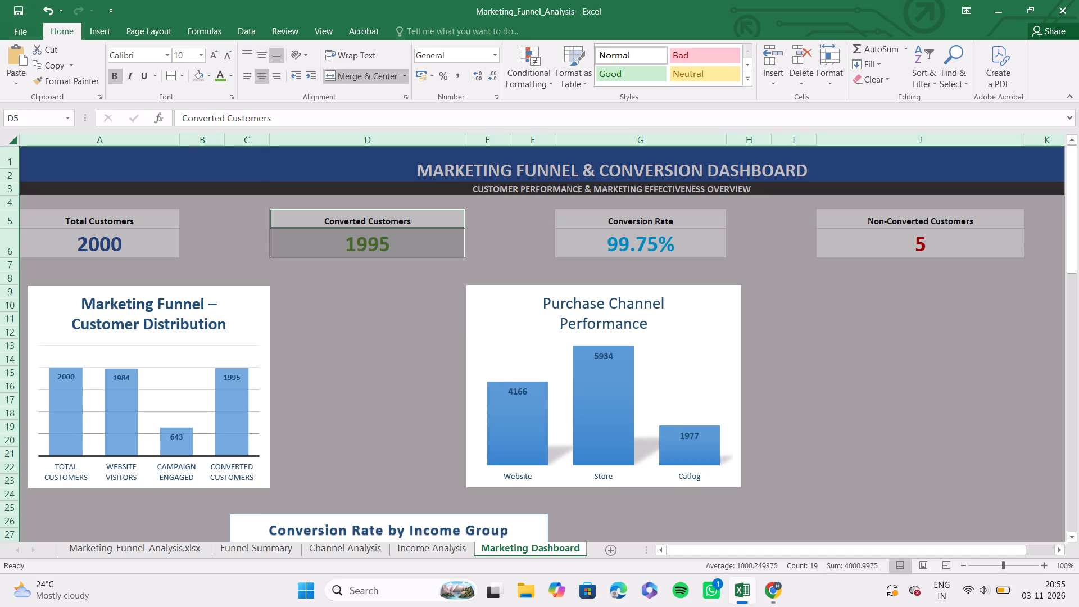
{"action": "key", "text": "ctrl+a"}
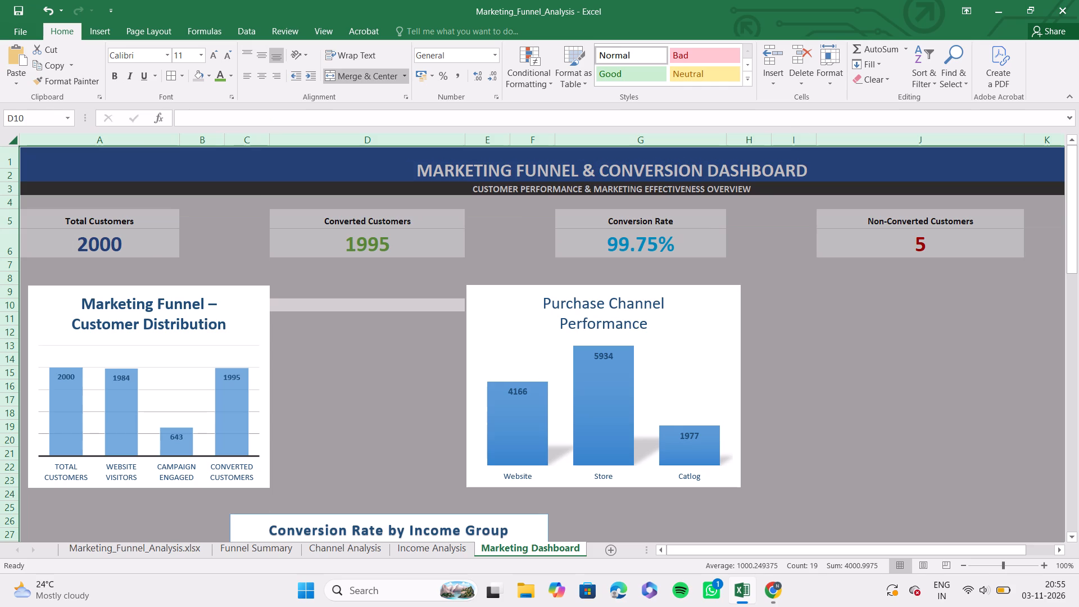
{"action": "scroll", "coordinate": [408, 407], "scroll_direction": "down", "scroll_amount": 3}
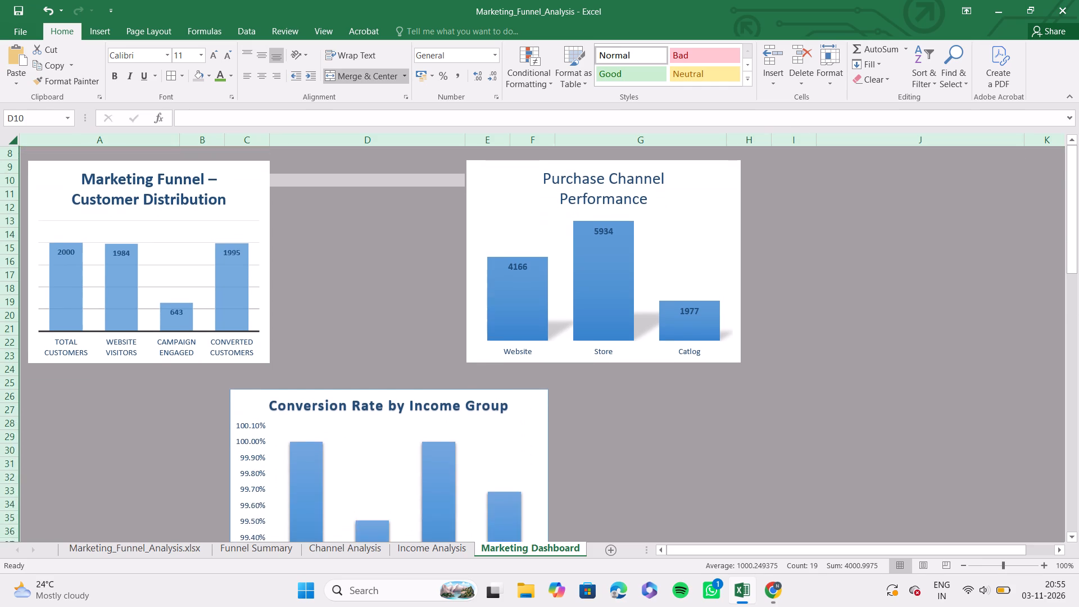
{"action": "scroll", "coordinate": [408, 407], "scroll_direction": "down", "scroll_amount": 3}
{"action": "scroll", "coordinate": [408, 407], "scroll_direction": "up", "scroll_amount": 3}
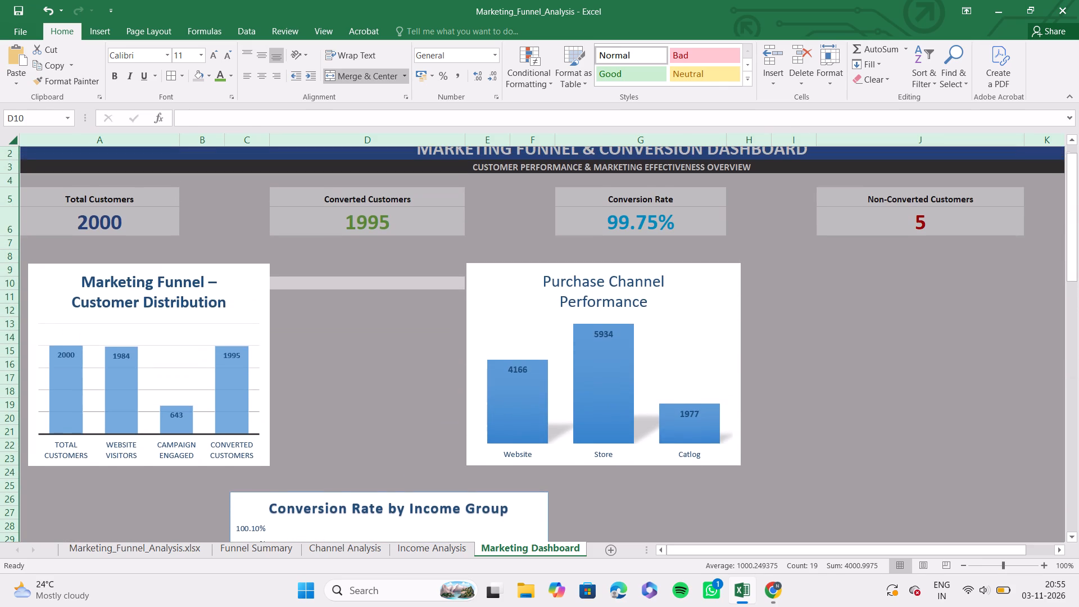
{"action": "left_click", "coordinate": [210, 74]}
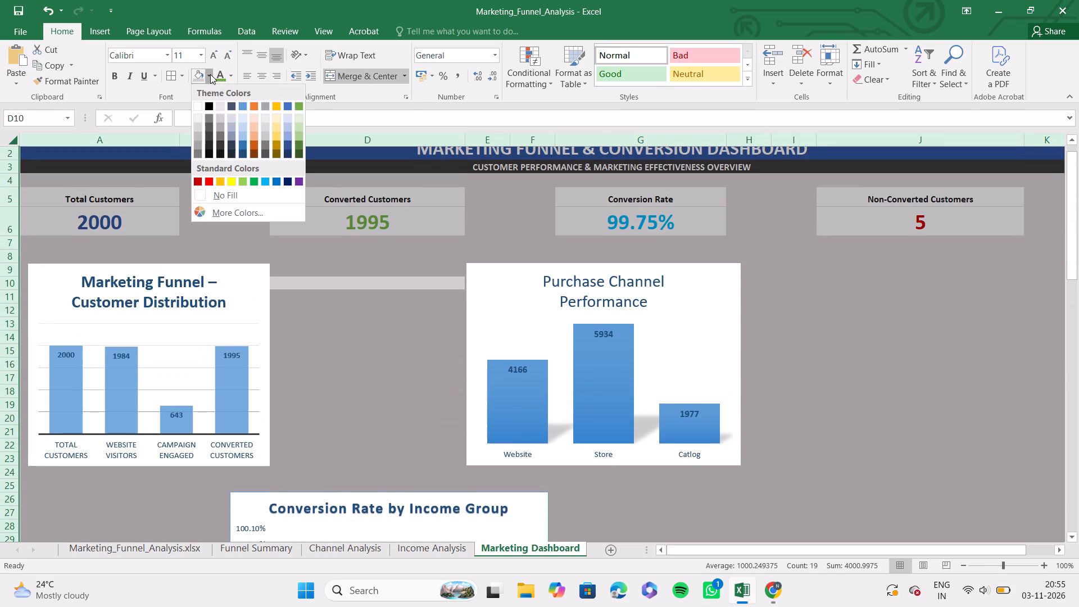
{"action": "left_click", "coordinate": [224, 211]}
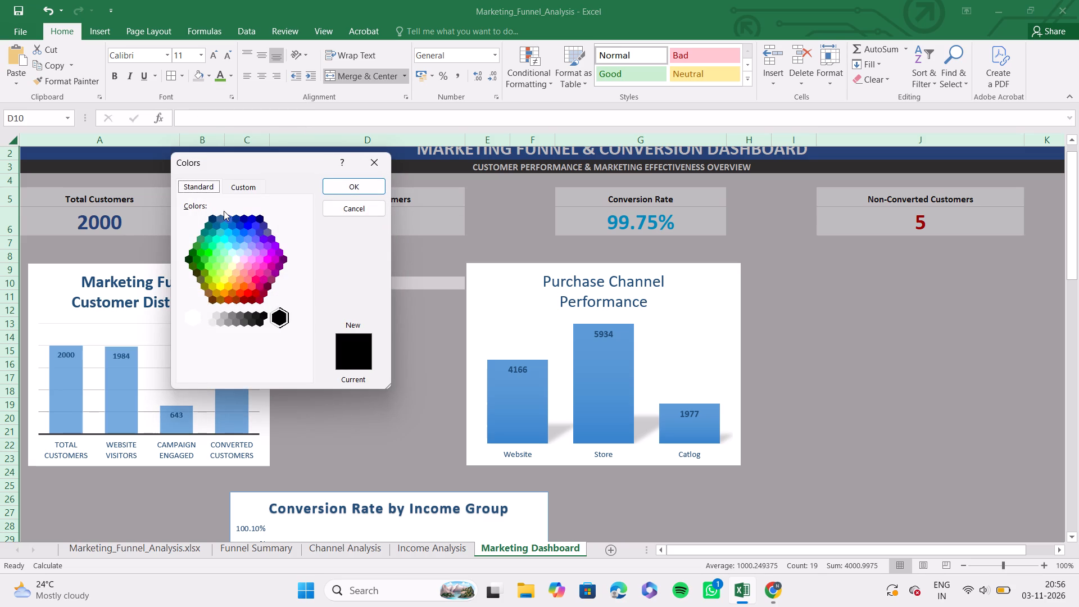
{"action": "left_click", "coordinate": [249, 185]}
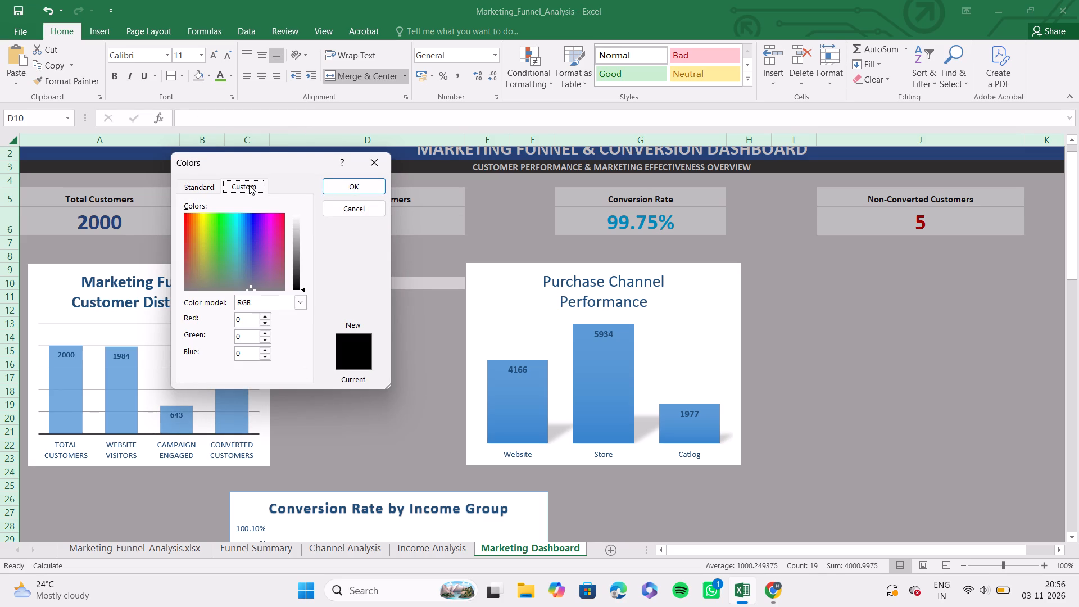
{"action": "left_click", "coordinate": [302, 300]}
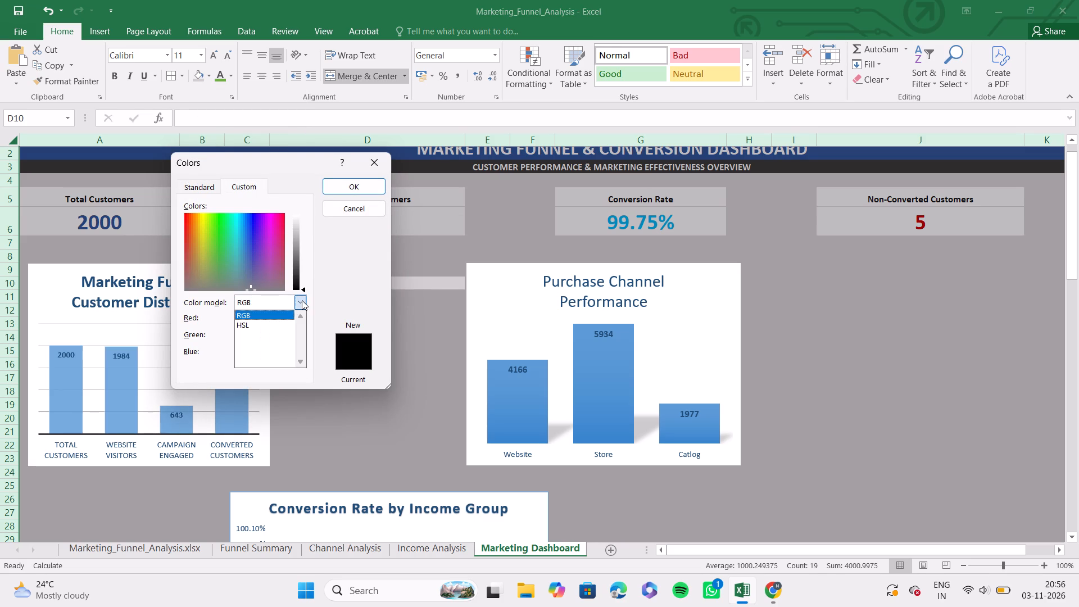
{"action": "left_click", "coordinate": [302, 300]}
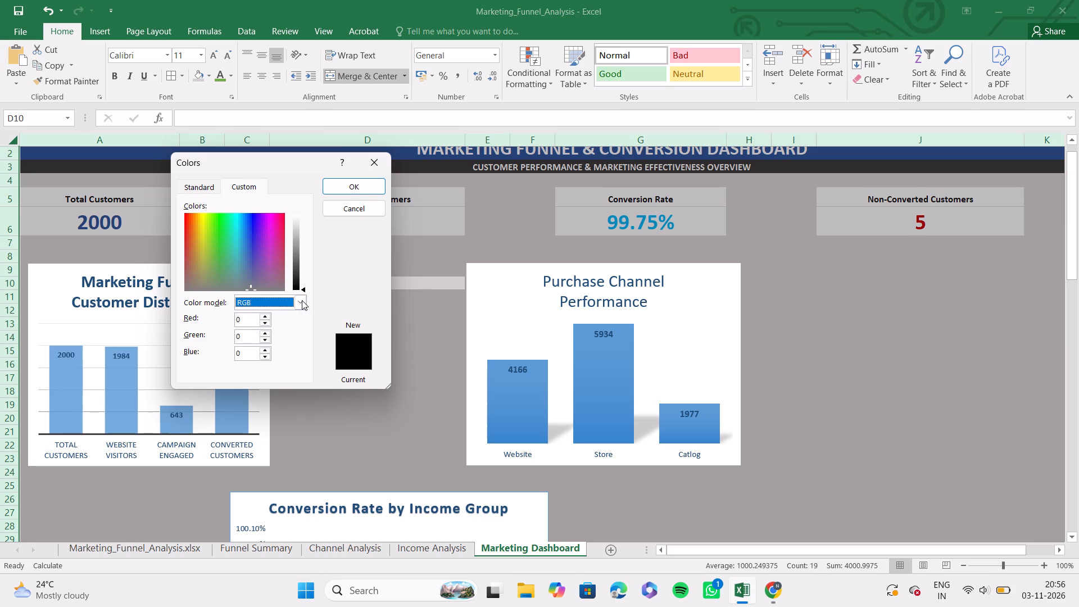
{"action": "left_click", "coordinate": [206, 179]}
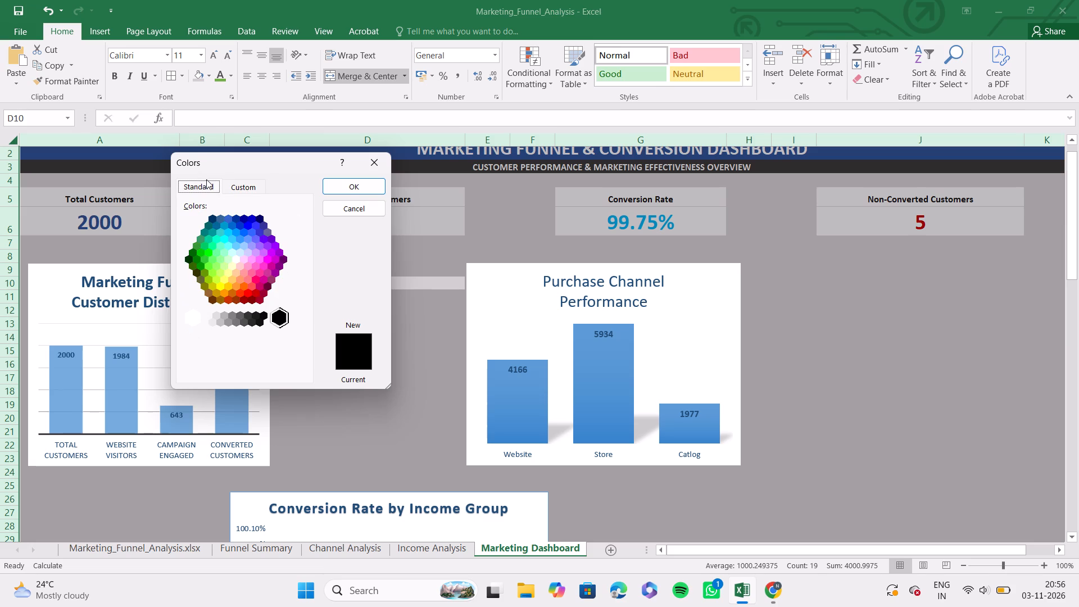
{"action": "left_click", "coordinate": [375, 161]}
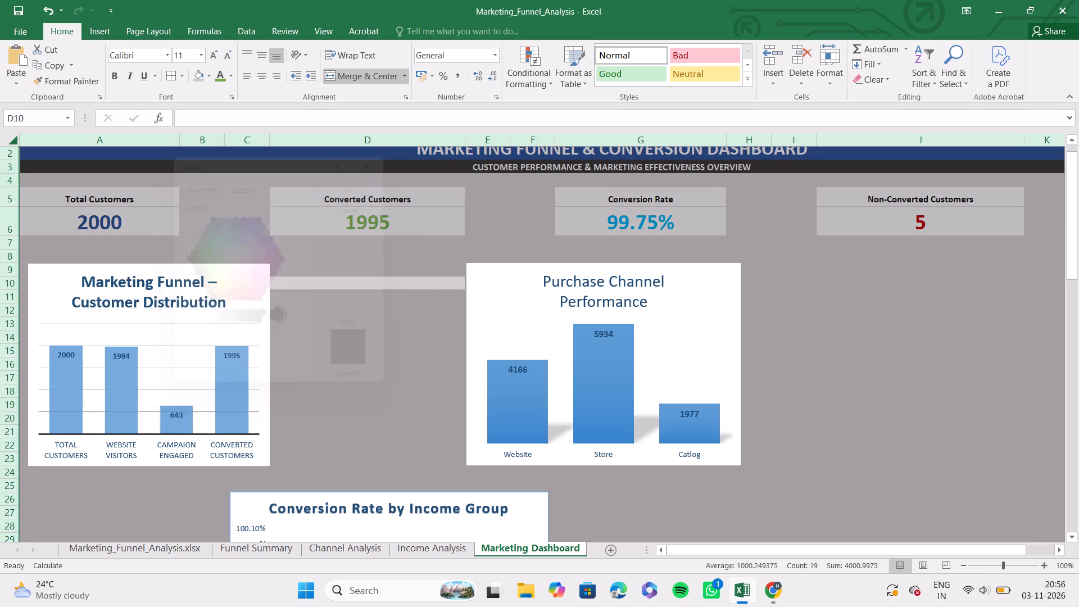
Fill all the selected cells of the sheet with Blue, Accent 5, Lighter 80%.
{"action": "left_click", "coordinate": [207, 75]}
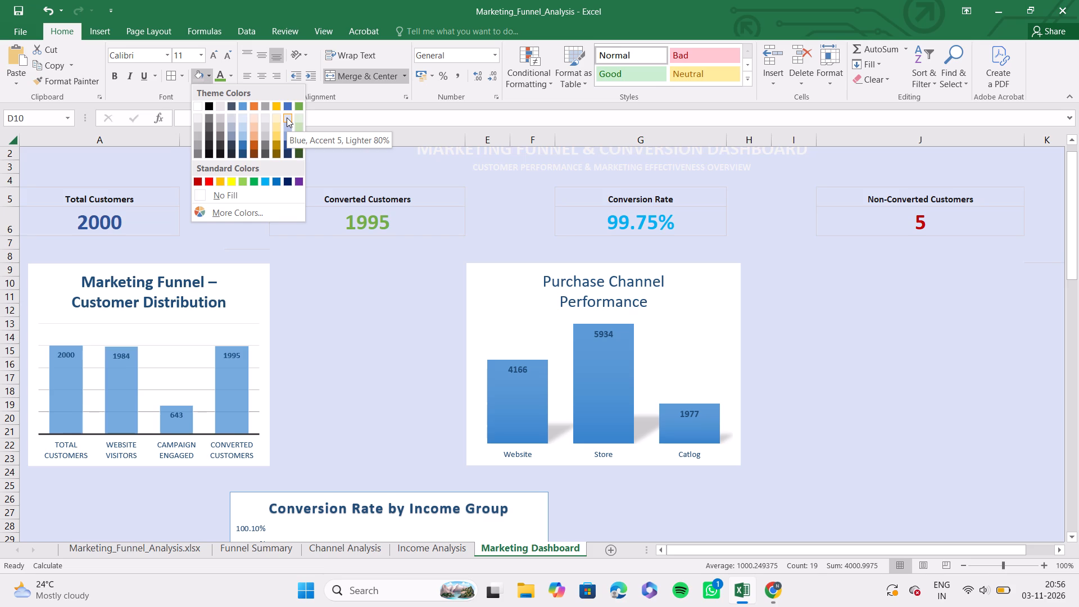
{"action": "left_click", "coordinate": [287, 117]}
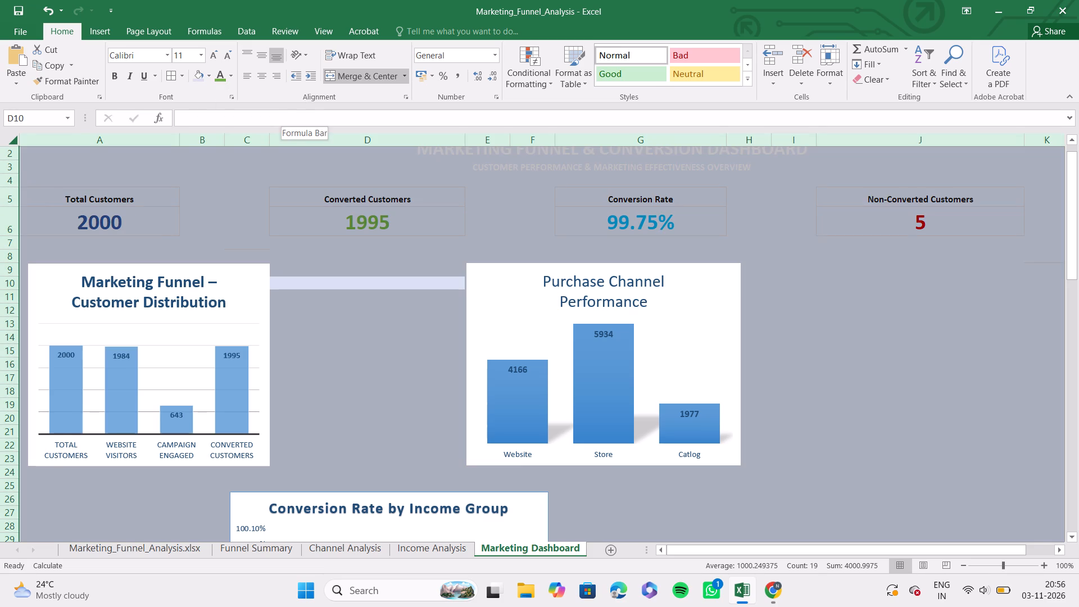
{"action": "left_click", "coordinate": [251, 199]}
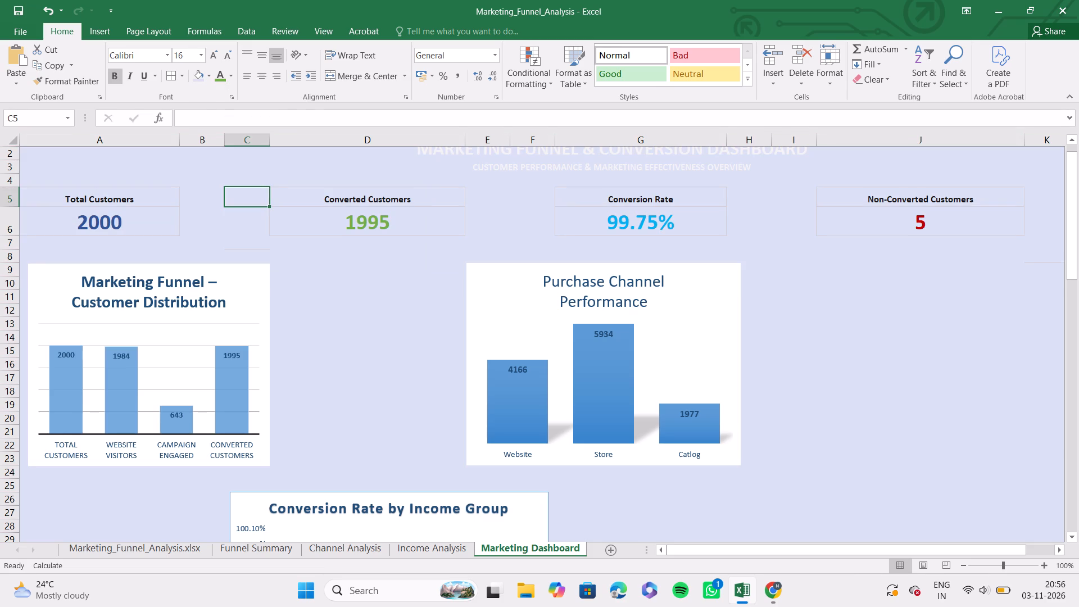
Fill the label and value cells of all four KPI cards, in rows 5 and 6 of columns A, D, G and J, with white.
{"action": "left_click", "coordinate": [152, 194]}
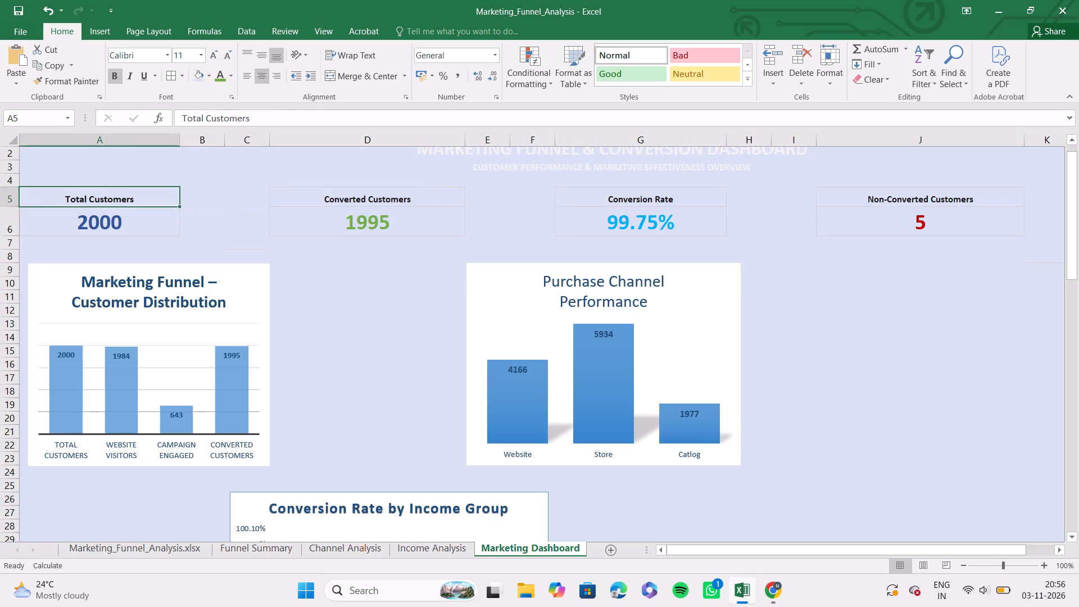
{"action": "left_click", "coordinate": [152, 194], "text": "ctrl"}
{"action": "left_click", "coordinate": [151, 224], "text": "ctrl"}
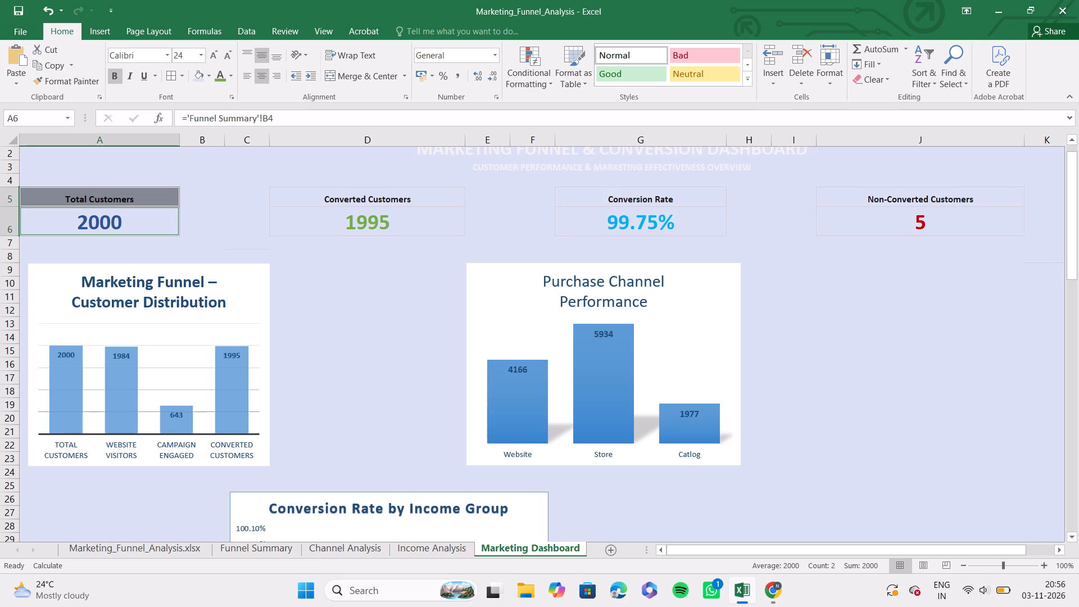
{"action": "left_click", "coordinate": [306, 202], "text": "ctrl"}
{"action": "left_click", "coordinate": [306, 217], "text": "ctrl"}
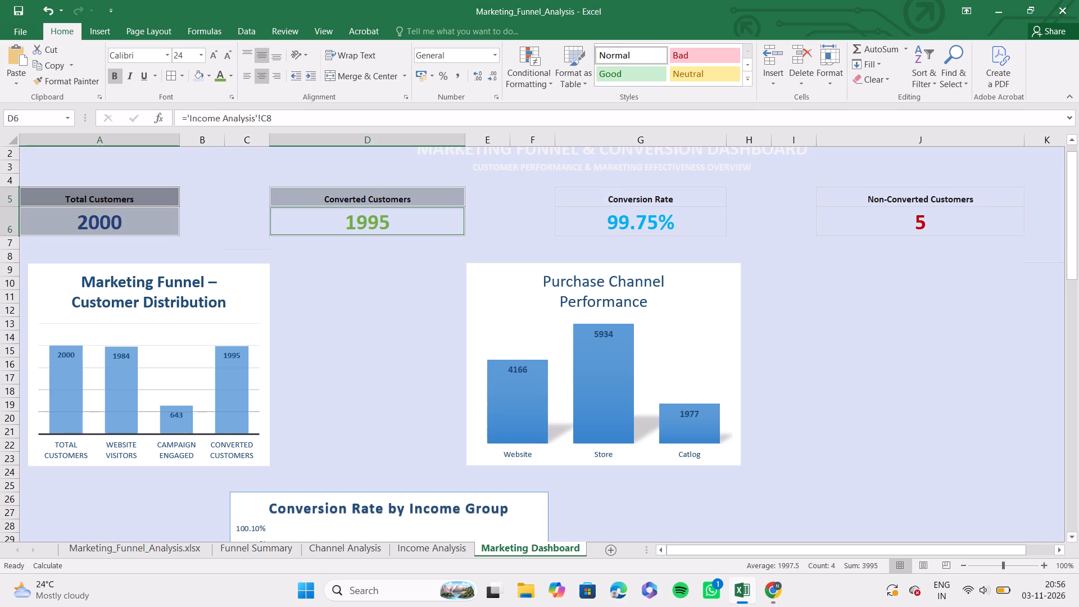
{"action": "left_click", "coordinate": [574, 201], "text": "ctrl"}
{"action": "left_click", "coordinate": [574, 221], "text": "ctrl"}
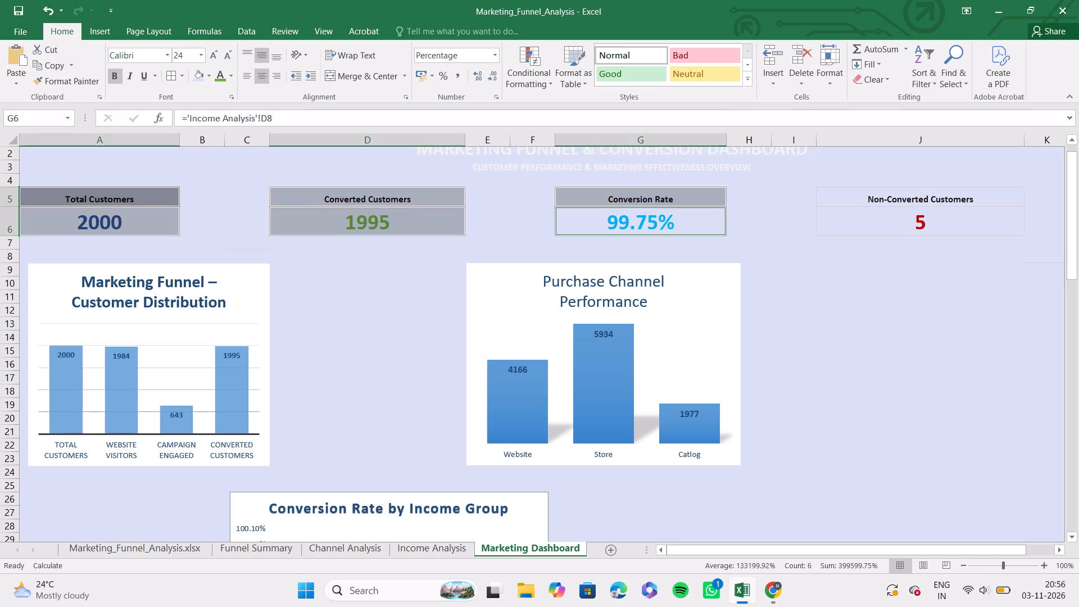
{"action": "left_click", "coordinate": [853, 219], "text": "ctrl"}
{"action": "left_click", "coordinate": [846, 202], "text": "ctrl"}
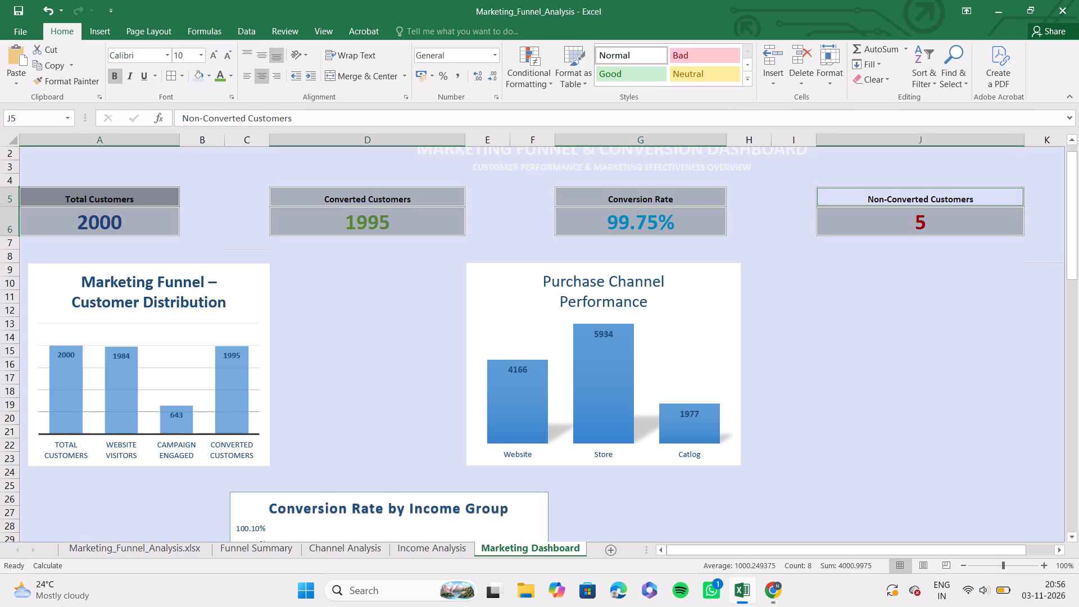
{"action": "left_click", "coordinate": [210, 74]}
{"action": "left_click", "coordinate": [197, 105]}
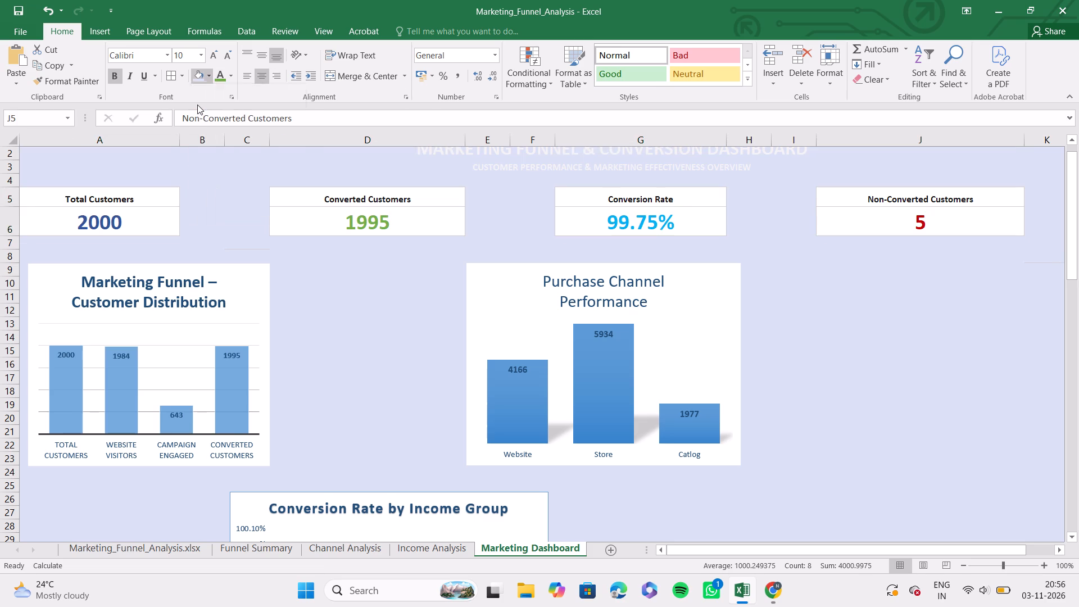
{"action": "left_click", "coordinate": [223, 176]}
Fill the merged MARKETING FUNNEL & CONVERSION DASHBOARD title banner with a darker shade of blue.
{"action": "scroll", "coordinate": [223, 176], "scroll_direction": "up", "scroll_amount": 1}
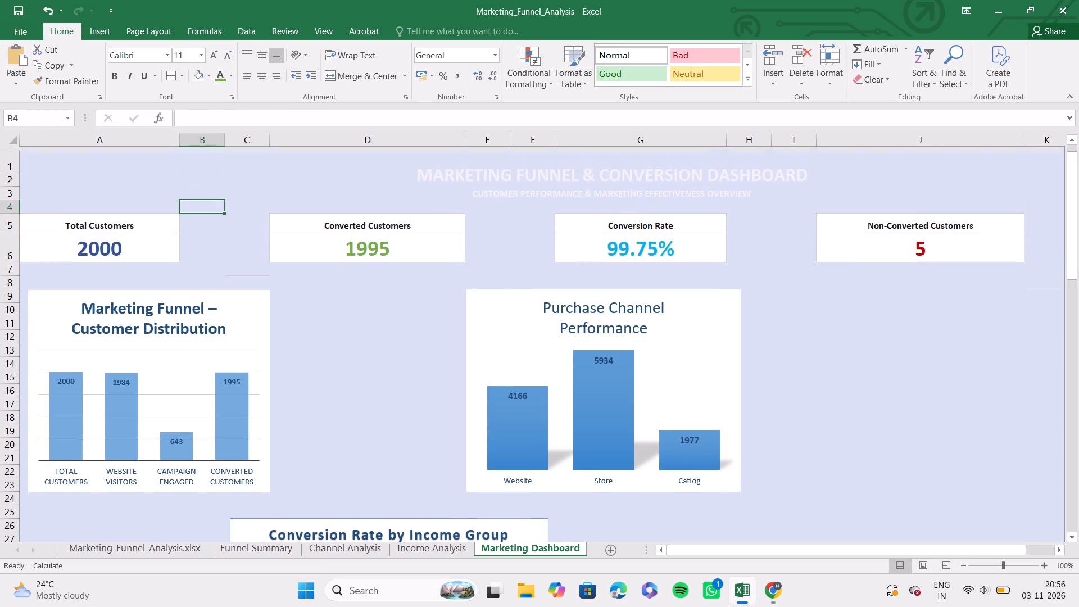
{"action": "scroll", "coordinate": [223, 176], "scroll_direction": "up", "scroll_amount": 1}
{"action": "left_click", "coordinate": [363, 162]}
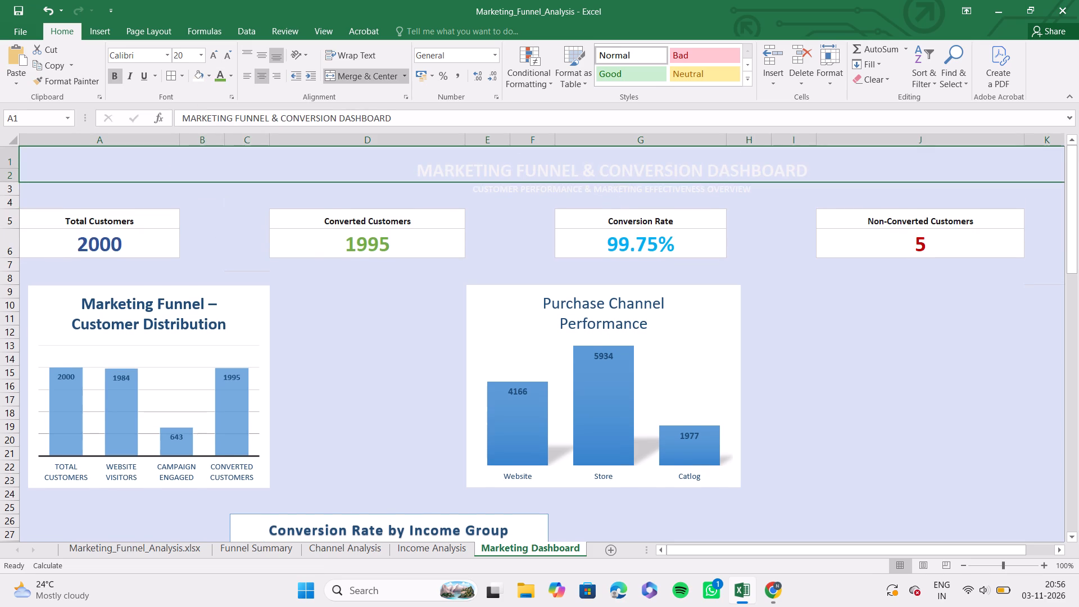
{"action": "left_click", "coordinate": [206, 74]}
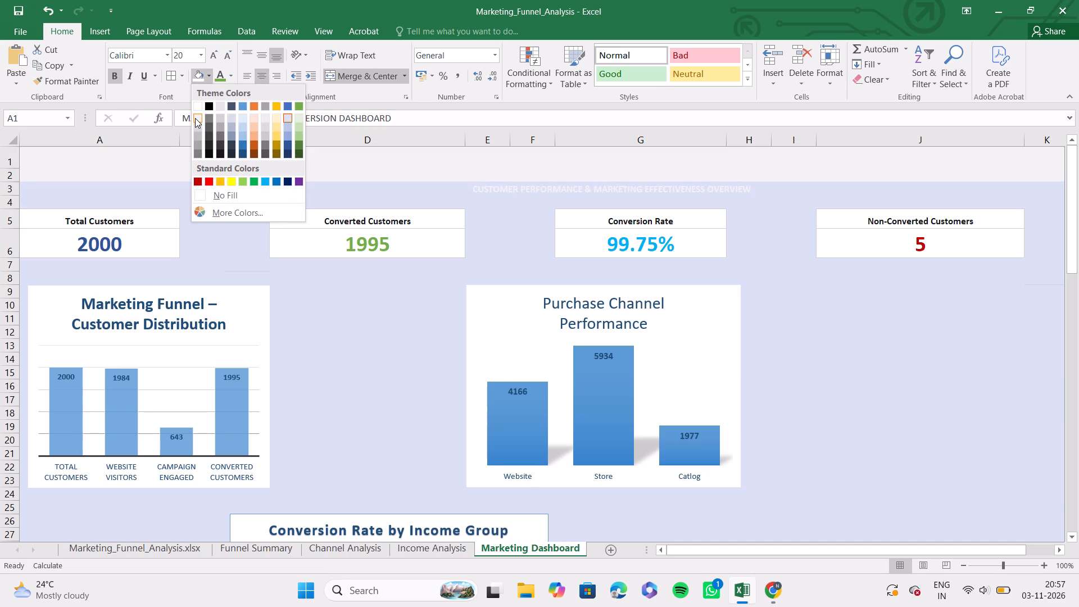
{"action": "left_click", "coordinate": [242, 144]}
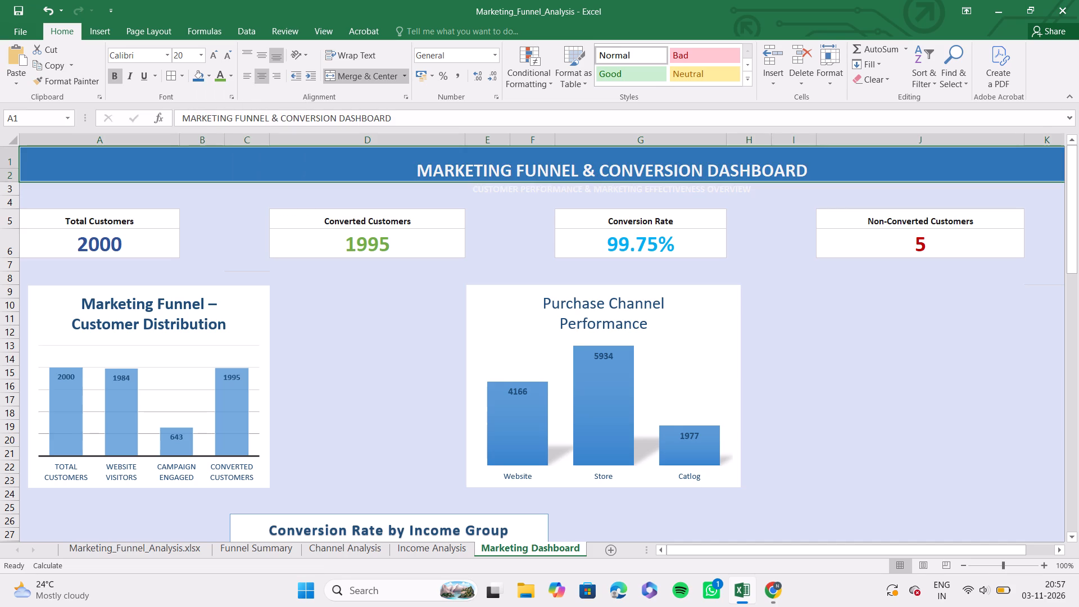
Fill the Customer Performance & Marketing Effectiveness Overview subtitle row with dark grey.
{"action": "left_click", "coordinate": [356, 188]}
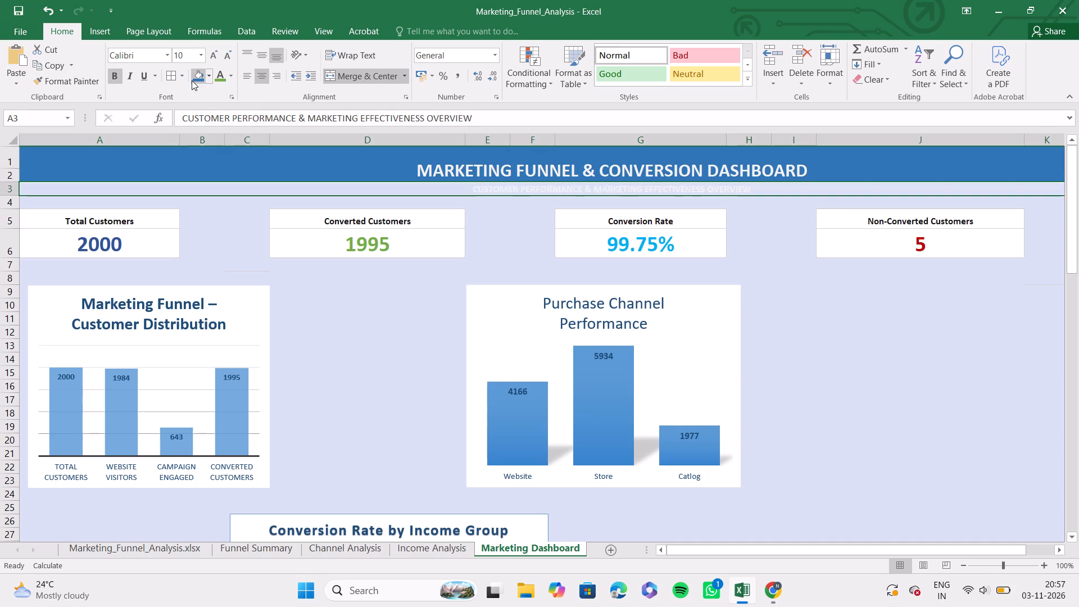
{"action": "left_click", "coordinate": [208, 73]}
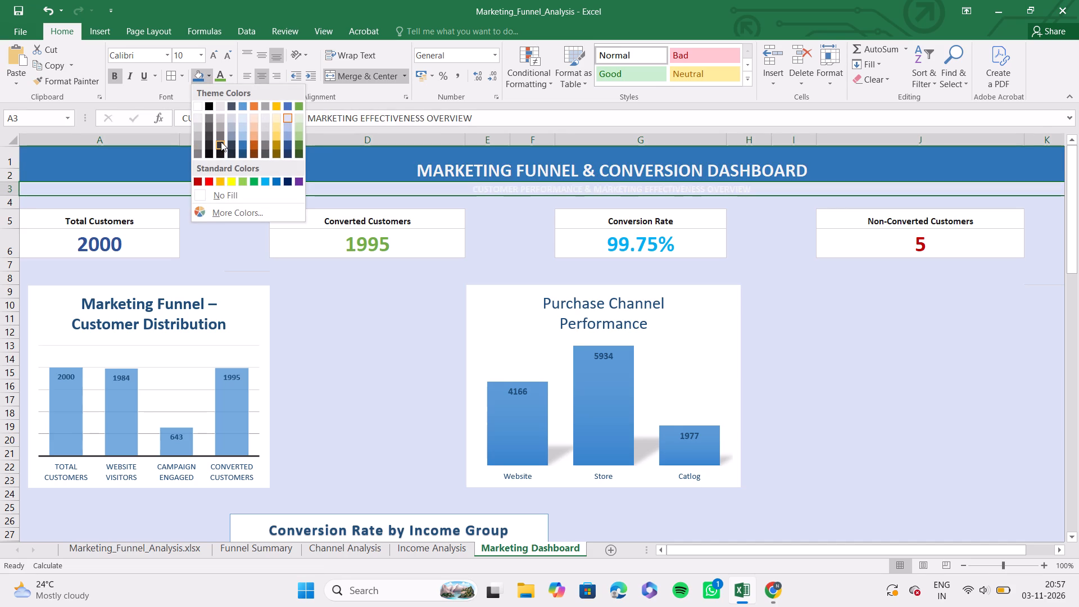
{"action": "left_click", "coordinate": [221, 142]}
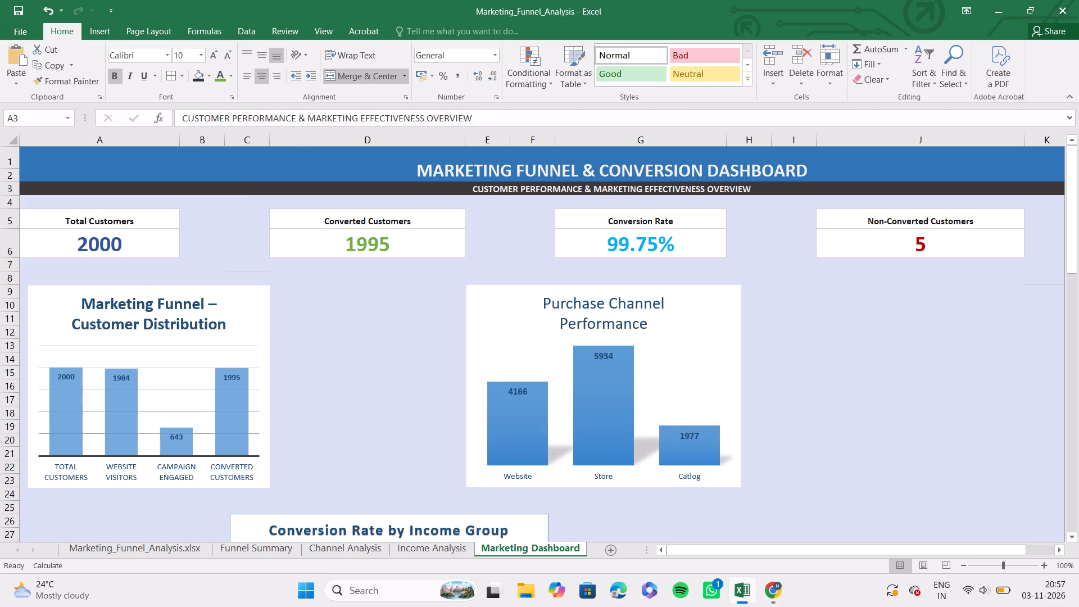
{"action": "scroll", "coordinate": [616, 303], "scroll_direction": "down", "scroll_amount": 3}
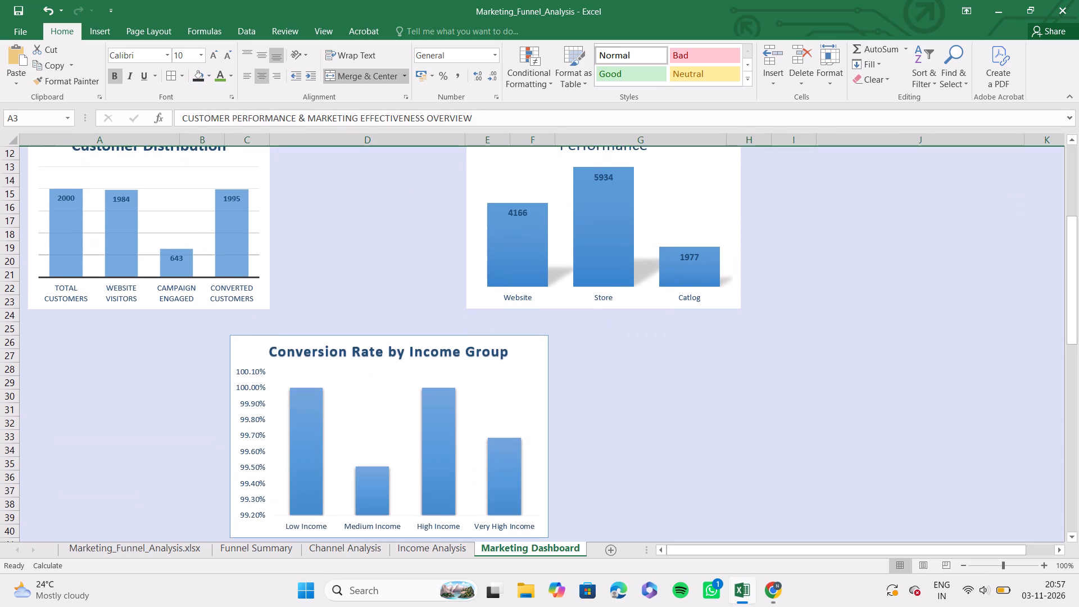
{"action": "scroll", "coordinate": [616, 303], "scroll_direction": "down", "scroll_amount": 1}
{"action": "scroll", "coordinate": [616, 303], "scroll_direction": "up", "scroll_amount": 1}
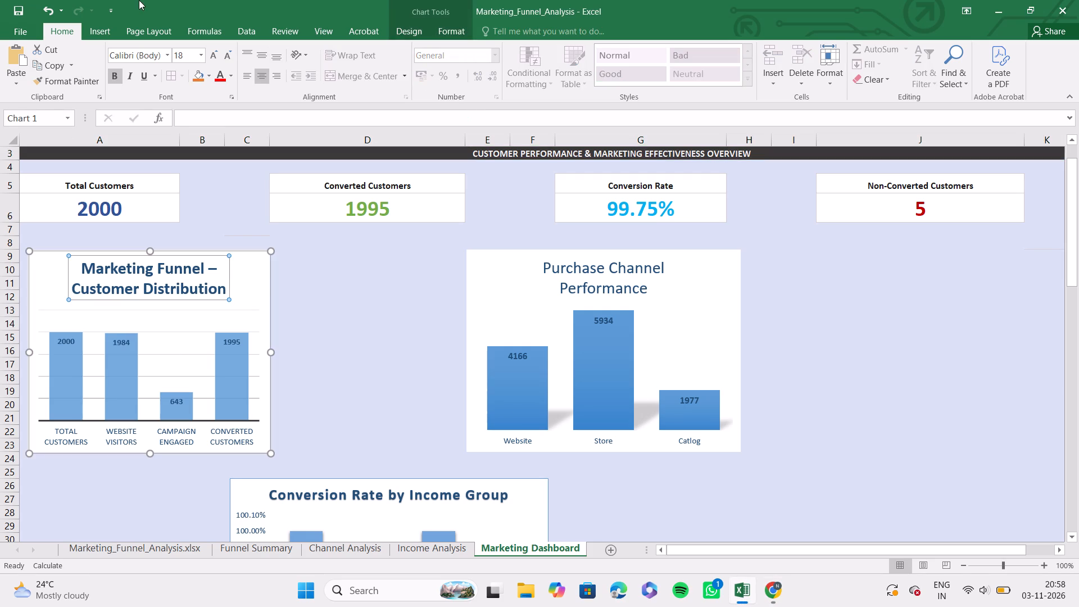
{"action": "left_click", "coordinate": [229, 75]}
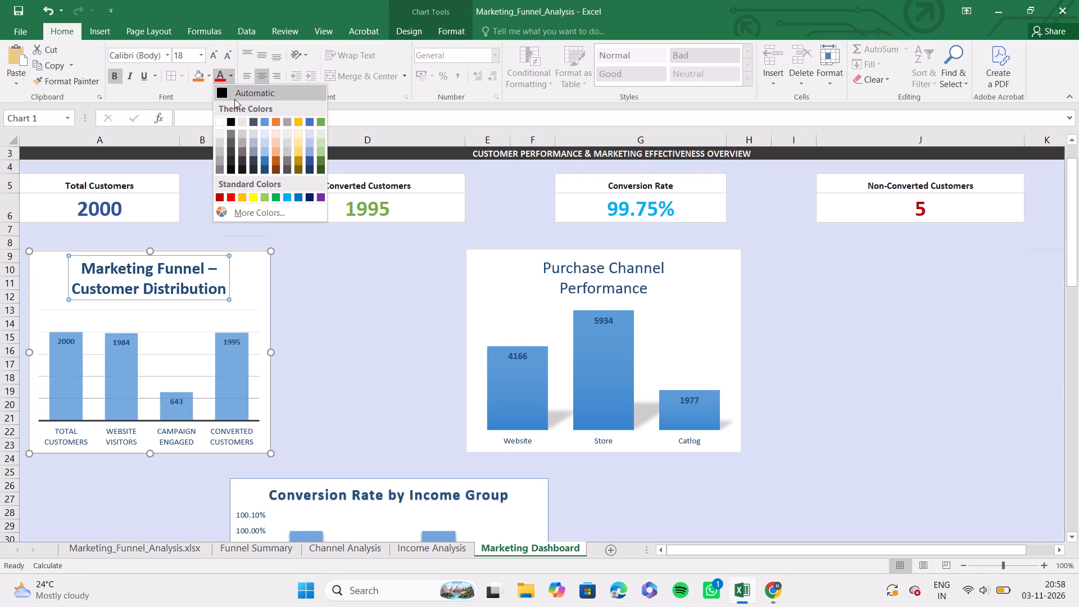
{"action": "left_click", "coordinate": [264, 170]}
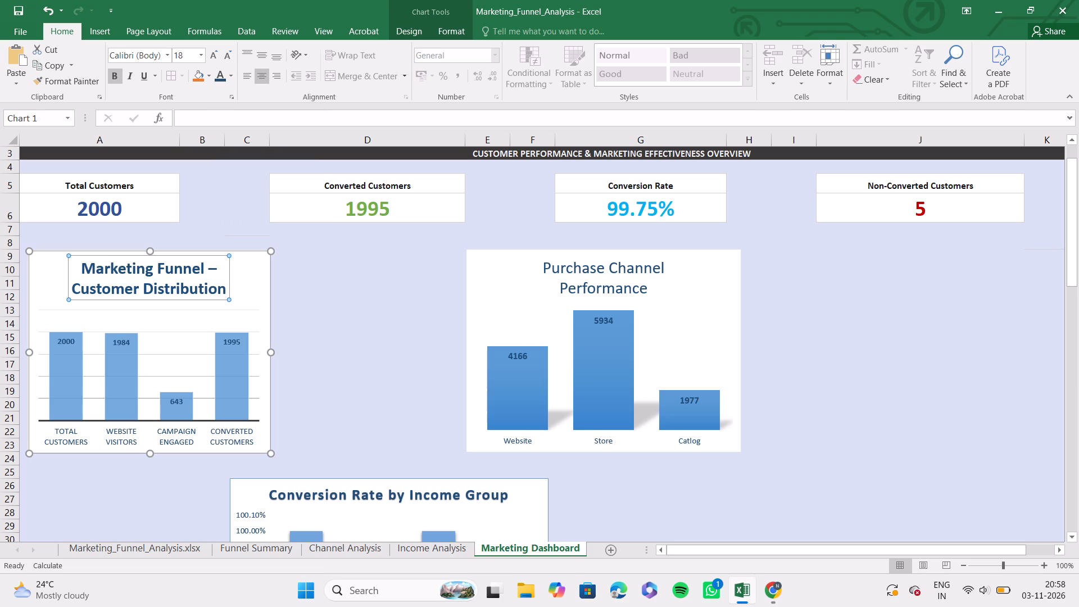
Set the font colour of the Purchase Channel Performance chart title to the same darkest theme blue.
{"action": "left_click", "coordinate": [577, 269]}
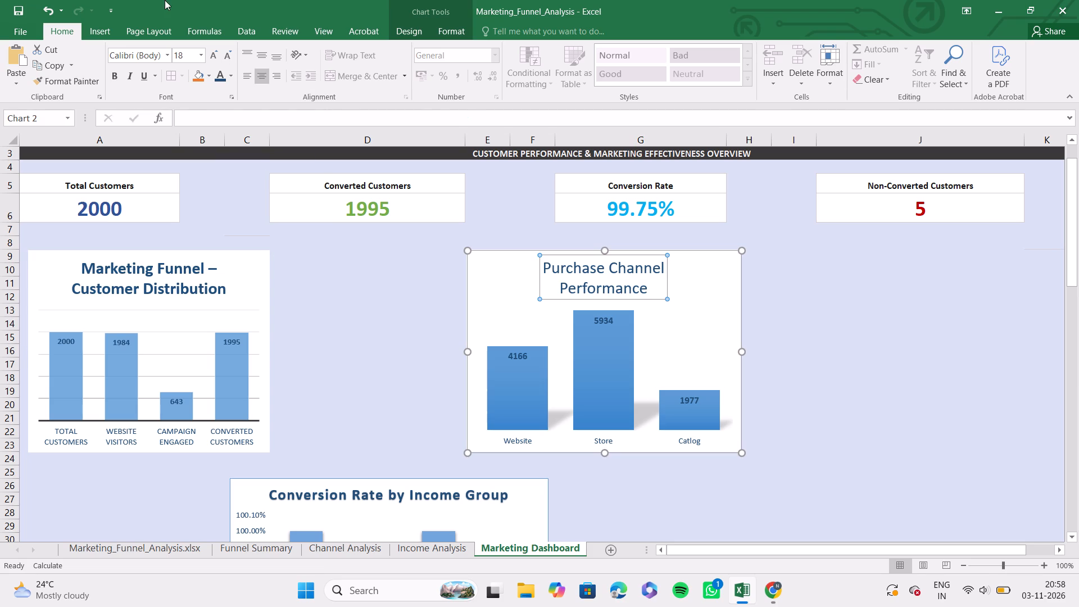
{"action": "left_click", "coordinate": [232, 74]}
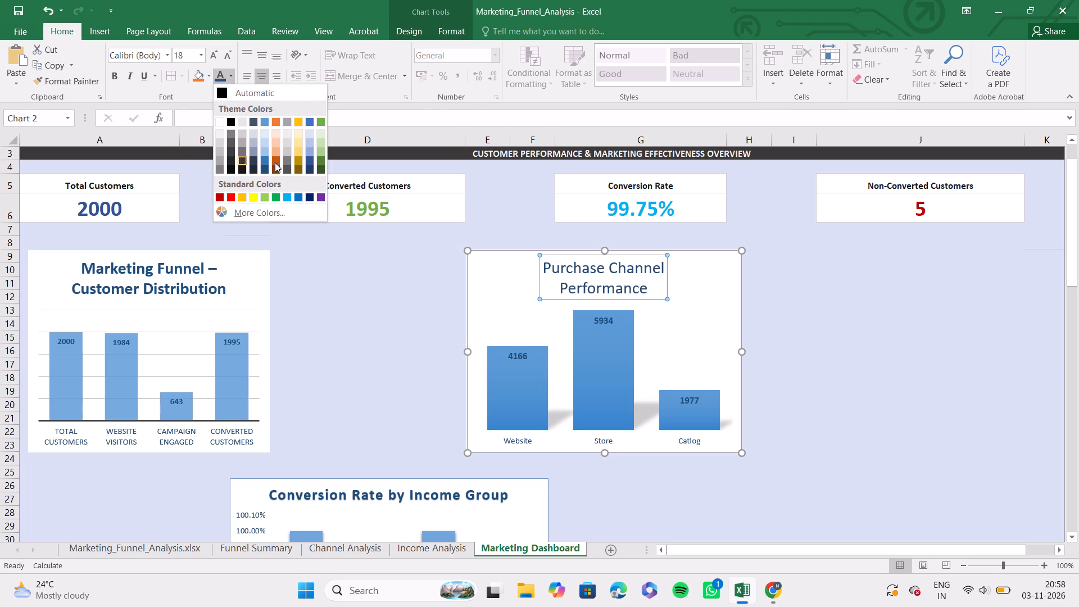
{"action": "left_click", "coordinate": [266, 169]}
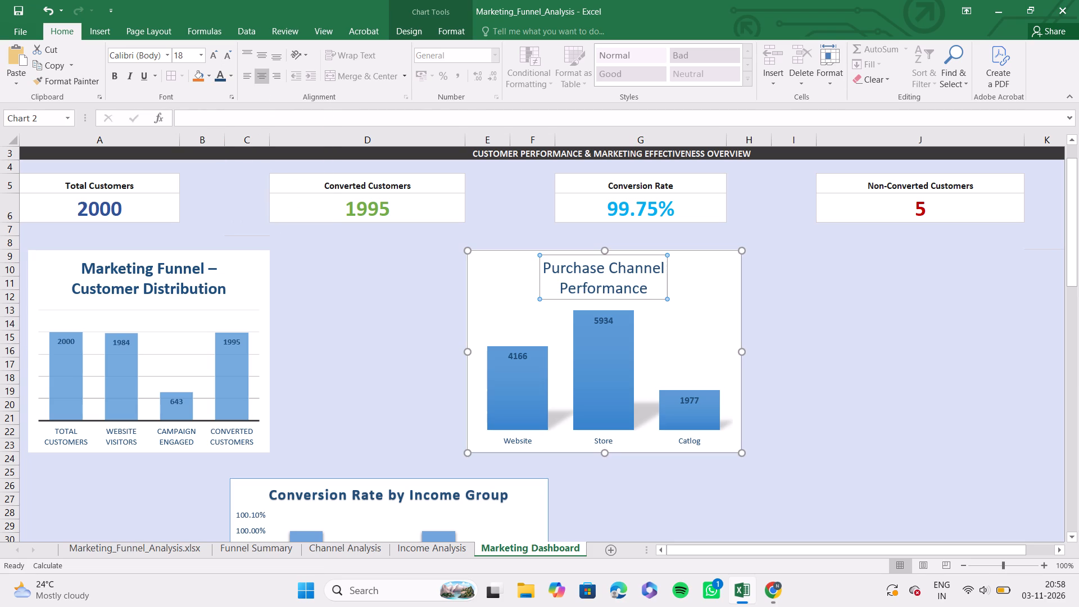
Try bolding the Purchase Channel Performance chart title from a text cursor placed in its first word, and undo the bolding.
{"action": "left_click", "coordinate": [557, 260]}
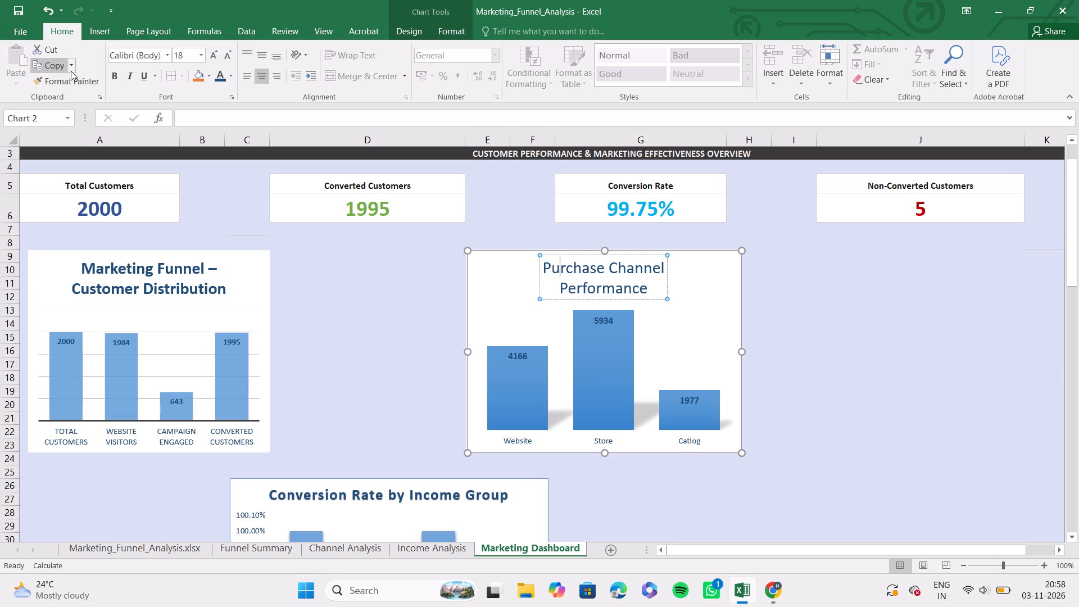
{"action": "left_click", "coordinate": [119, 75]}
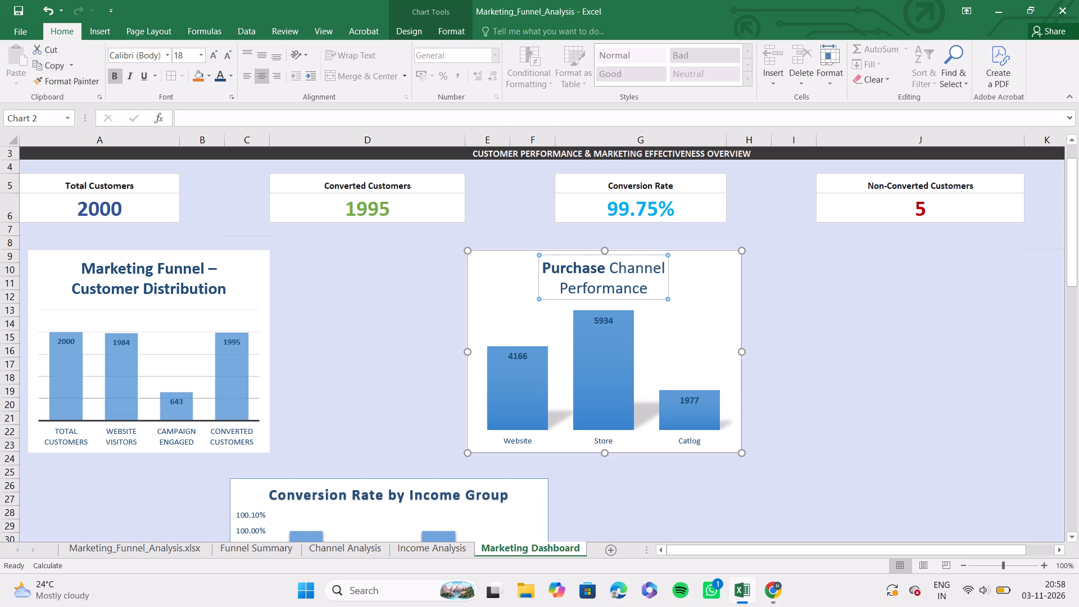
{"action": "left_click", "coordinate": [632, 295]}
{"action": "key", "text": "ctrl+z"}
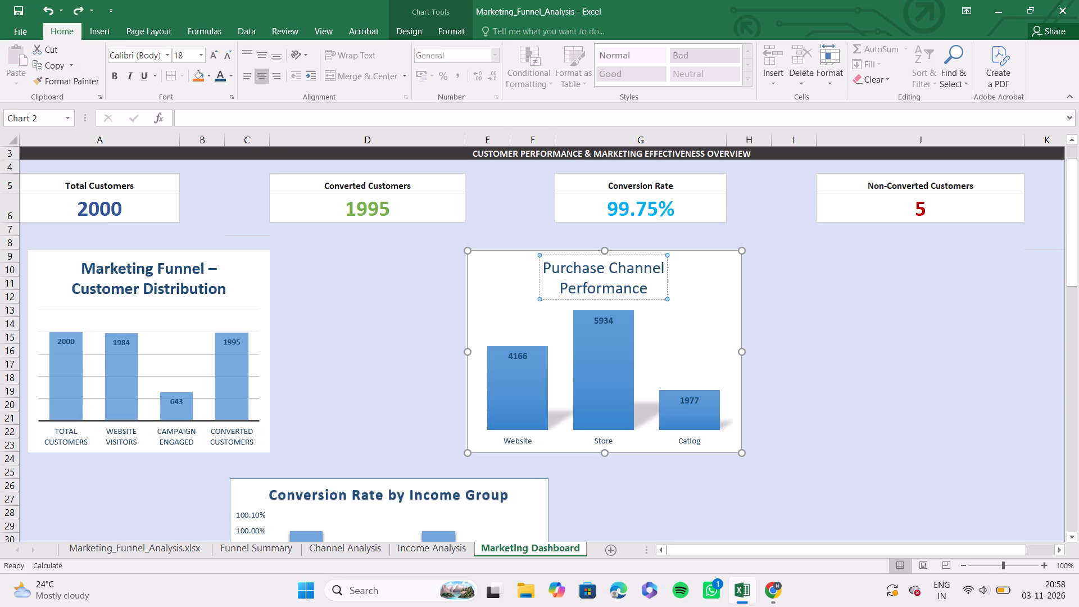
Bold the entire Purchase Channel Performance chart title.
{"action": "left_click", "coordinate": [649, 292]}
{"action": "double_click", "coordinate": [649, 292]}
{"action": "left_click", "coordinate": [731, 309]}
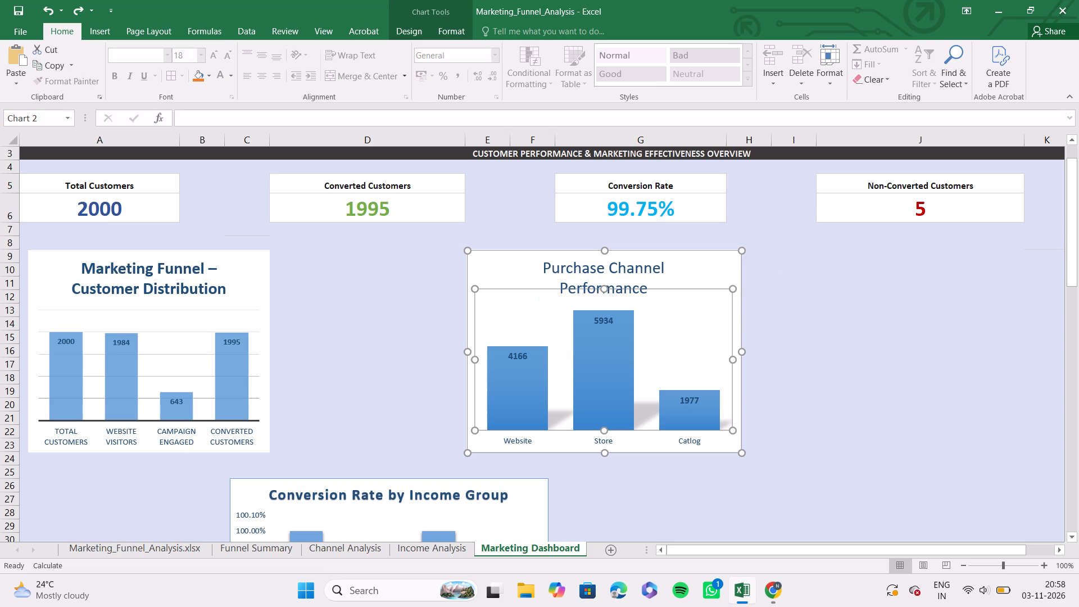
{"action": "left_click", "coordinate": [652, 273]}
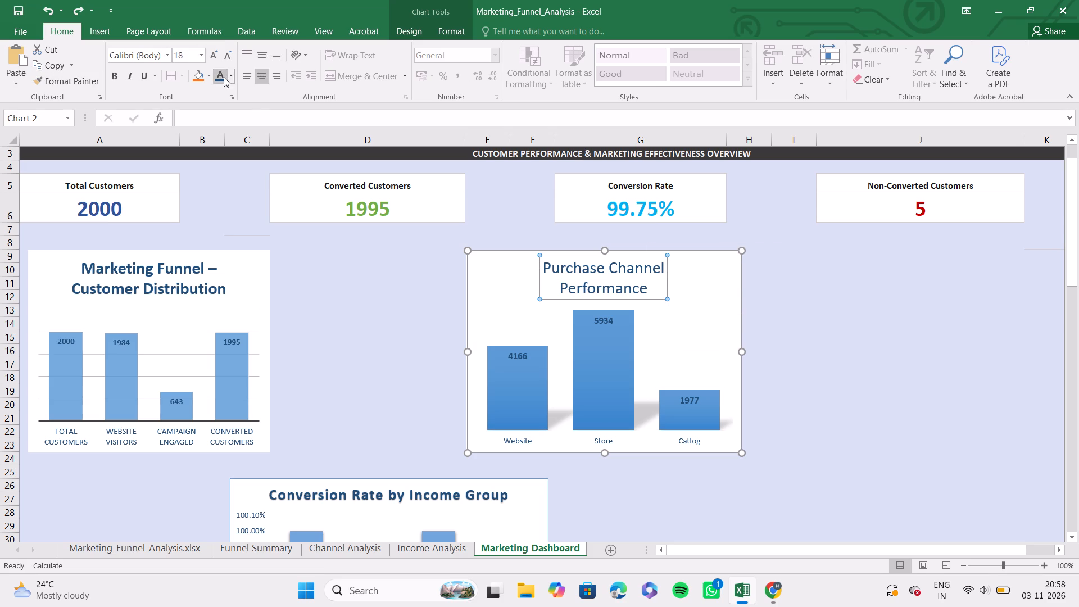
{"action": "left_click", "coordinate": [119, 77]}
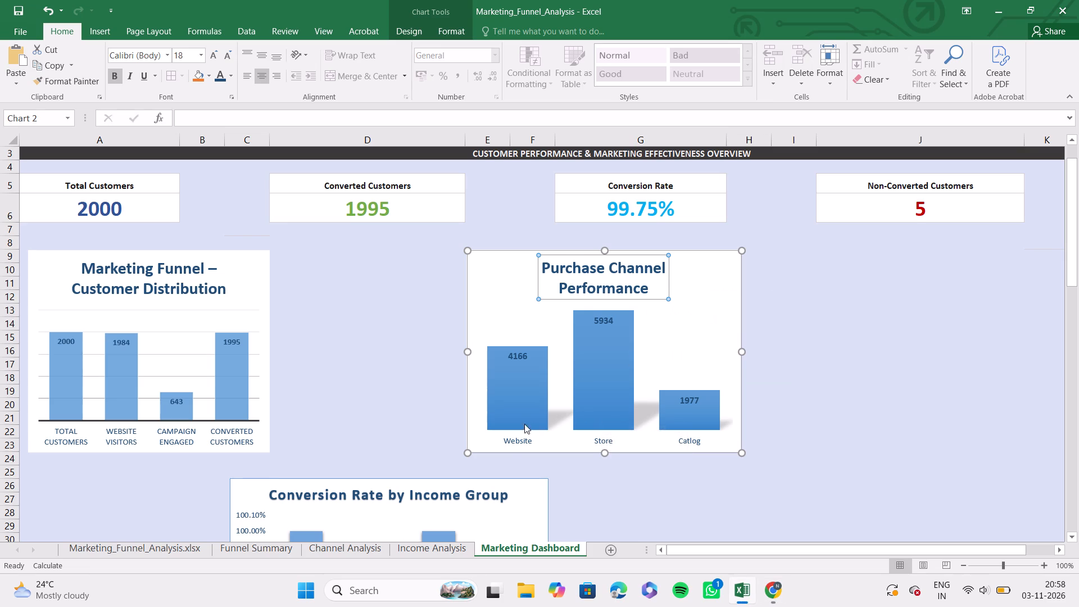
Set the font colour of the Purchase Channel Performance chart's data labels to the darkest shade of the theme's black column, keeping them bold.
{"action": "scroll", "coordinate": [550, 453], "scroll_direction": "down", "scroll_amount": 3}
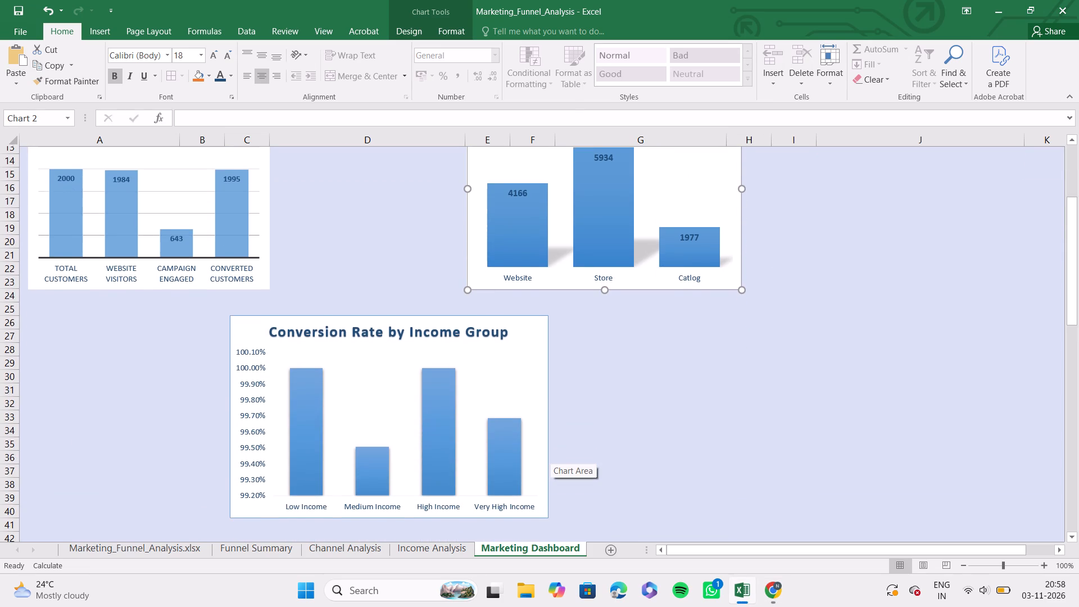
{"action": "scroll", "coordinate": [550, 453], "scroll_direction": "down", "scroll_amount": 1}
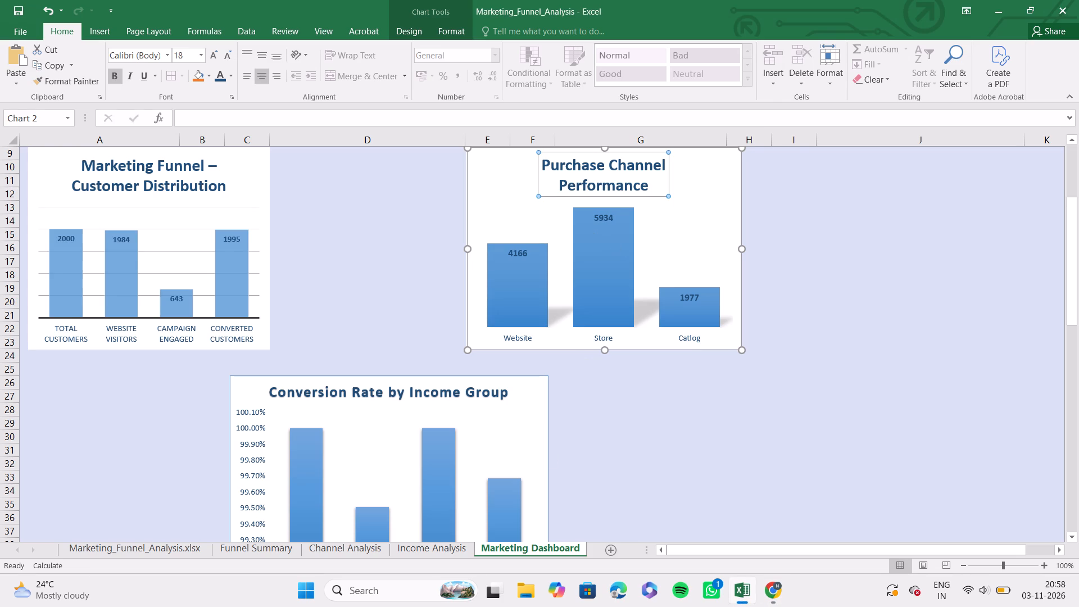
{"action": "left_click", "coordinate": [598, 216]}
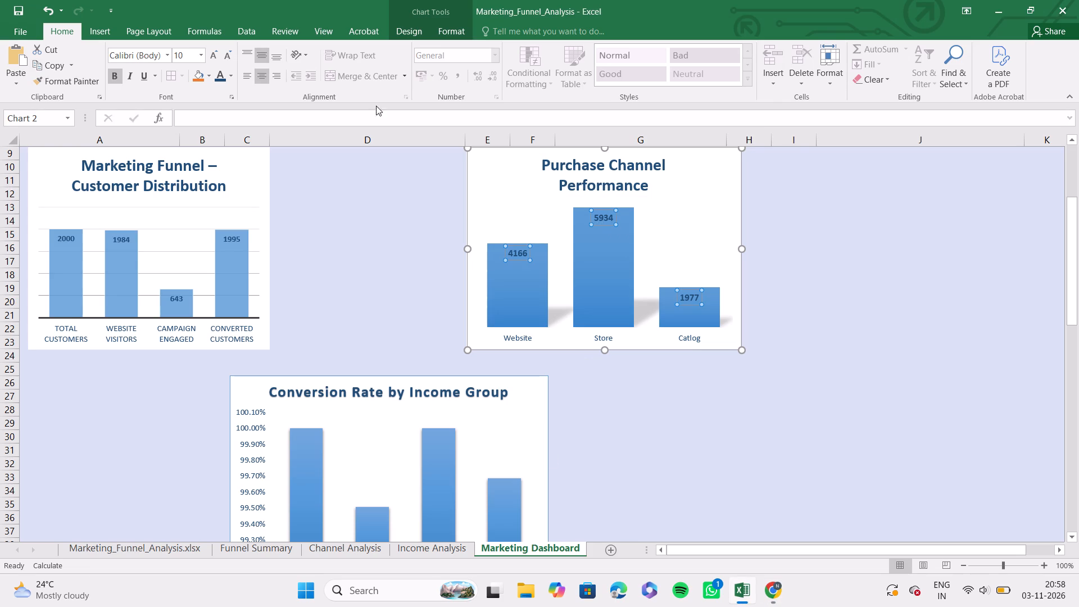
{"action": "left_click", "coordinate": [233, 73]}
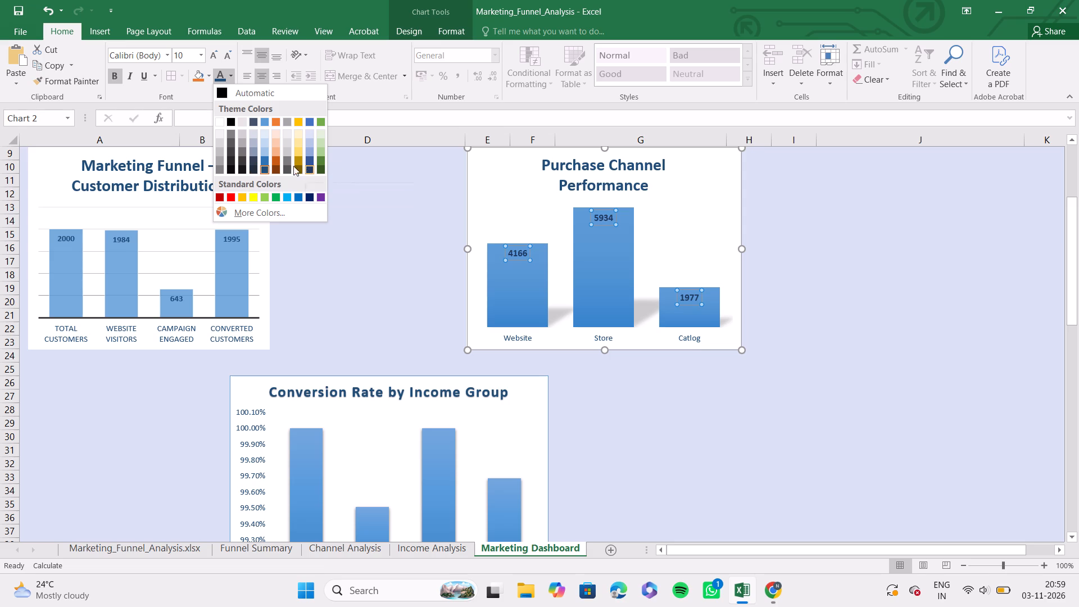
{"action": "left_click", "coordinate": [232, 168]}
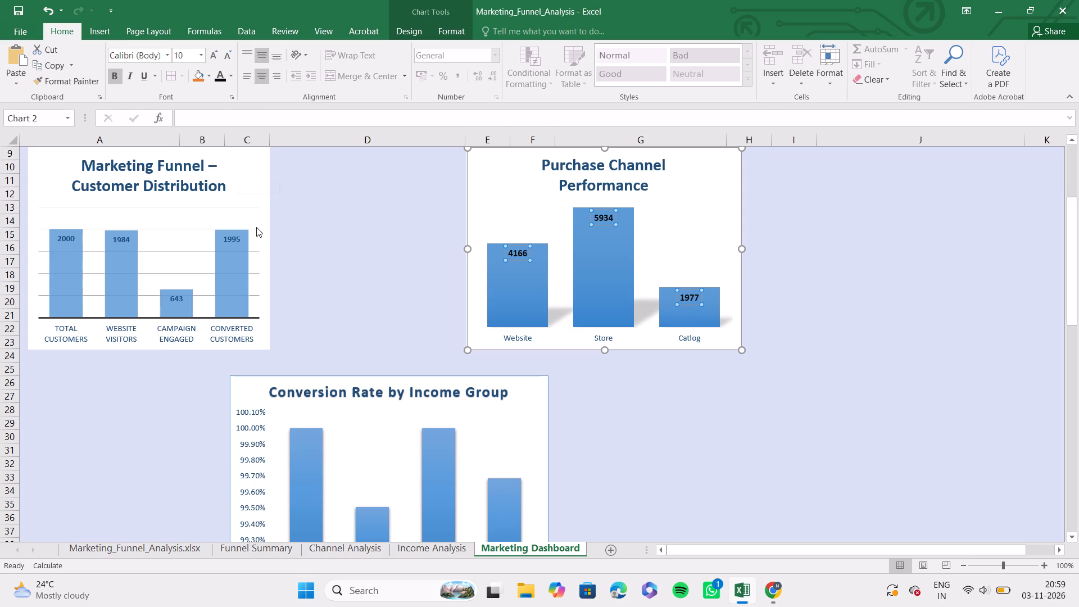
{"action": "left_click", "coordinate": [116, 79]}
{"action": "left_click", "coordinate": [116, 79]}
Set the font colour of the Marketing Funnel – Customer Distribution chart's data labels to the near-black darkest shade of the theme's light grey.
{"action": "left_click", "coordinate": [233, 235]}
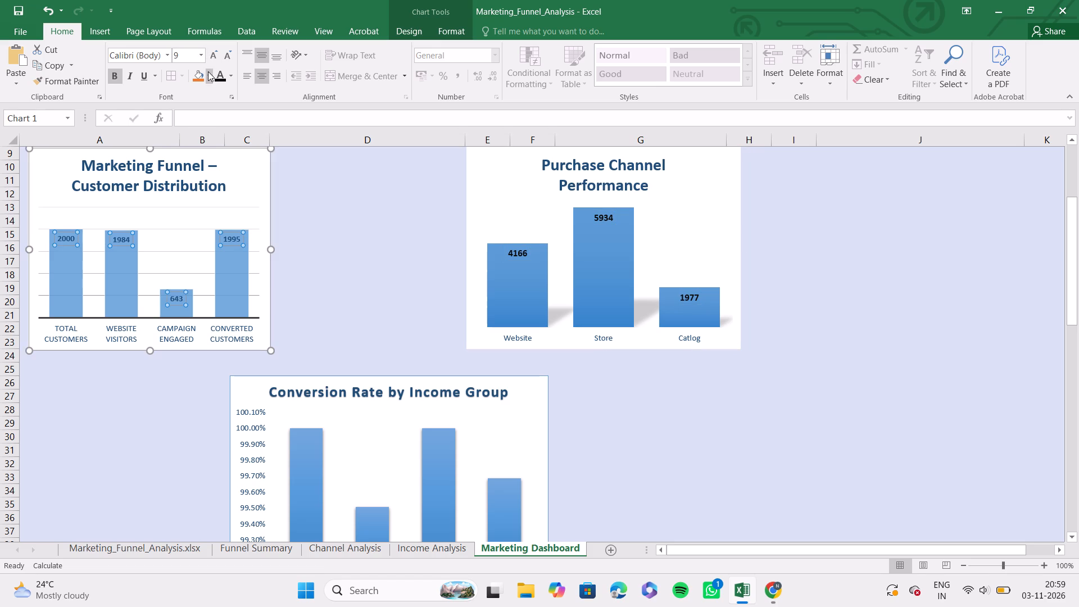
{"action": "left_click", "coordinate": [229, 74]}
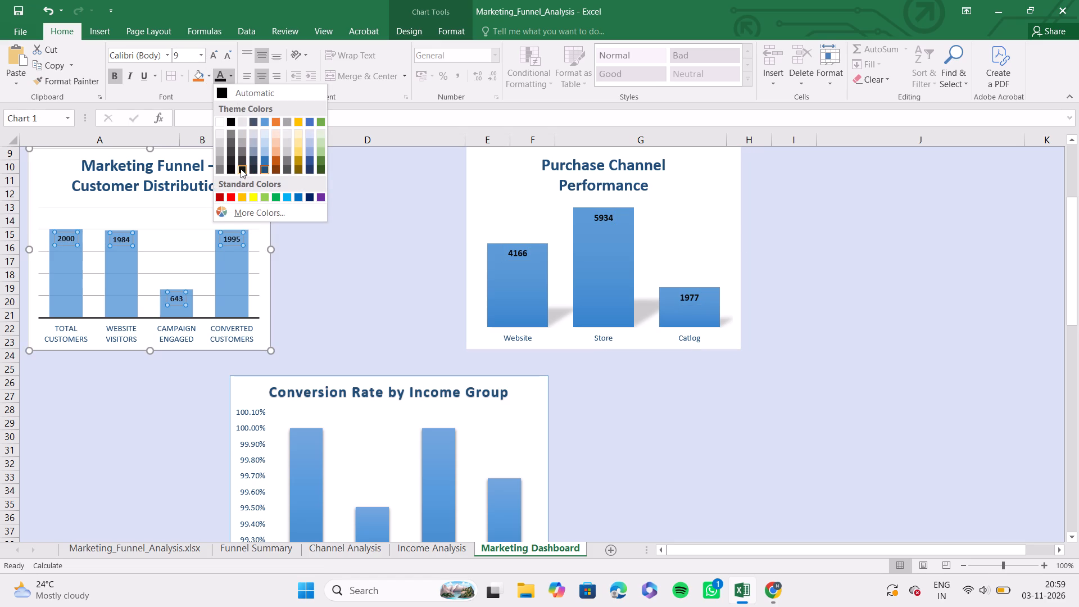
{"action": "left_click", "coordinate": [241, 169]}
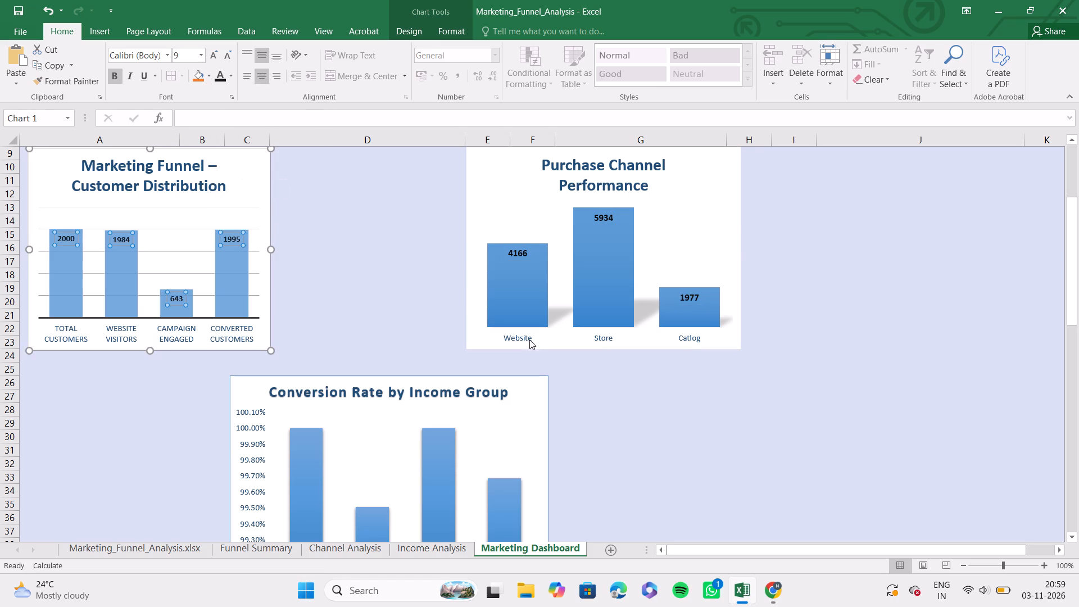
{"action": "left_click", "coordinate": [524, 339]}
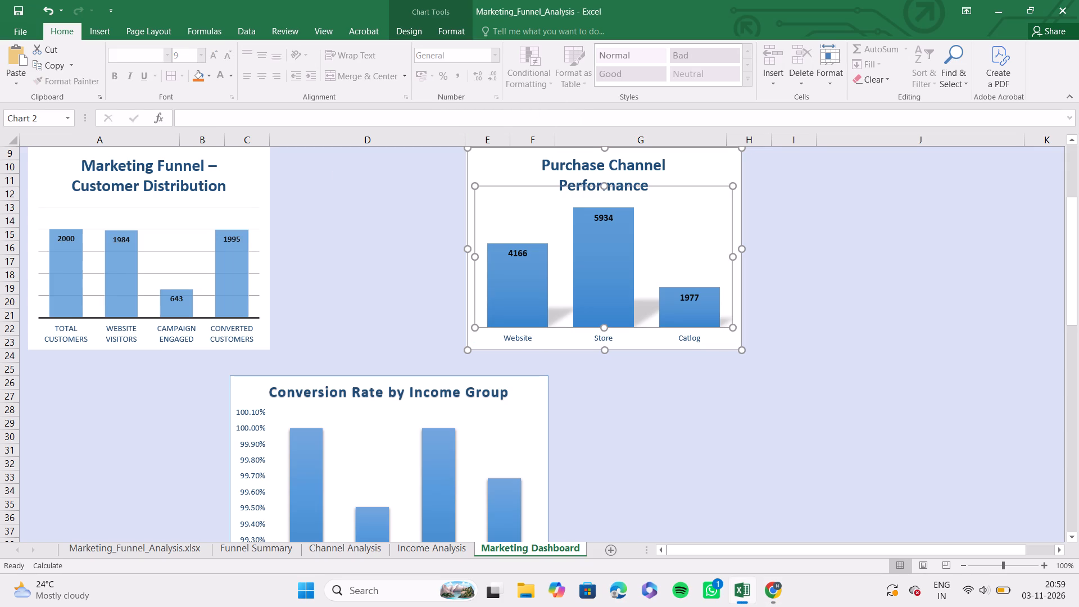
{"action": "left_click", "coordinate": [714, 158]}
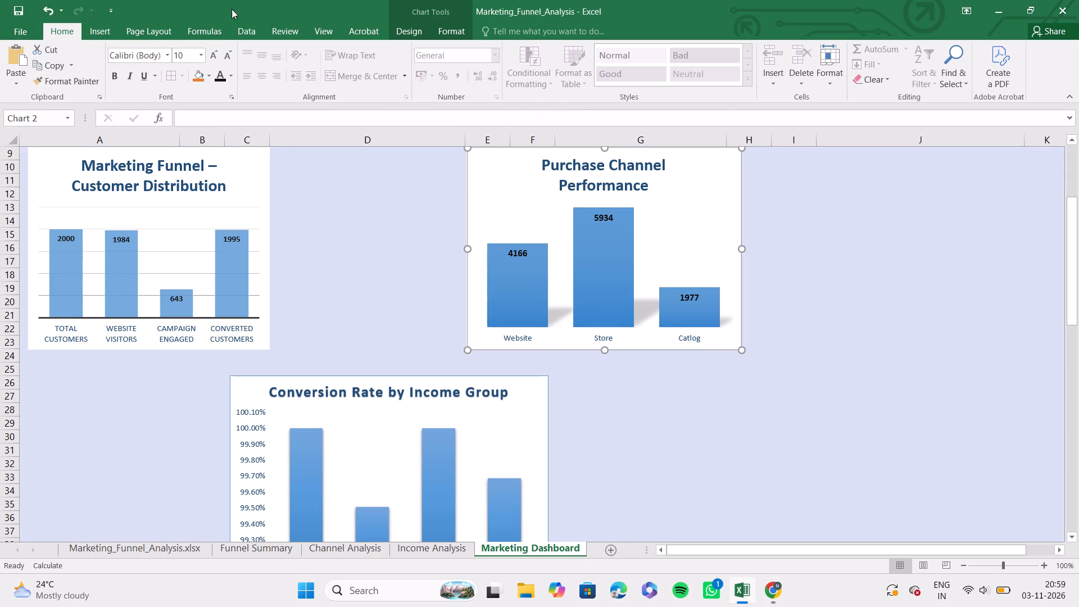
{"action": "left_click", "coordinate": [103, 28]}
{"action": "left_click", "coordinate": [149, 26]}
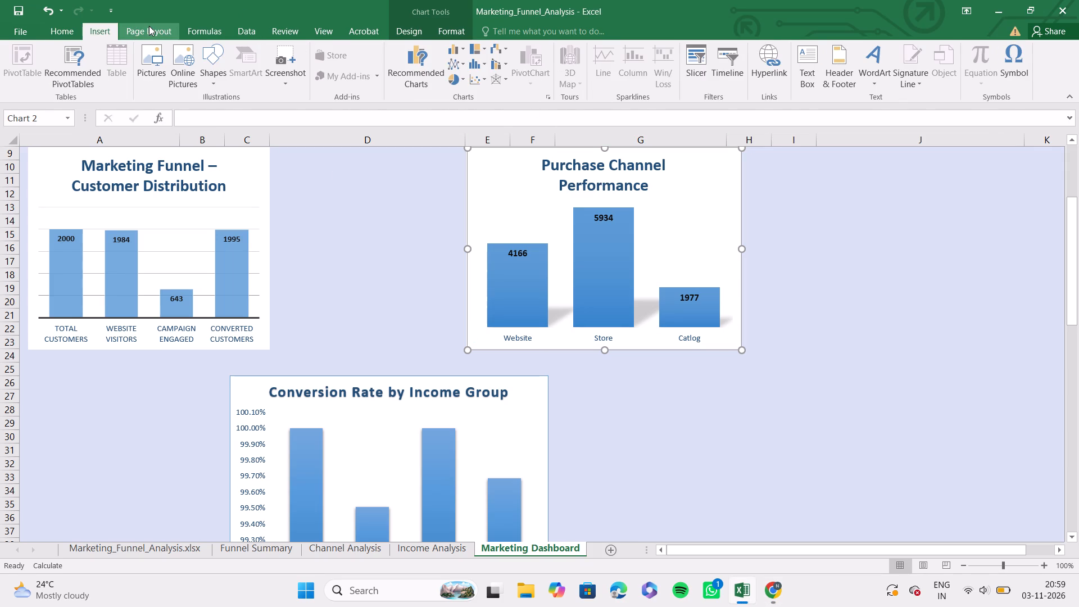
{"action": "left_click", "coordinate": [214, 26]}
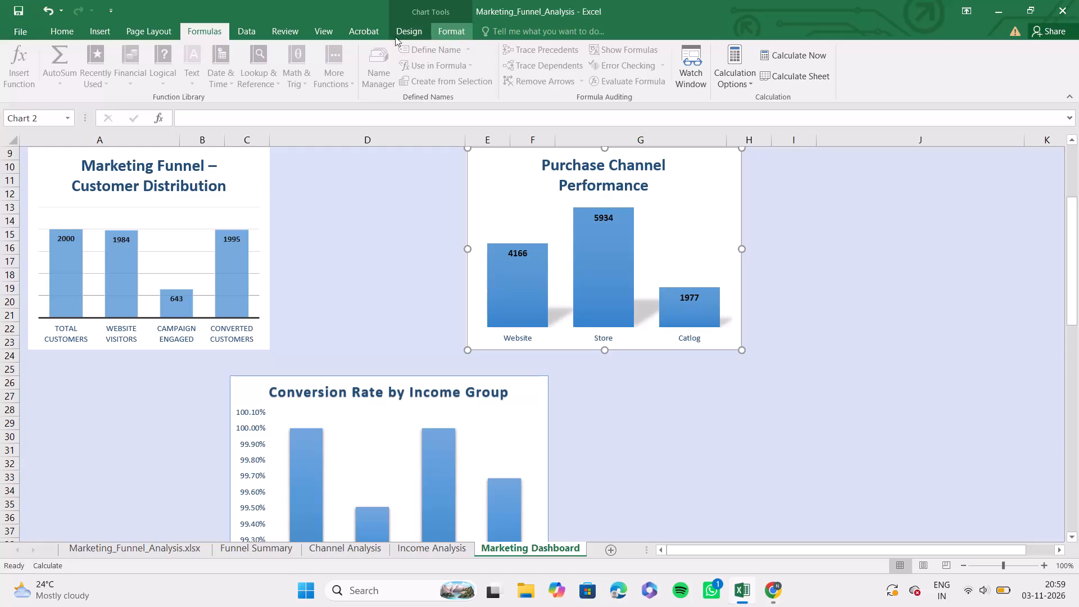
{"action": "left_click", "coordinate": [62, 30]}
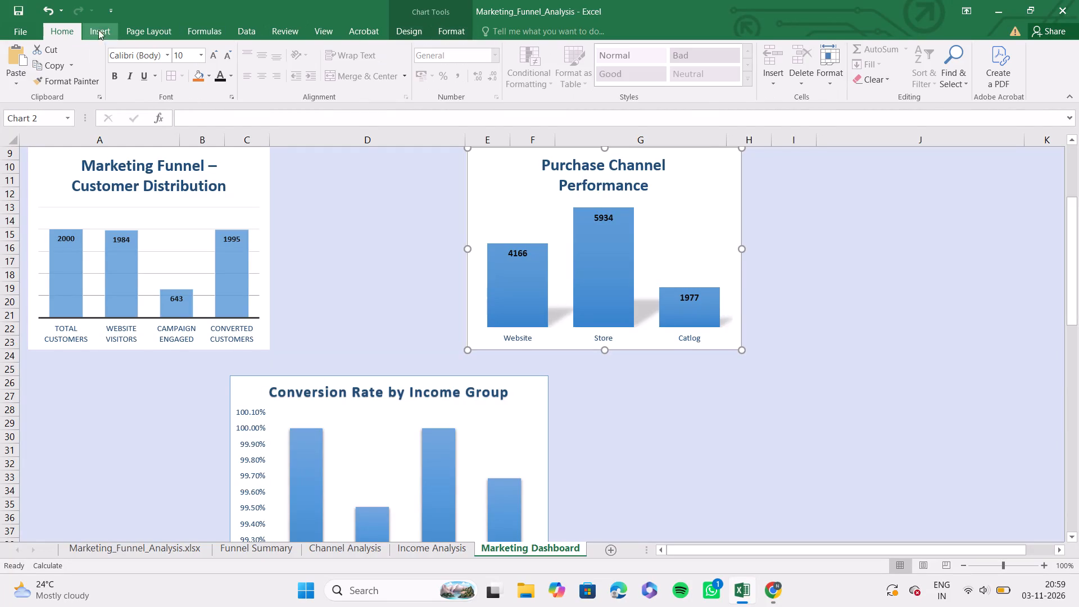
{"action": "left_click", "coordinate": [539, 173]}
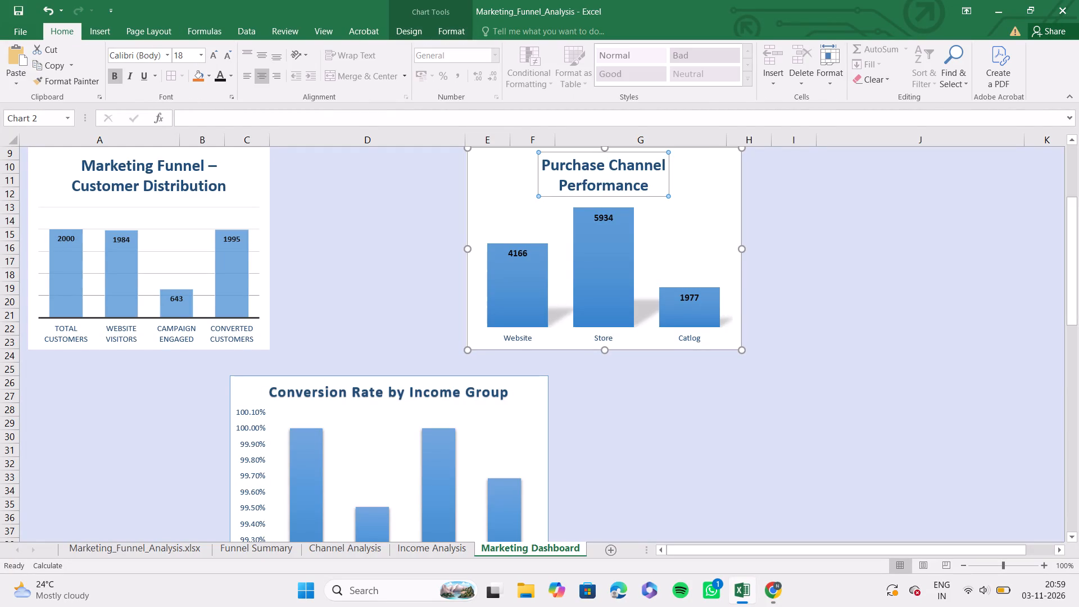
Open the Format Chart Area settings for the Purchase Channel Performance chart.
{"action": "right_click", "coordinate": [698, 246]}
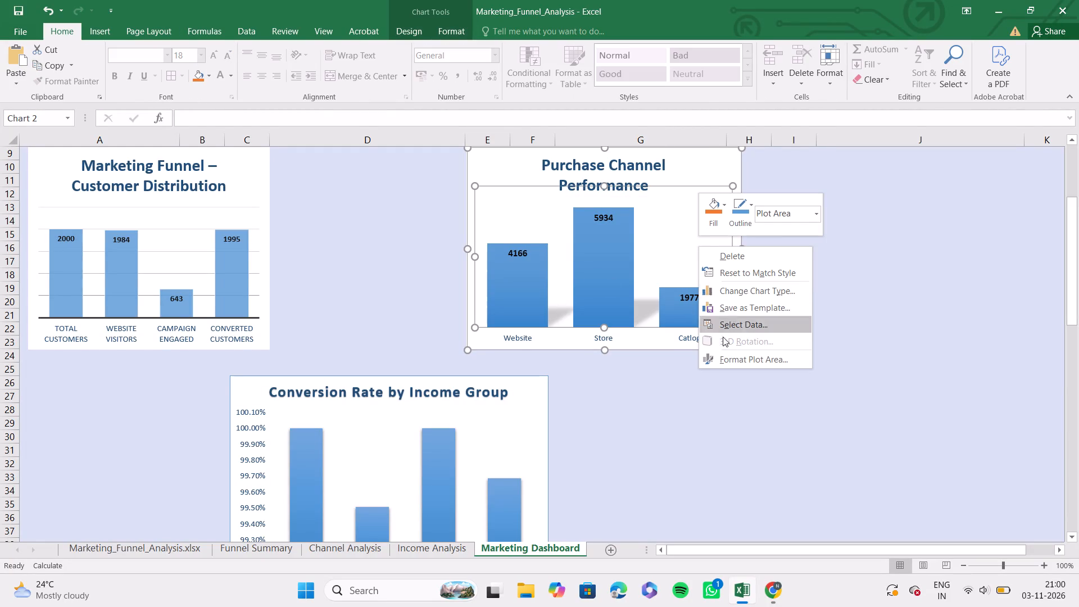
{"action": "left_click", "coordinate": [680, 241]}
{"action": "right_click", "coordinate": [680, 241]}
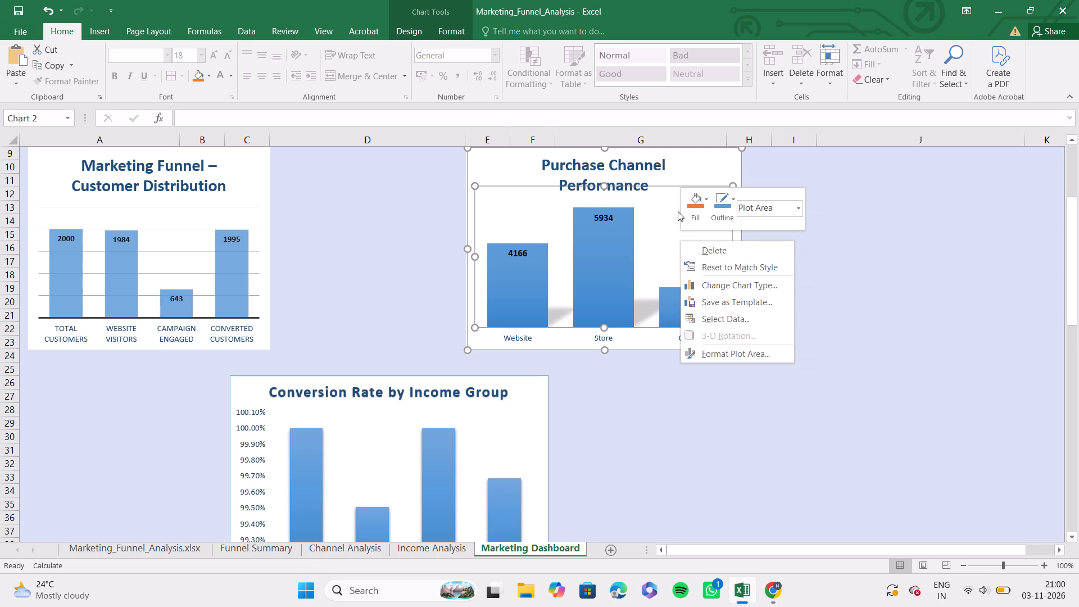
{"action": "left_click", "coordinate": [683, 165]}
{"action": "left_click", "coordinate": [699, 167]}
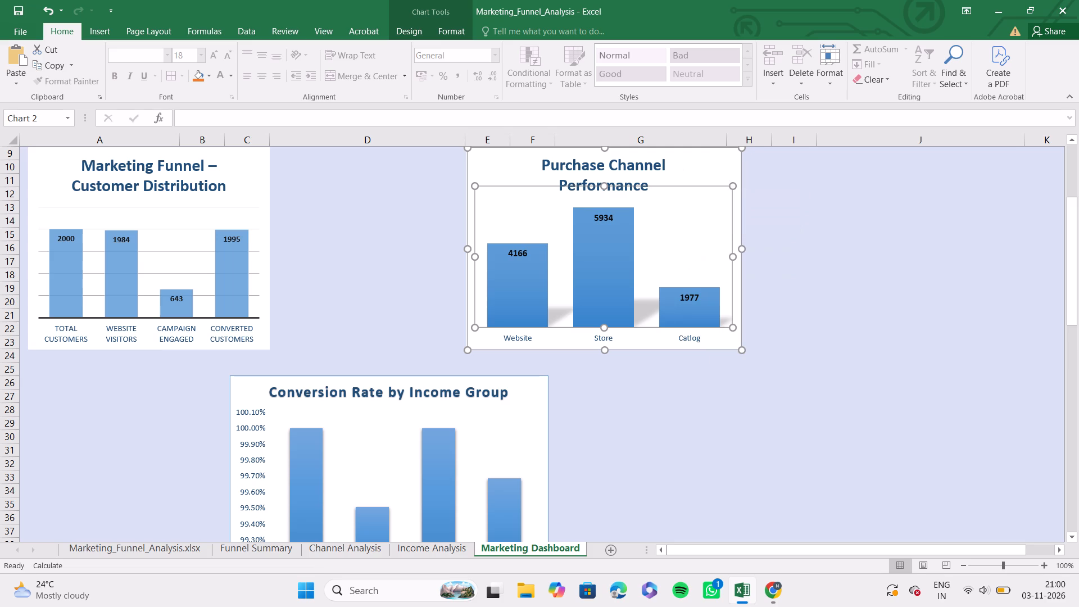
{"action": "right_click", "coordinate": [699, 167]}
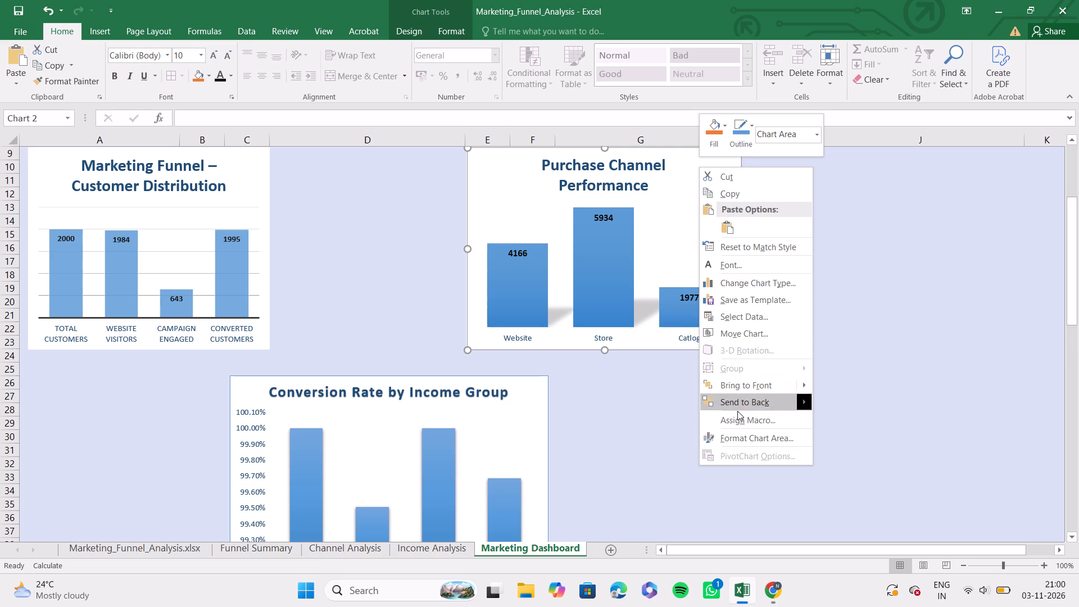
{"action": "left_click", "coordinate": [736, 433]}
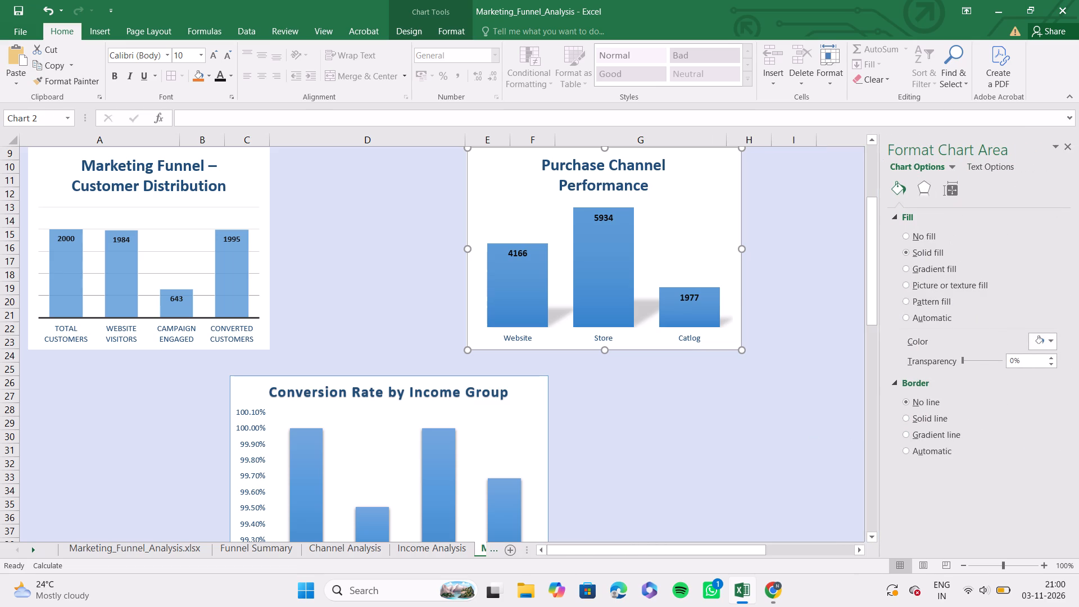
Examine the fill and border settings of the Purchase Channel Performance chart's data labels, columns and plot area.
{"action": "left_click", "coordinate": [697, 302]}
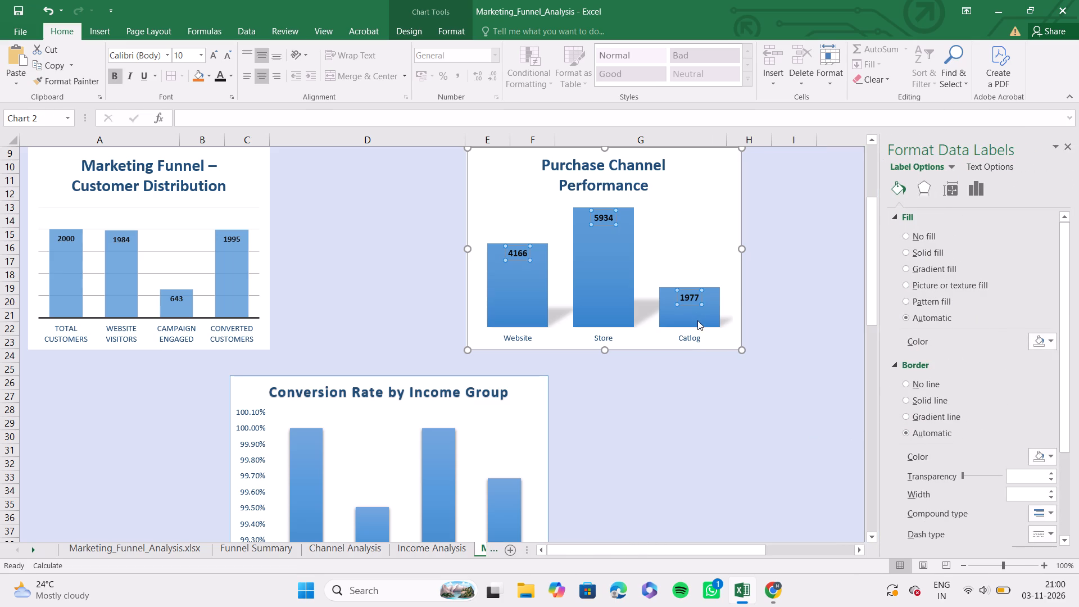
{"action": "left_click", "coordinate": [697, 320]}
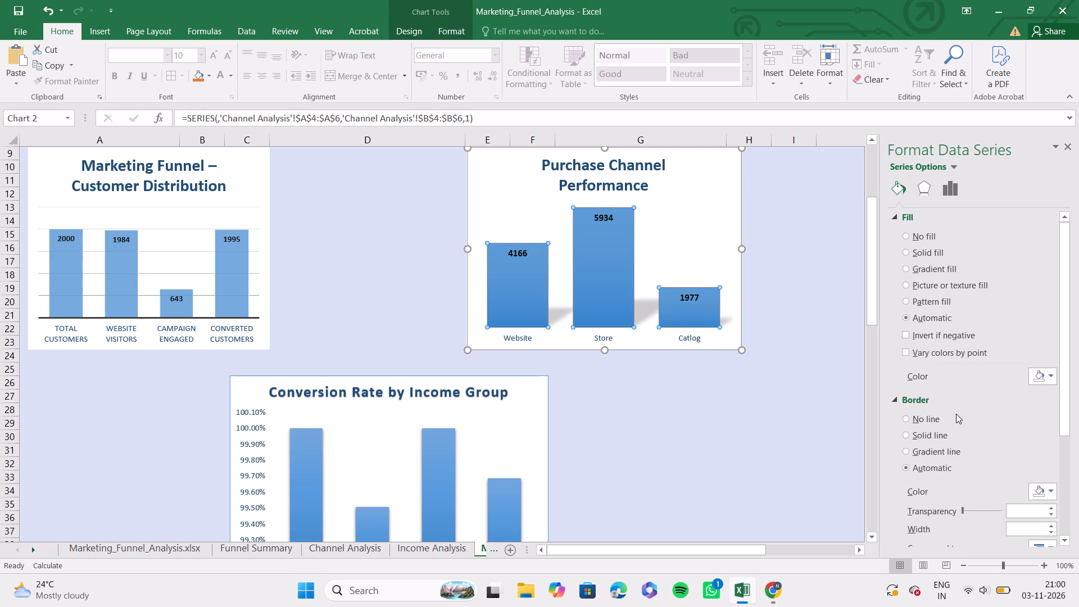
{"action": "scroll", "coordinate": [966, 425], "scroll_direction": "down", "scroll_amount": 4}
{"action": "scroll", "coordinate": [965, 490], "scroll_direction": "down", "scroll_amount": 5}
{"action": "left_click_drag", "start_coordinate": [1066, 429], "coordinate": [1075, 567]}
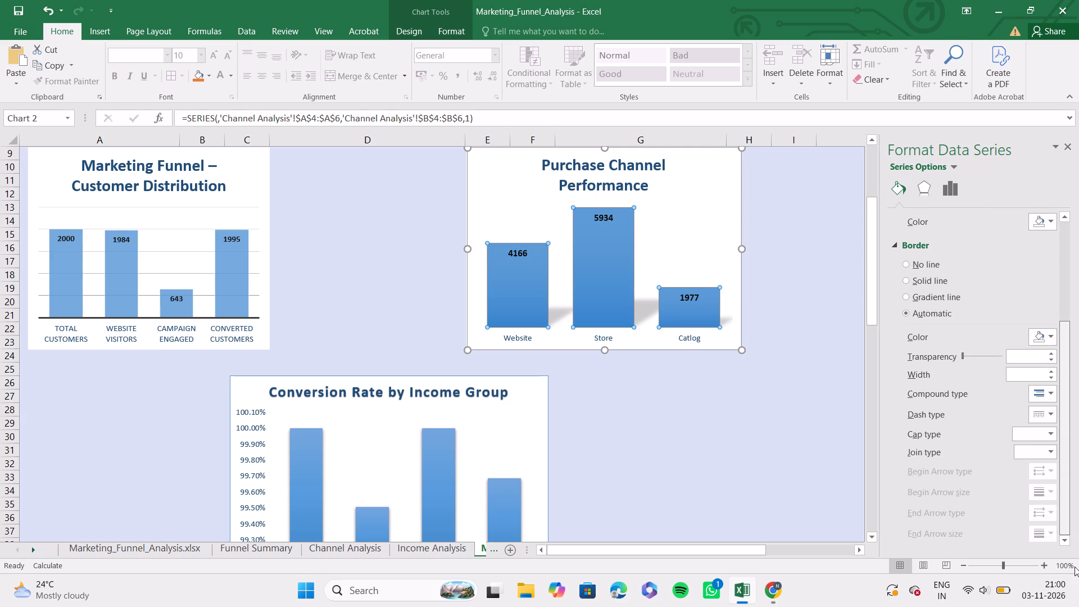
{"action": "left_click_drag", "start_coordinate": [1075, 567], "coordinate": [1050, 279]}
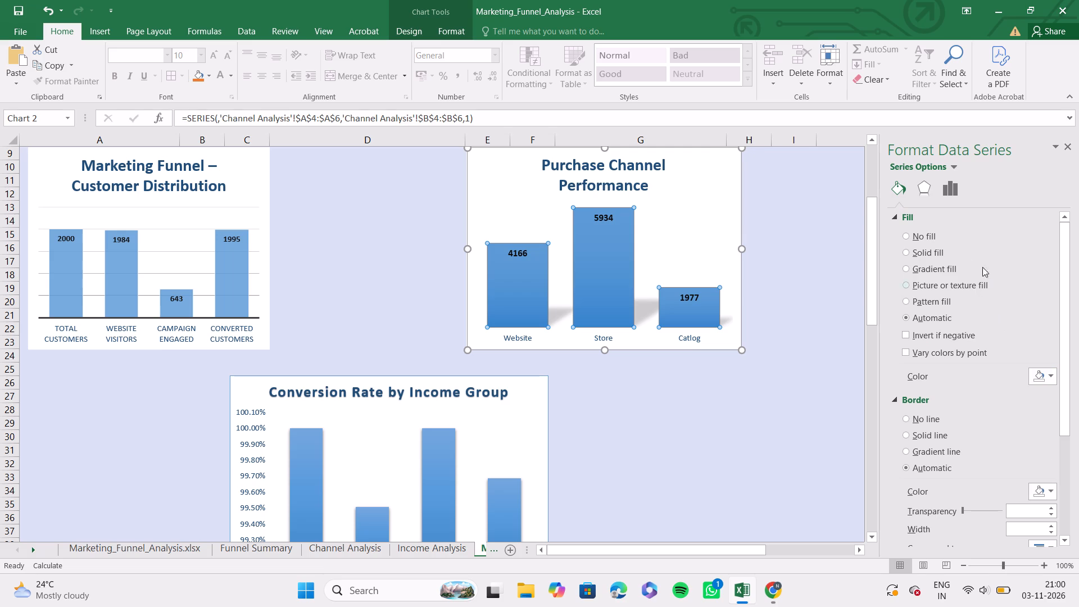
{"action": "left_click", "coordinate": [953, 165]}
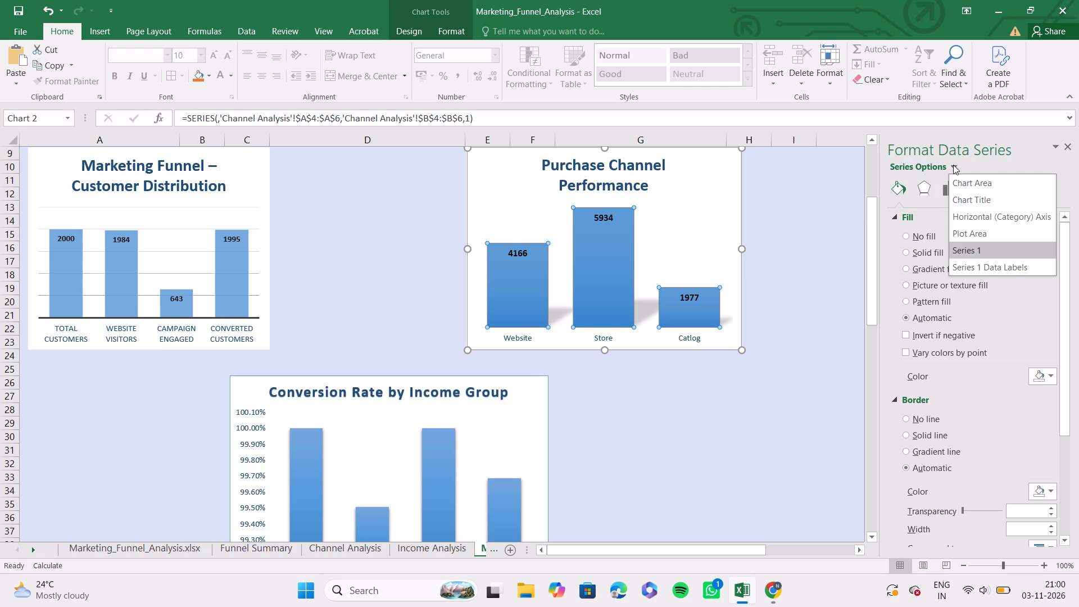
{"action": "left_click", "coordinate": [953, 165]}
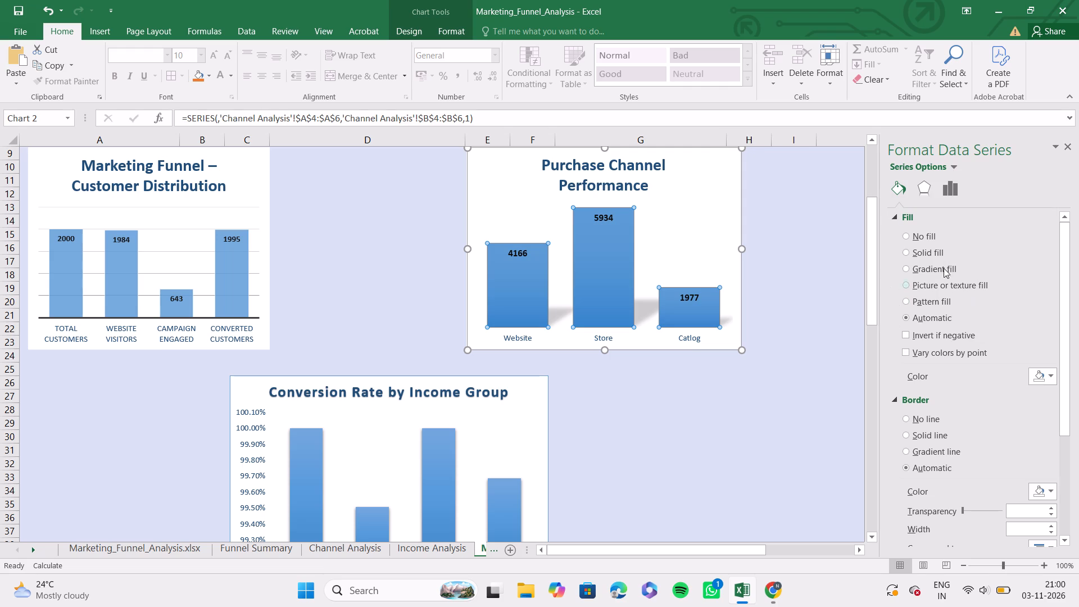
{"action": "scroll", "coordinate": [999, 286], "scroll_direction": "down", "scroll_amount": 1}
{"action": "scroll", "coordinate": [999, 286], "scroll_direction": "up", "scroll_amount": 1}
{"action": "left_click", "coordinate": [673, 254]}
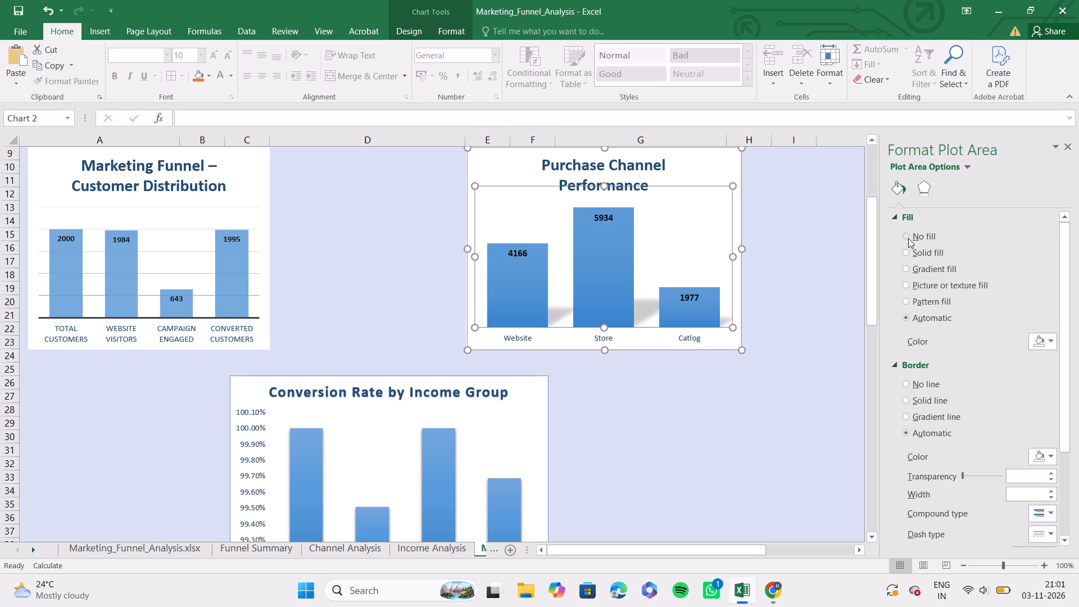
{"action": "scroll", "coordinate": [965, 427], "scroll_direction": "down", "scroll_amount": 2}
{"action": "left_click_drag", "start_coordinate": [1065, 413], "coordinate": [1078, 579]}
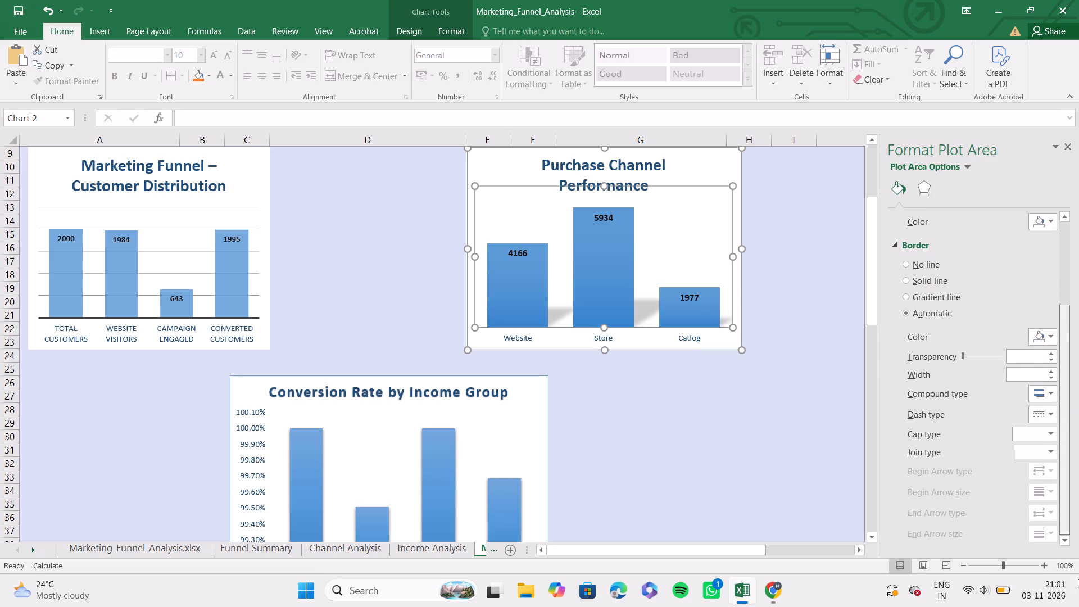
{"action": "left_click_drag", "start_coordinate": [1078, 579], "coordinate": [1034, 291]}
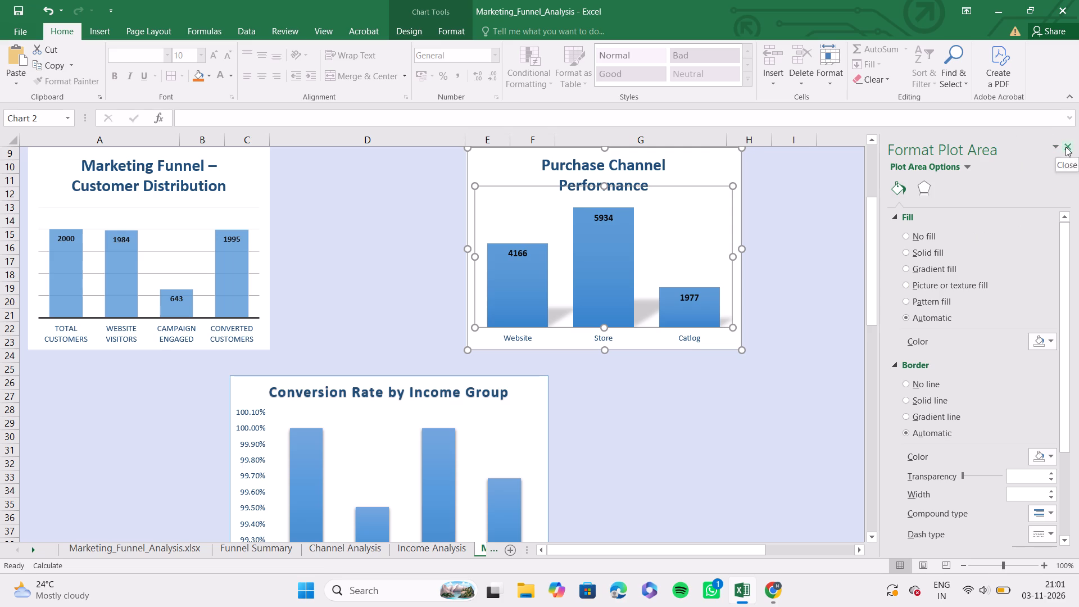
Set the border of the Marketing Funnel – Customer Distribution chart area to no line.
{"action": "scroll", "coordinate": [664, 401], "scroll_direction": "down", "scroll_amount": 4}
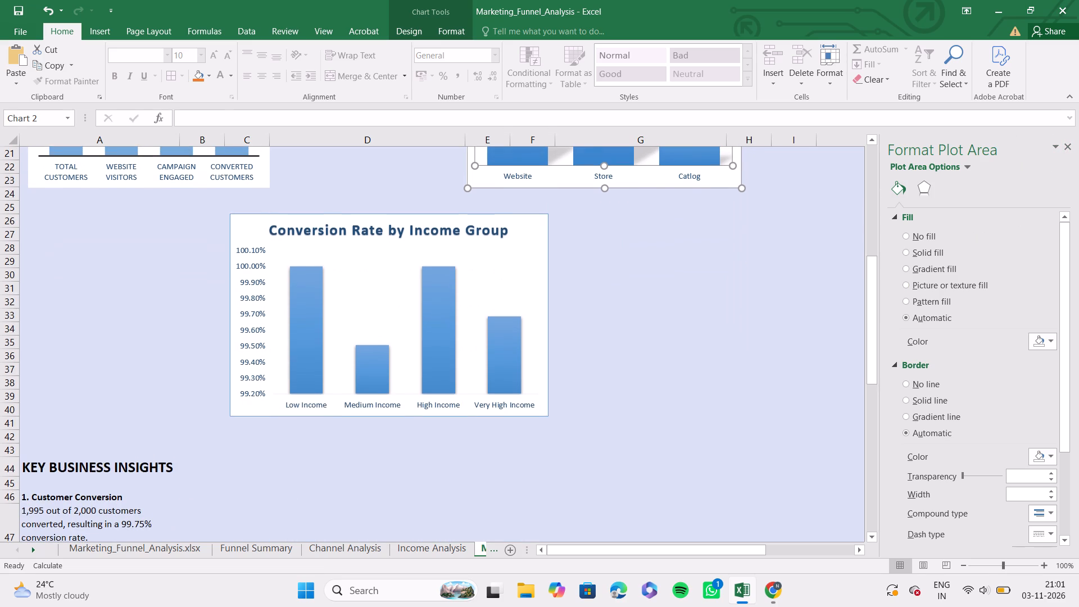
{"action": "scroll", "coordinate": [664, 401], "scroll_direction": "up", "scroll_amount": 4}
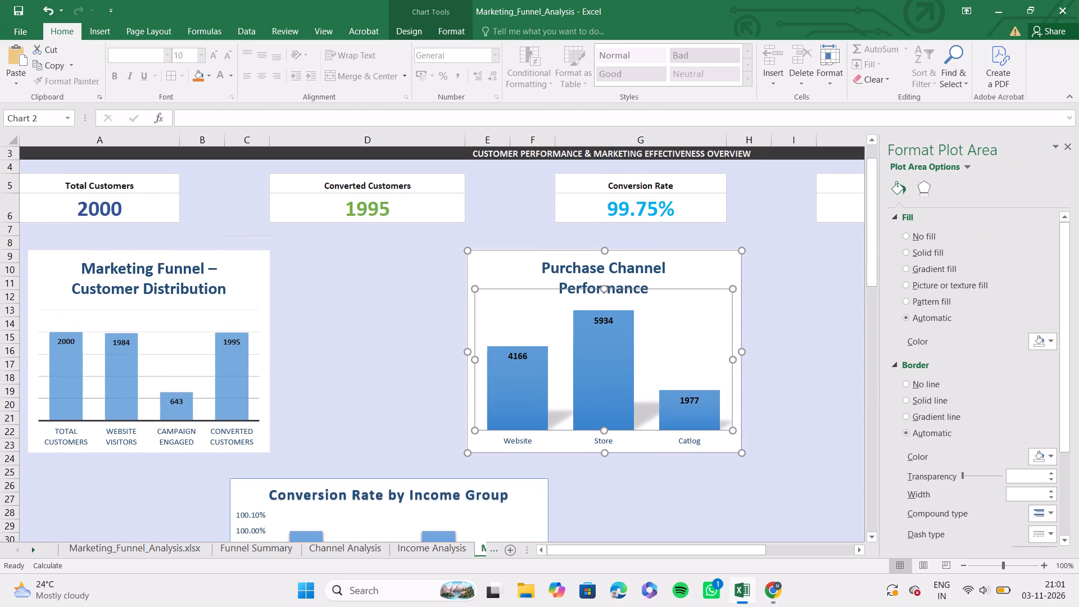
{"action": "left_click", "coordinate": [209, 330]}
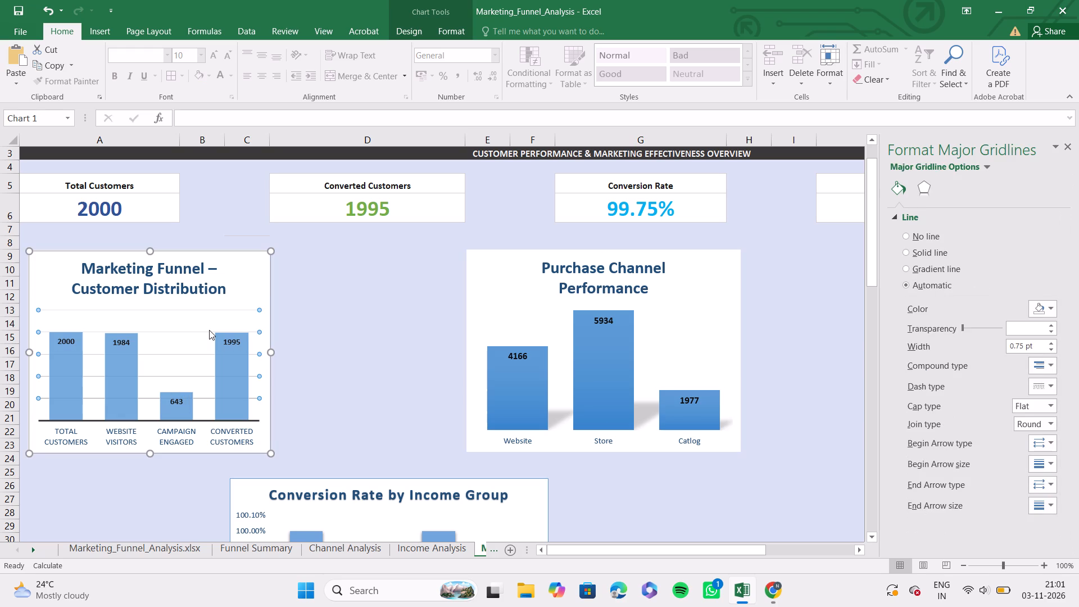
{"action": "left_click", "coordinate": [237, 298]}
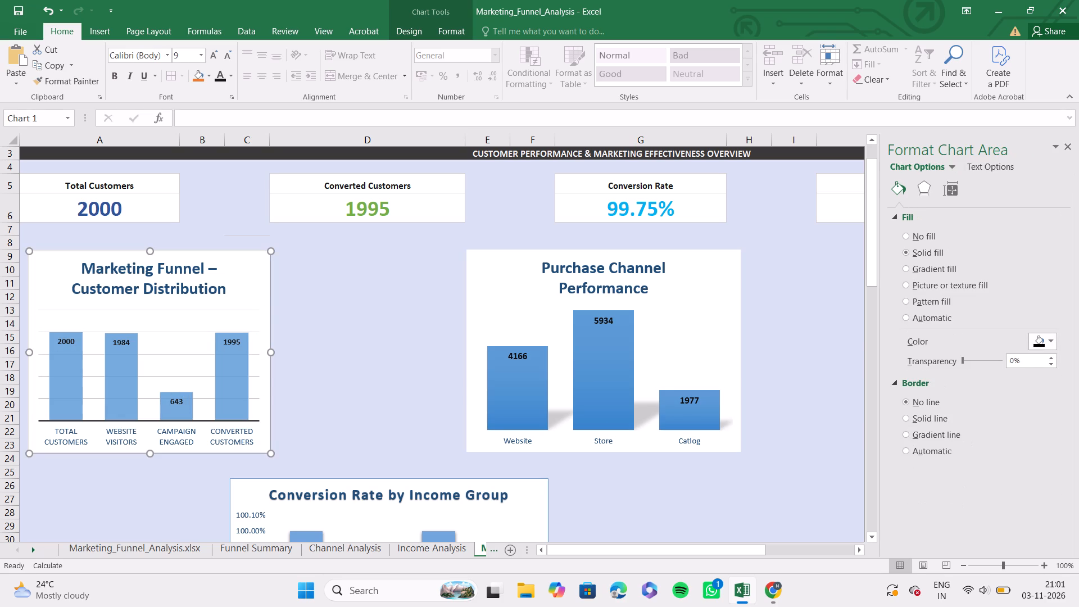
{"action": "left_click", "coordinate": [237, 298]}
{"action": "left_click", "coordinate": [905, 405]}
{"action": "left_click", "coordinate": [905, 405]}
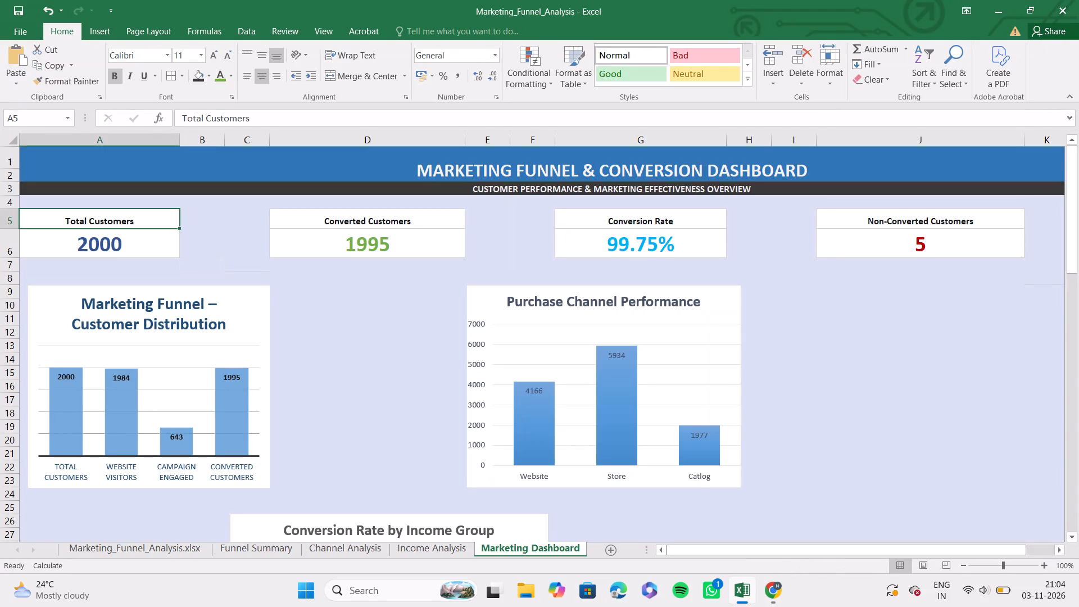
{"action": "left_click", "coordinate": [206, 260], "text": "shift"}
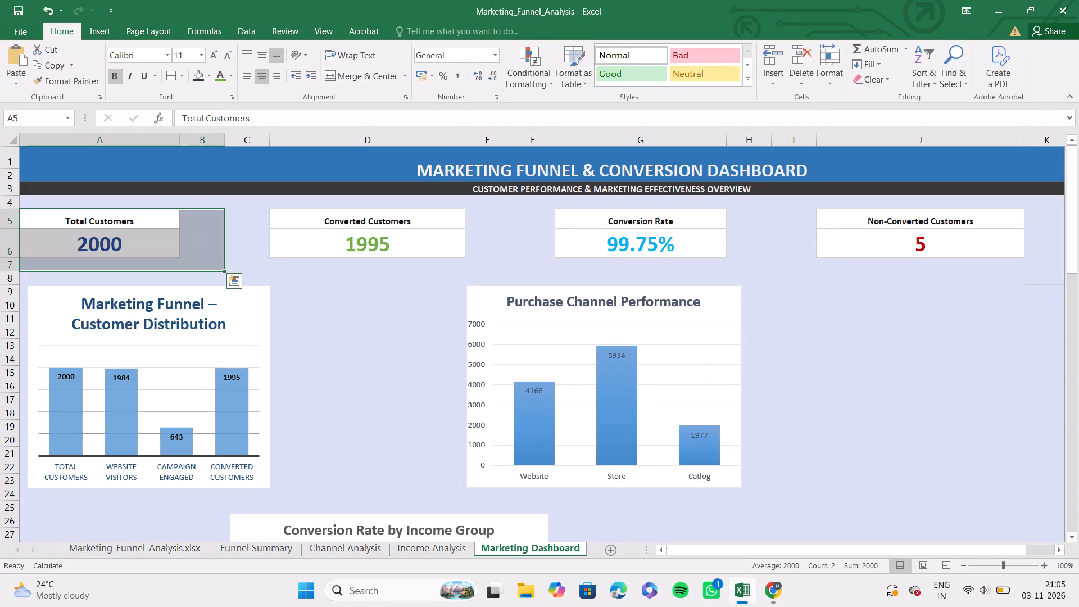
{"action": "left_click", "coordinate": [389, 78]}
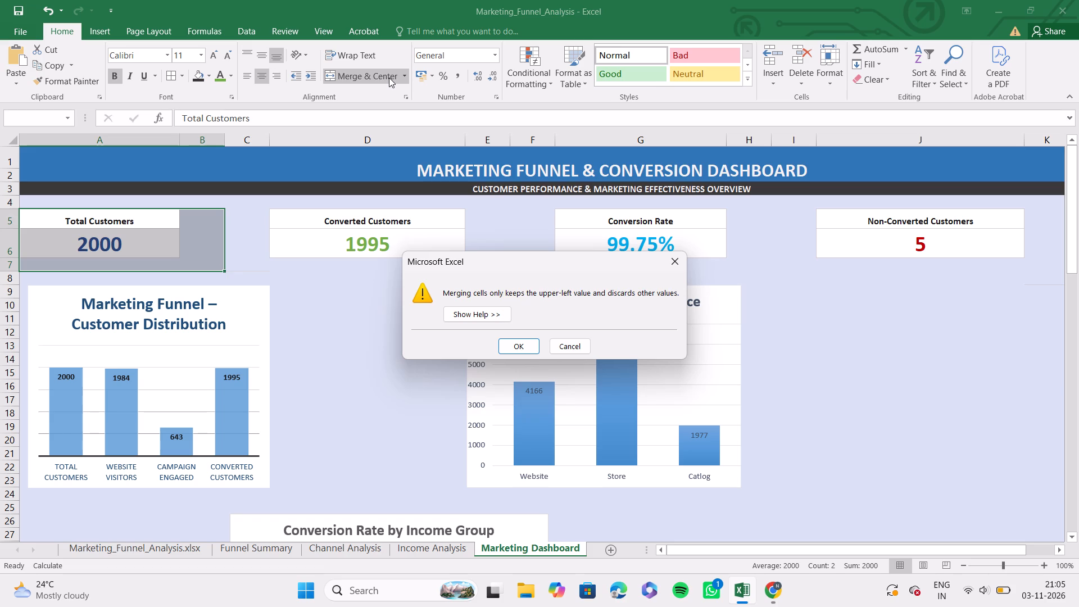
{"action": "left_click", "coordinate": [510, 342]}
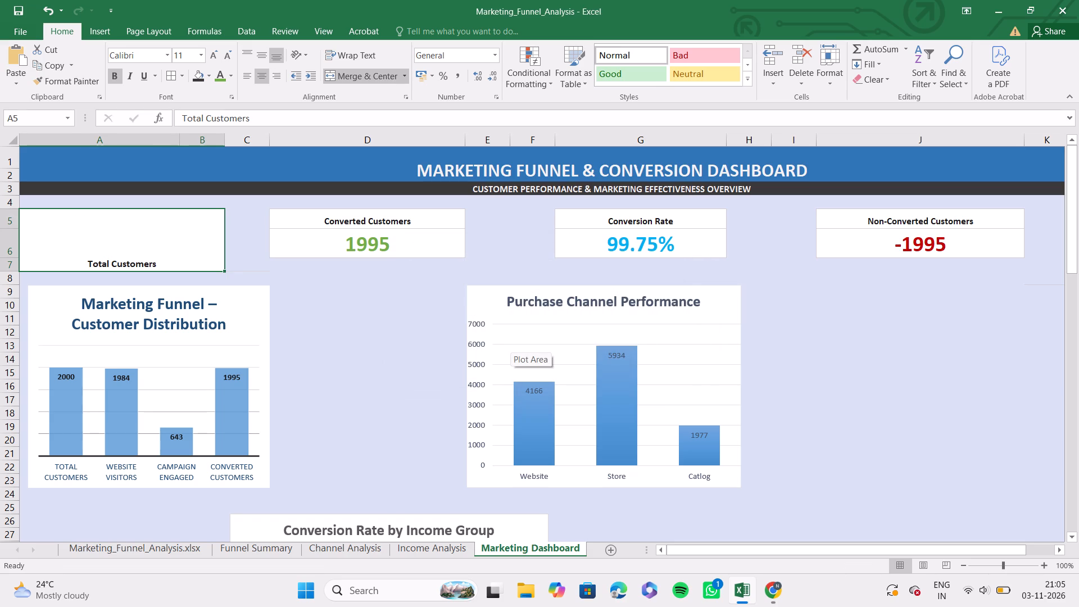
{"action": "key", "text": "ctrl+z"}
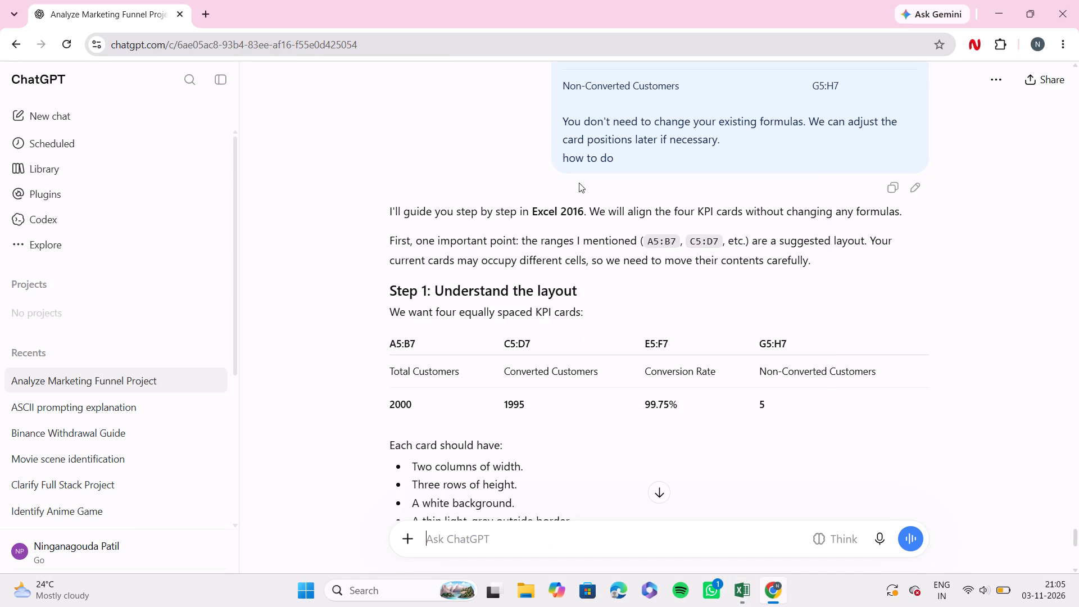
Re-read ChatGPT's reply in Chrome on the KPI card layout, column widths and the cell addresses it asks for.
{"action": "scroll", "coordinate": [515, 339], "scroll_direction": "down", "scroll_amount": 2}
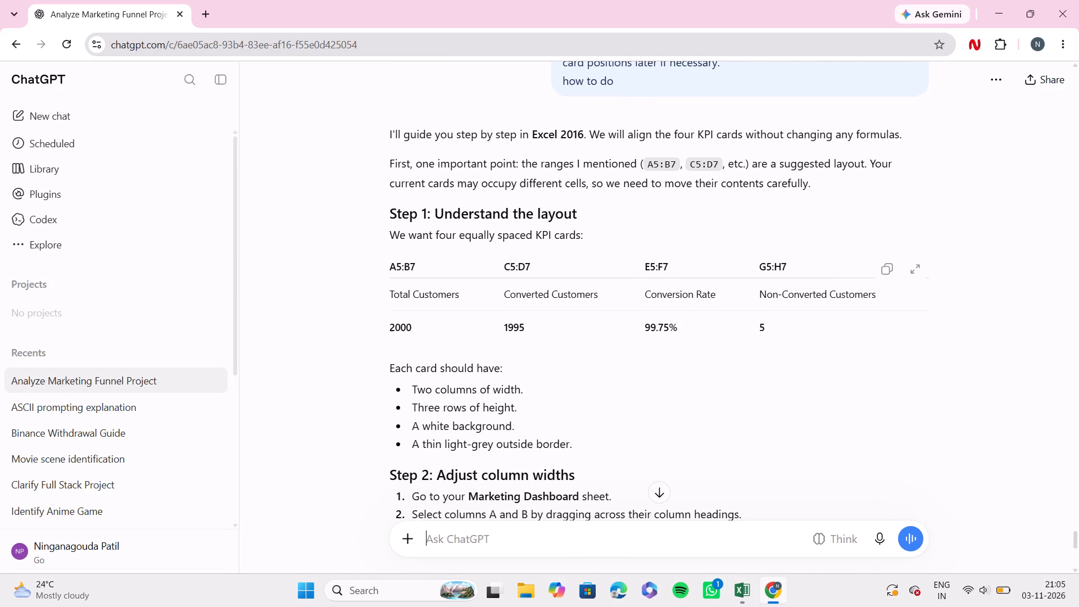
{"action": "scroll", "coordinate": [515, 339], "scroll_direction": "down", "scroll_amount": 1}
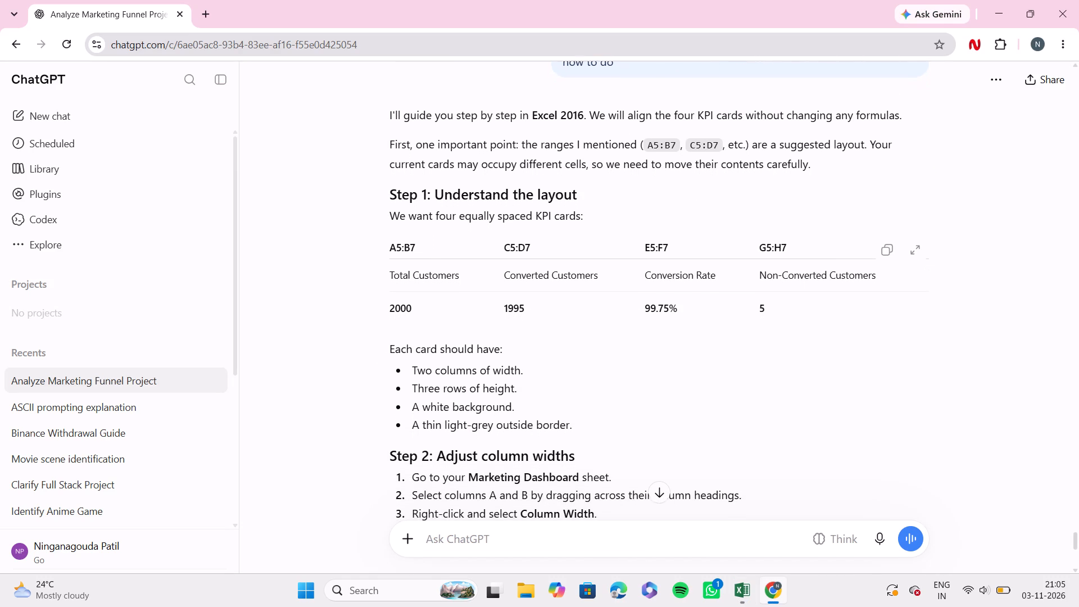
{"action": "scroll", "coordinate": [515, 339], "scroll_direction": "down", "scroll_amount": 1}
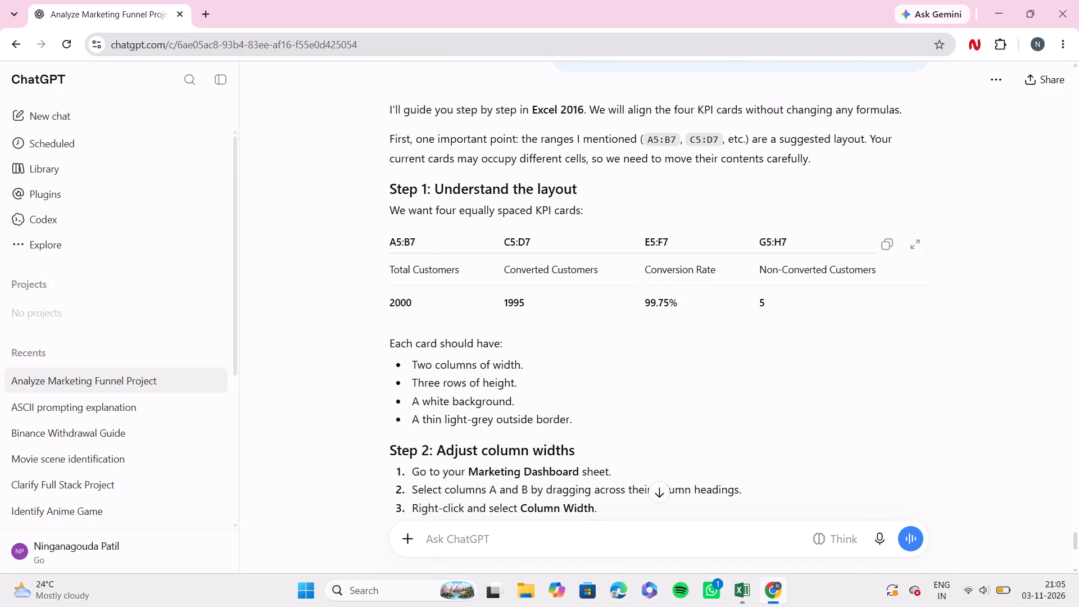
{"action": "scroll", "coordinate": [515, 339], "scroll_direction": "down", "scroll_amount": 3}
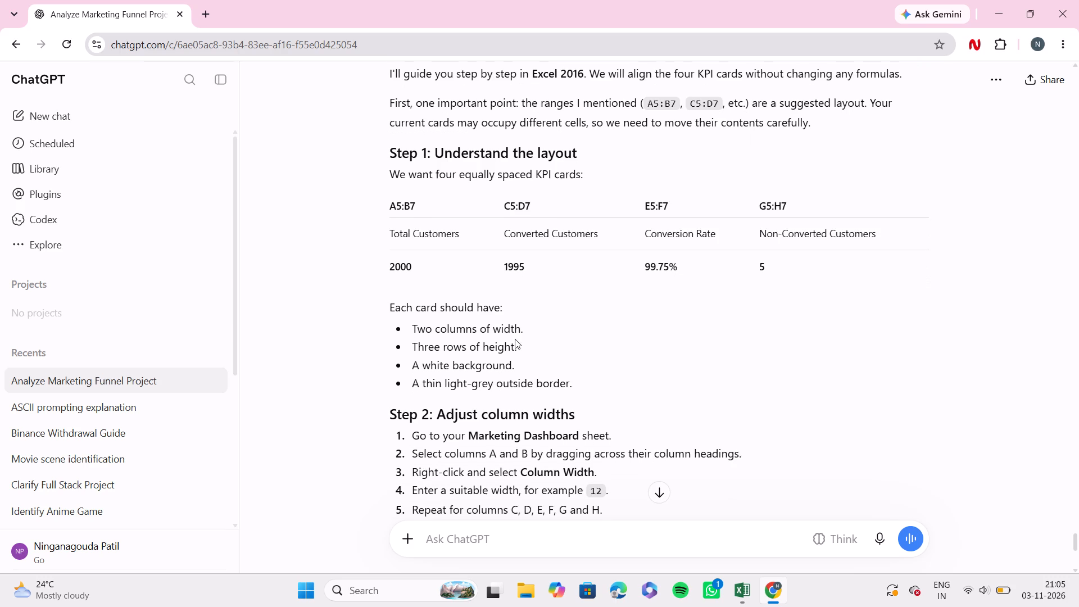
{"action": "scroll", "coordinate": [515, 339], "scroll_direction": "down", "scroll_amount": 3}
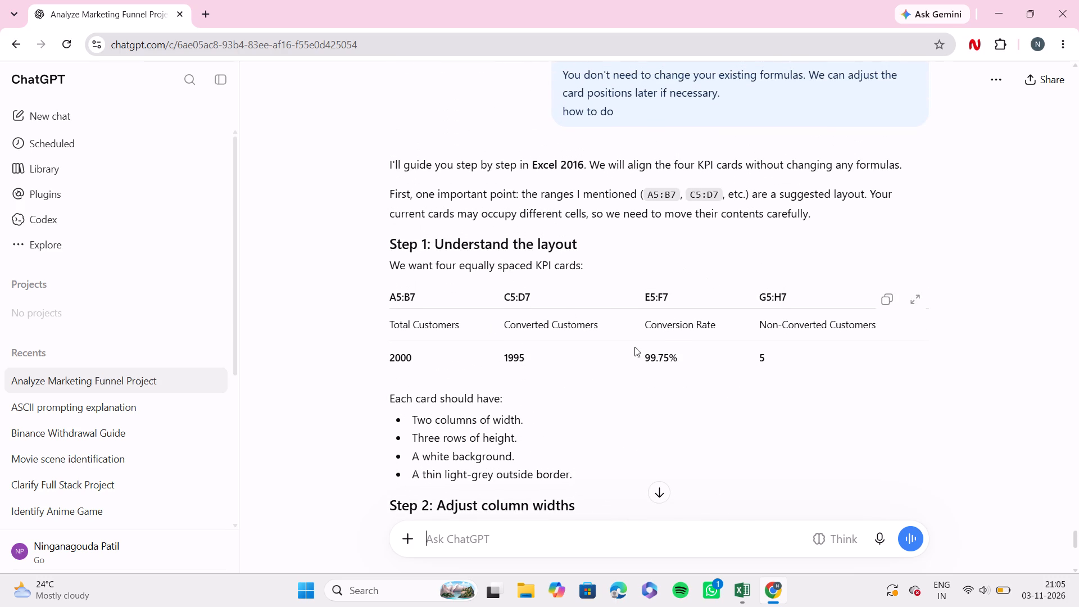
{"action": "scroll", "coordinate": [610, 306], "scroll_direction": "down", "scroll_amount": 5}
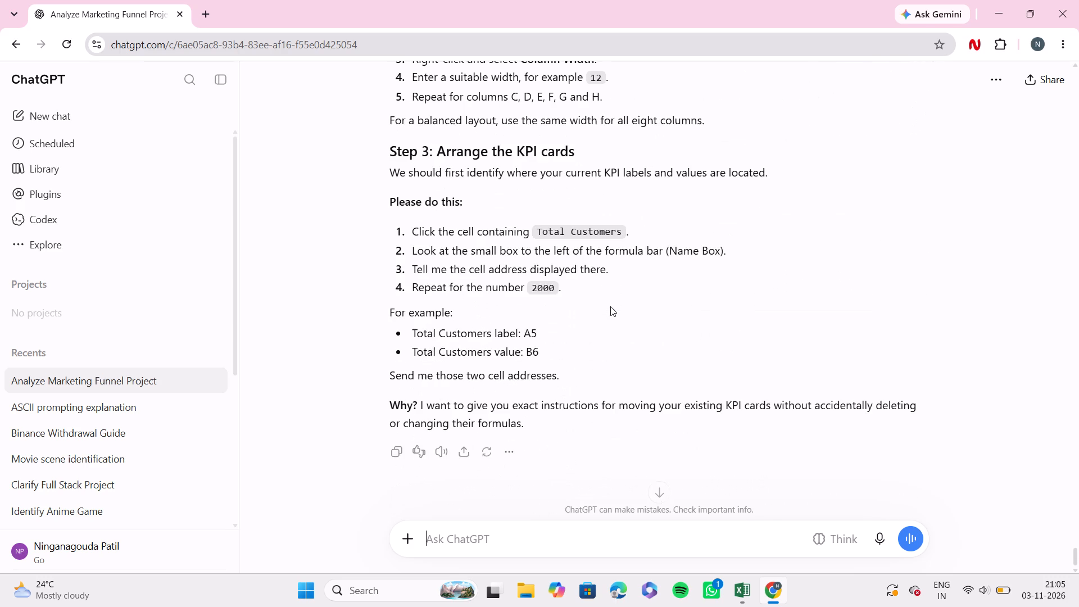
Start a reply to ChatGPT with the text "currently my kpi cards are in".
{"action": "left_click", "coordinate": [486, 533]}
{"action": "type", "text": "cu"}
{"action": "type", "text": "rrent"}
{"action": "type", "text": "ly my"}
{"action": "key", "text": "space"}
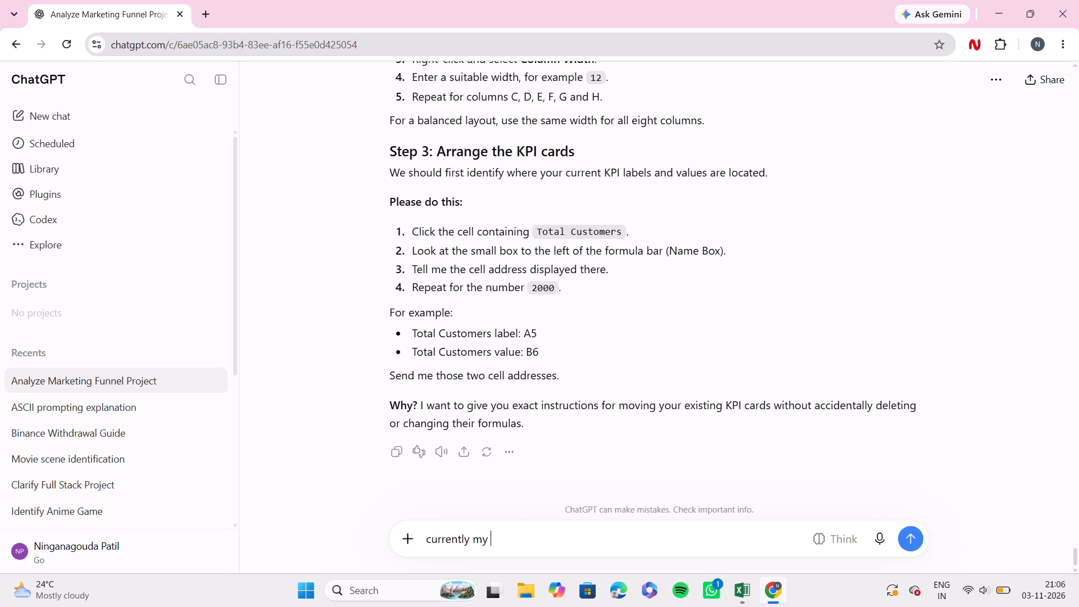
{"action": "type", "text": "kpi"}
{"action": "key", "text": "space"}
{"action": "type", "text": "AE"}
{"action": "key", "text": "BackSpace"}
{"action": "key", "text": "BackSpace"}
{"action": "type", "text": "ard"}
{"action": "type", "text": "s are in"}
{"action": "key", "text": "space"}
Add the first two card ranges, a5:a6 and d5:d6, on separate lines of the message.
{"action": "key", "text": "shift+Return"}
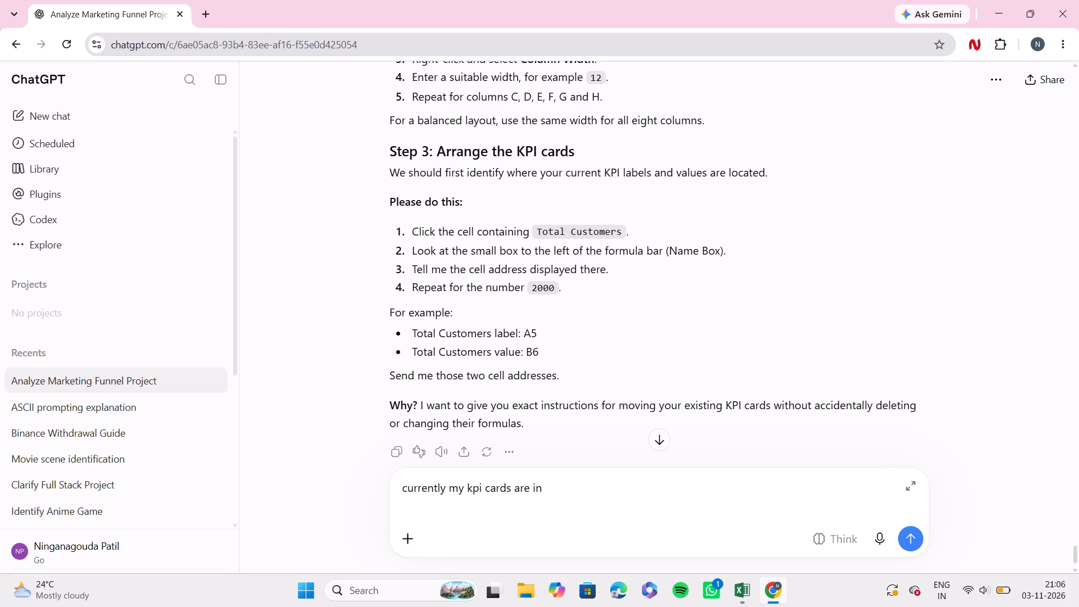
{"action": "key", "text": "a"}
{"action": "key", "text": "5"}
{"action": "key", "text": "shift+colon"}
{"action": "type", "text": "a6"}
{"action": "key", "text": "shift+Return"}
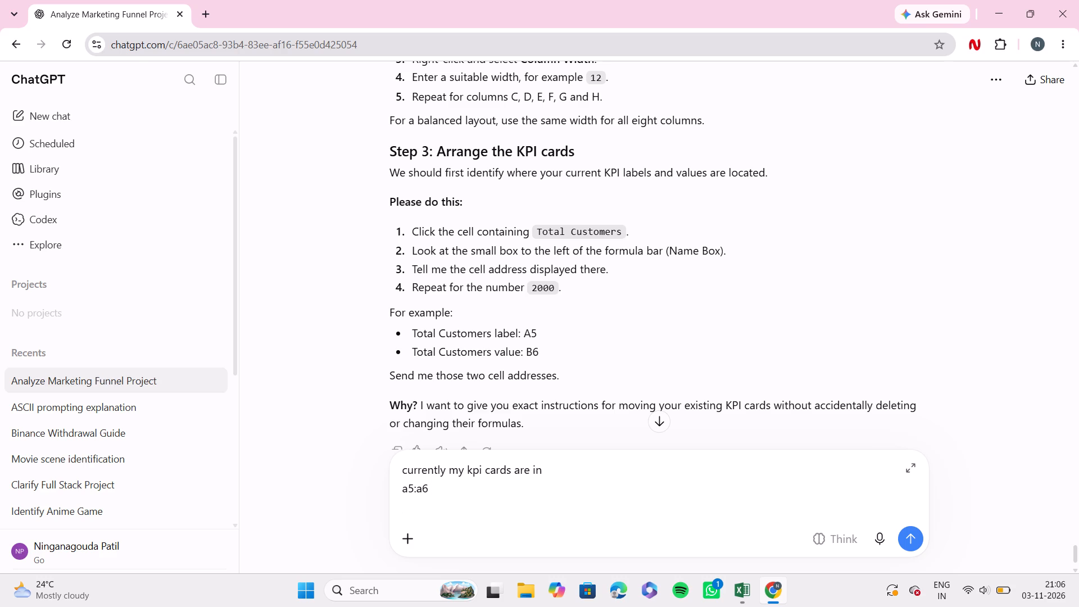
{"action": "type", "text": "d5"}
{"action": "key", "text": "shift+colon"}
{"action": "type", "text": "d6"}
{"action": "key", "text": "shift+Return"}
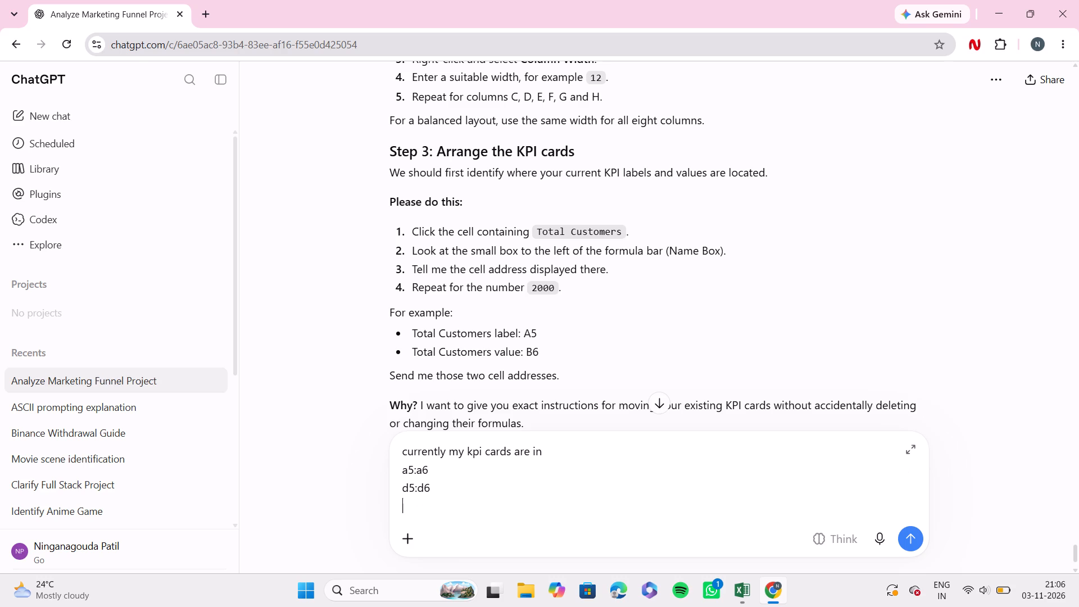
{"action": "type", "text": "g5:"}
{"action": "type", "text": "g5"}
{"action": "key", "text": "bracketright"}
{"action": "key", "text": "BackSpace"}
{"action": "key", "text": "6"}
{"action": "key", "text": "BackSpace"}
{"action": "key", "text": "BackSpace"}
{"action": "key", "text": "6"}
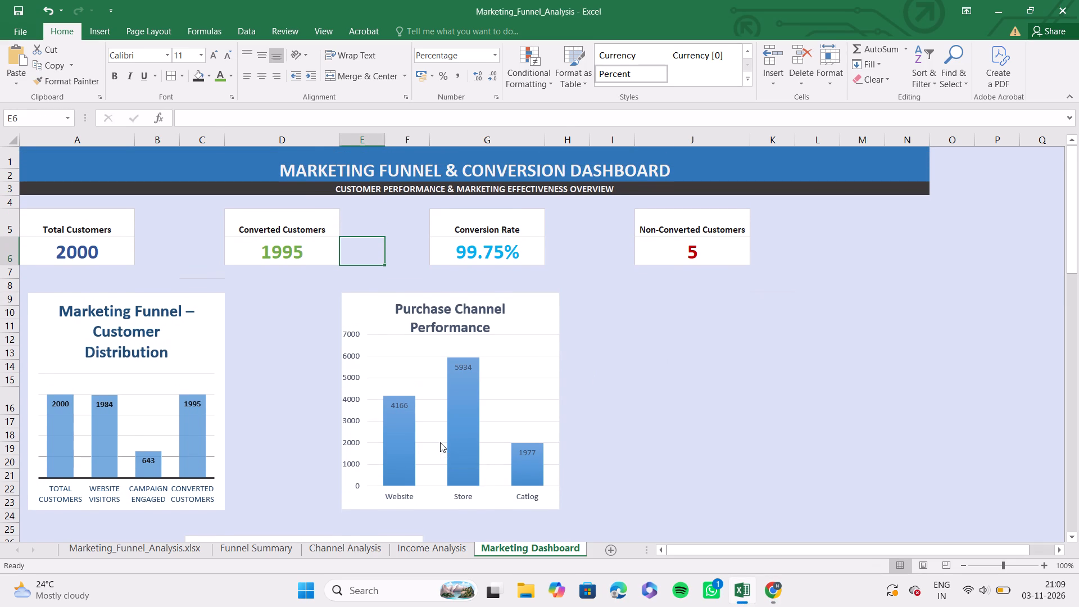
{"action": "scroll", "coordinate": [440, 442], "scroll_direction": "up", "scroll_amount": 1}
{"action": "key", "text": "Print"}
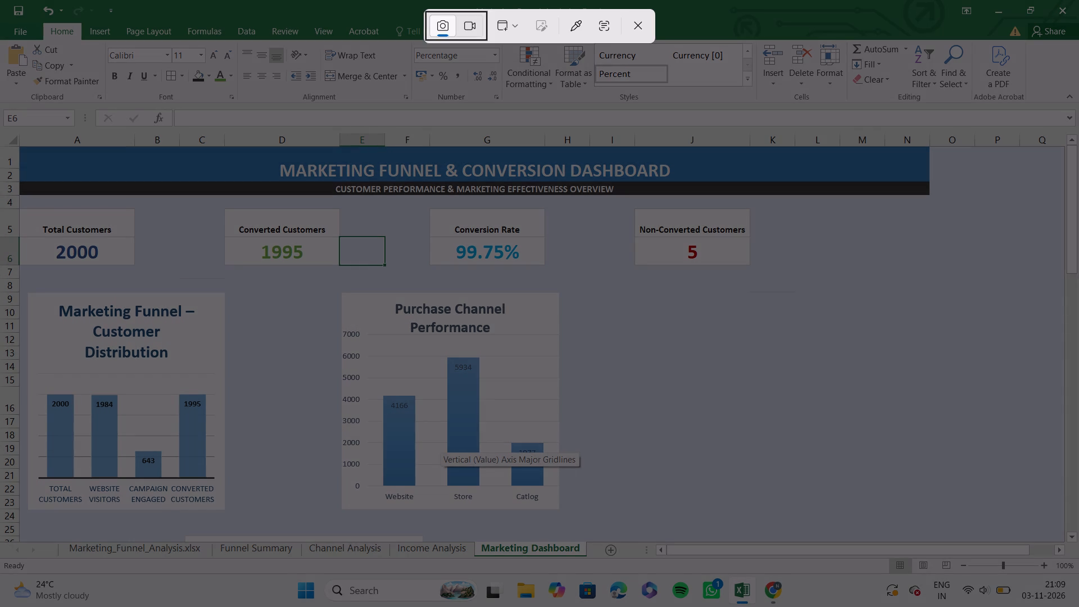
{"action": "left_click", "coordinate": [625, 309]}
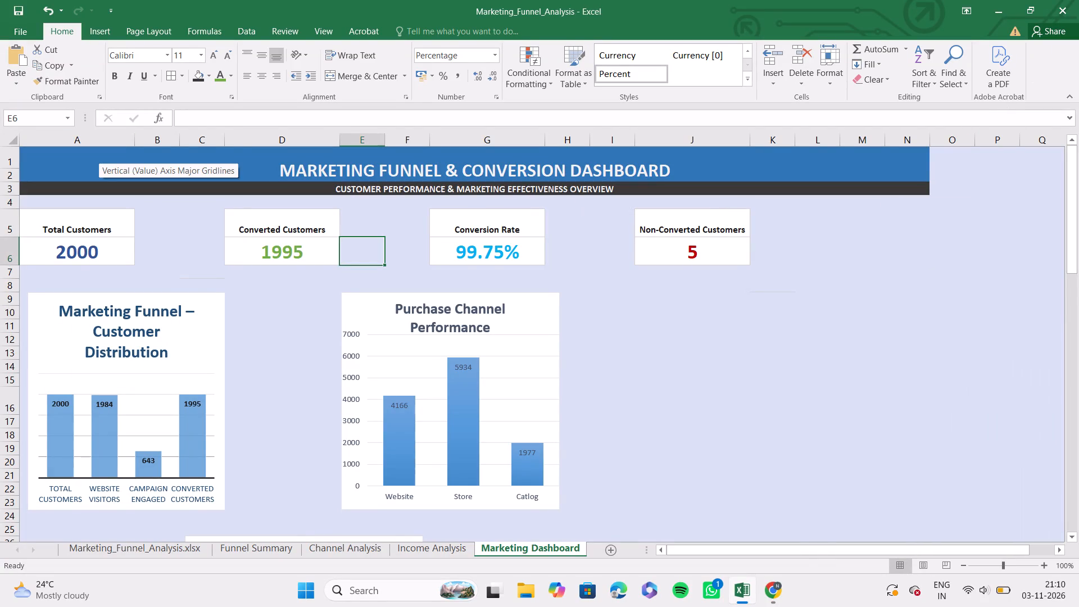
Unmerge the dashboard title banner cells across rows 1 and 2, columns A to N.
{"action": "left_click", "coordinate": [82, 151]}
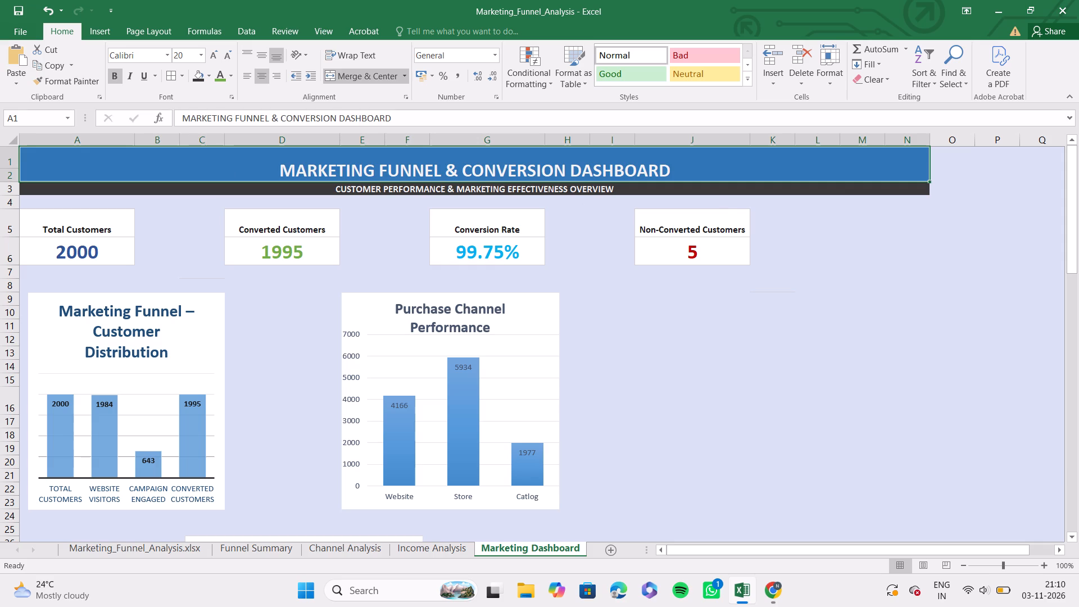
{"action": "left_click", "coordinate": [82, 151], "text": "ctrl"}
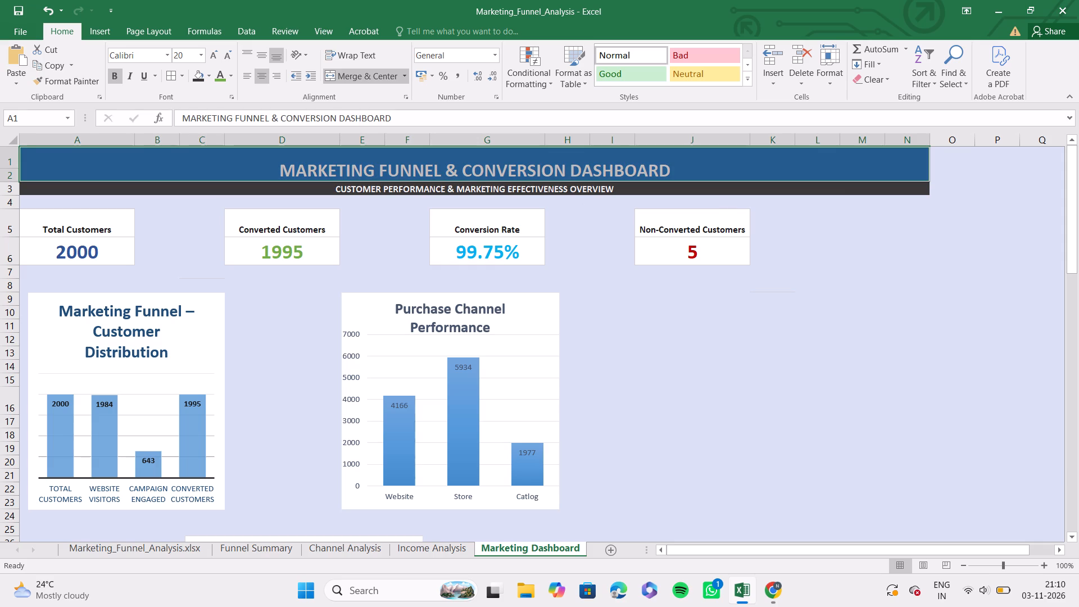
{"action": "left_click", "coordinate": [405, 74]}
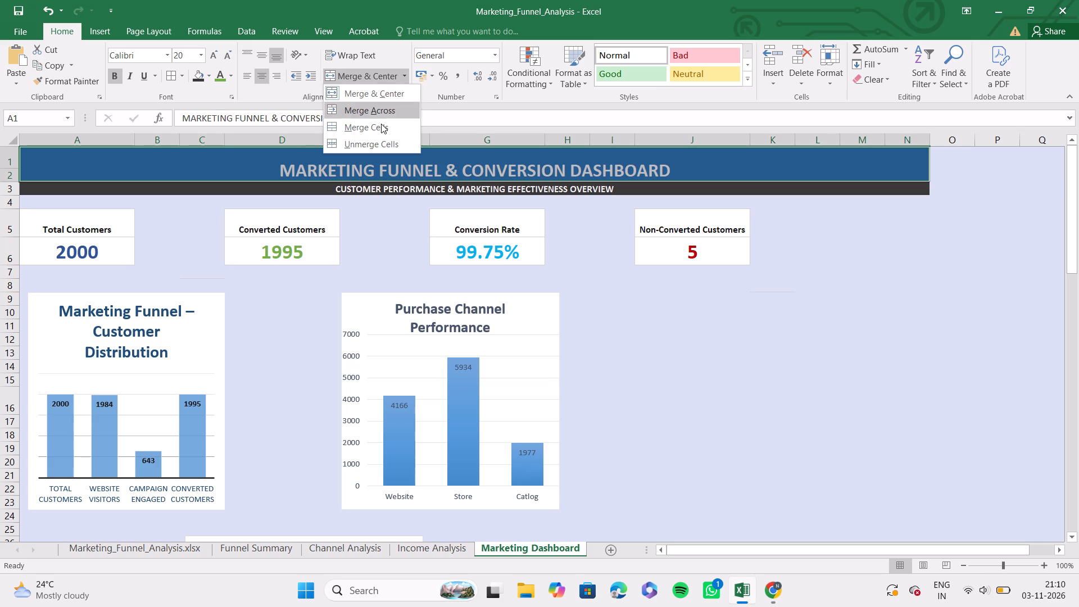
{"action": "left_click", "coordinate": [377, 141]}
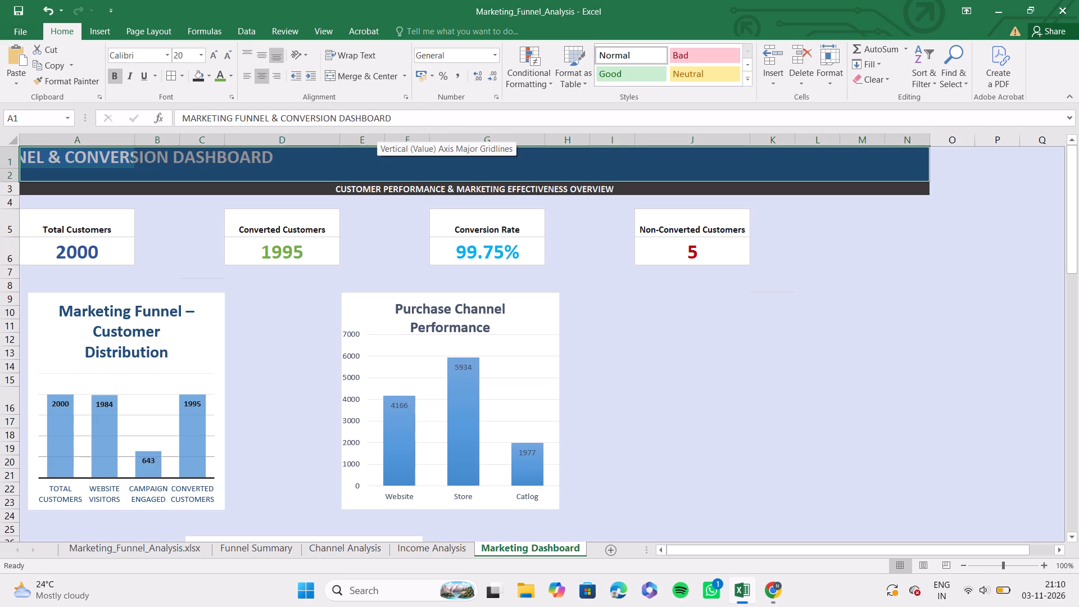
Merge and center the title "MARKETING FUNNEL & CONVERSION DASHBOARD" across columns A to J in rows 1 and 2.
{"action": "left_click", "coordinate": [97, 152], "text": "ctrl"}
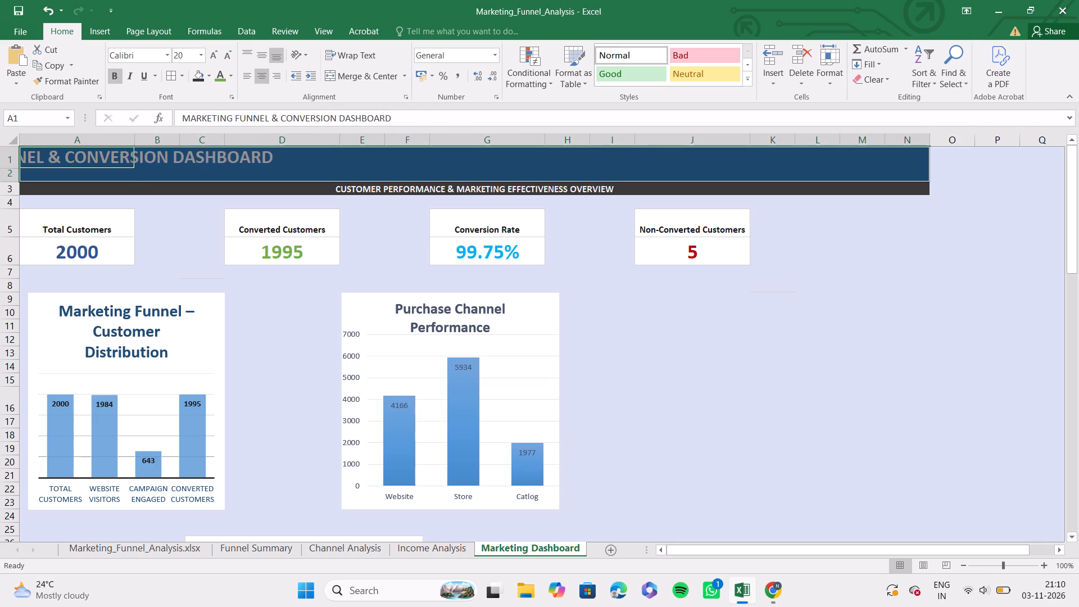
{"action": "left_click", "coordinate": [109, 174], "text": "ctrl"}
{"action": "left_click", "coordinate": [152, 151], "text": "ctrl"}
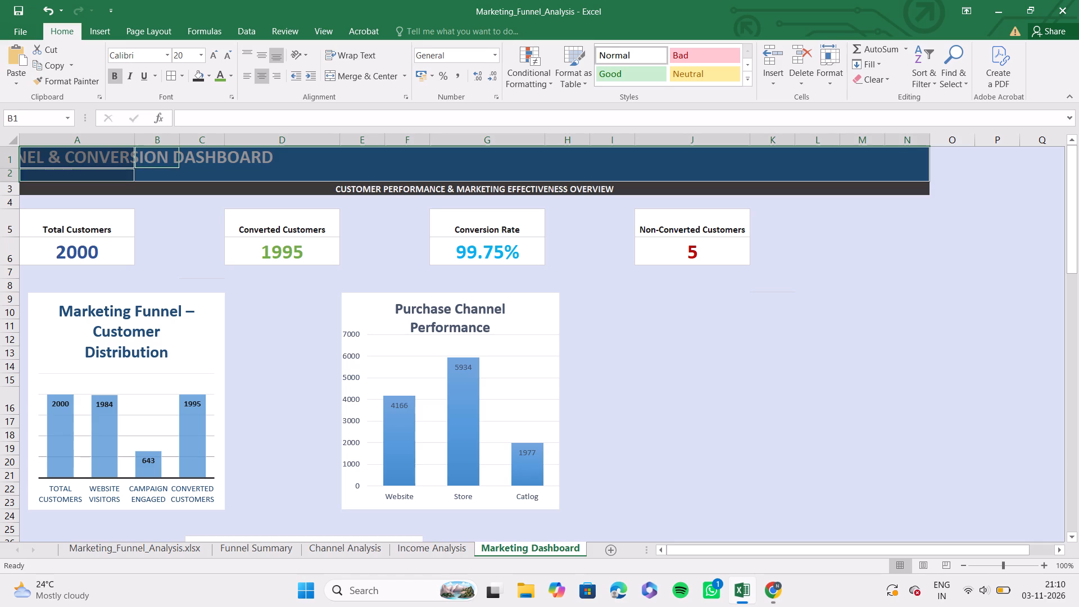
{"action": "left_click", "coordinate": [171, 176], "text": "ctrl"}
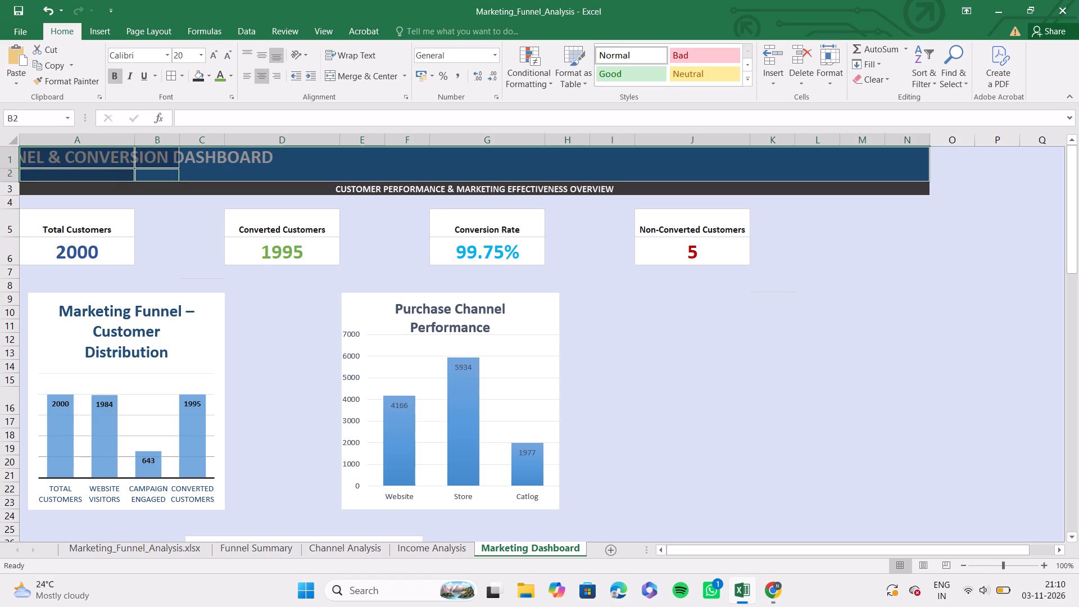
{"action": "left_click", "coordinate": [171, 176]}
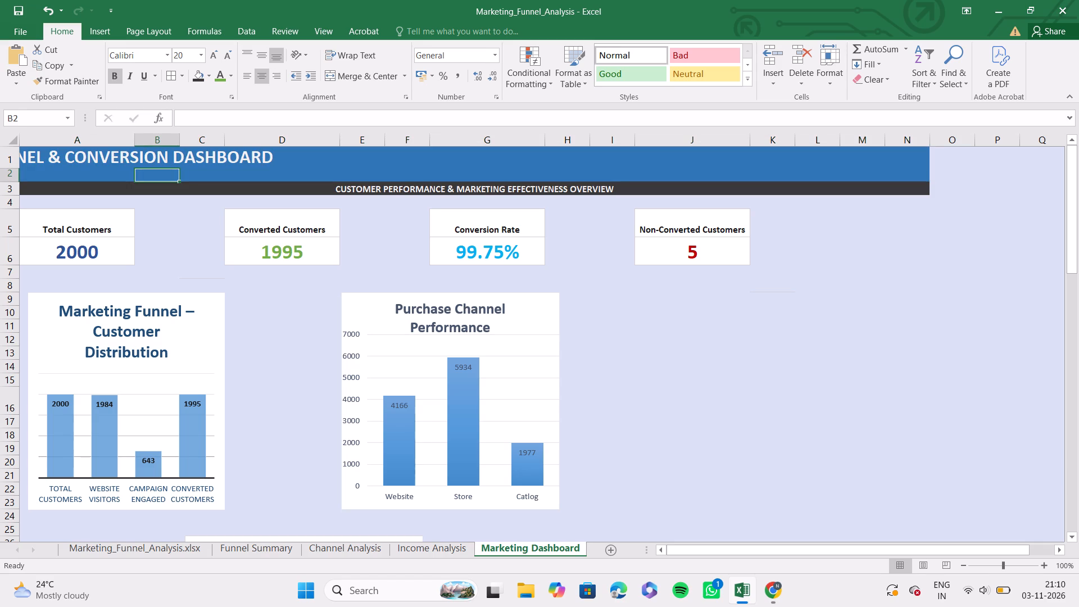
{"action": "left_click", "coordinate": [106, 159]}
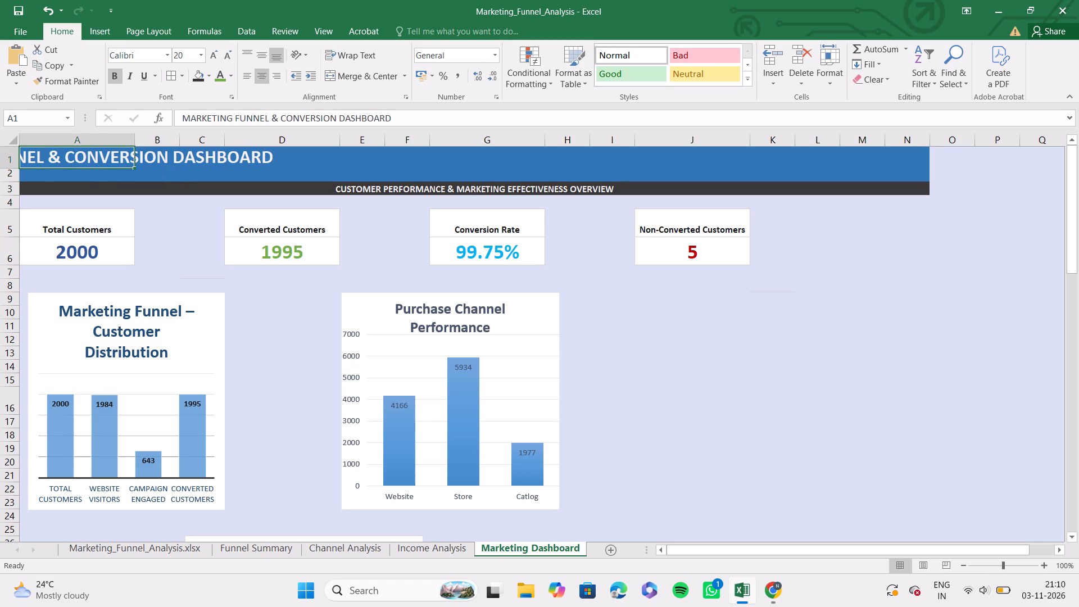
{"action": "left_click", "coordinate": [736, 176], "text": "shift"}
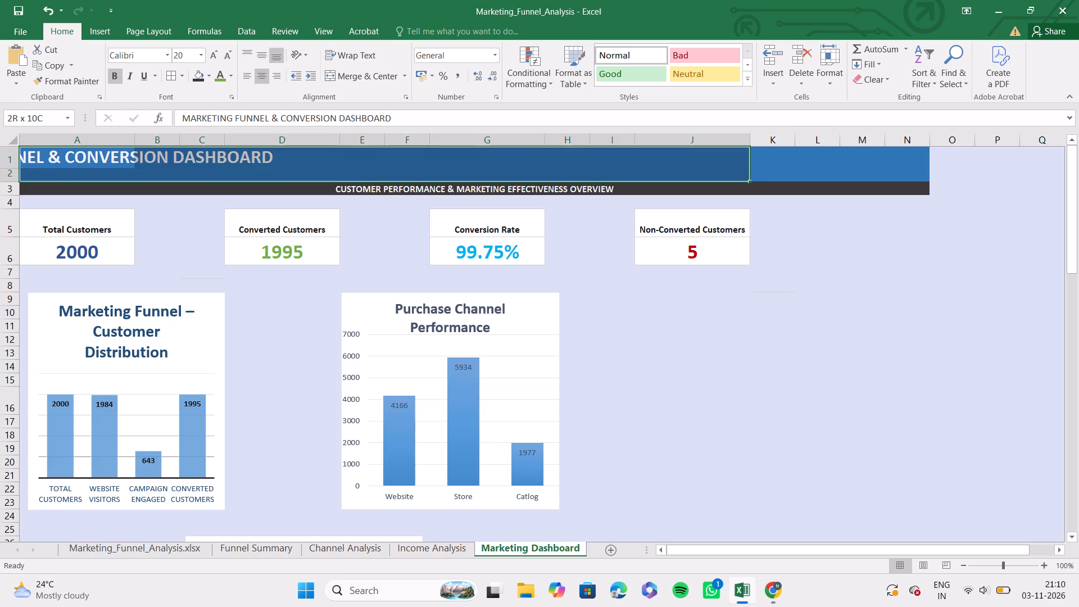
{"action": "left_click", "coordinate": [404, 75]}
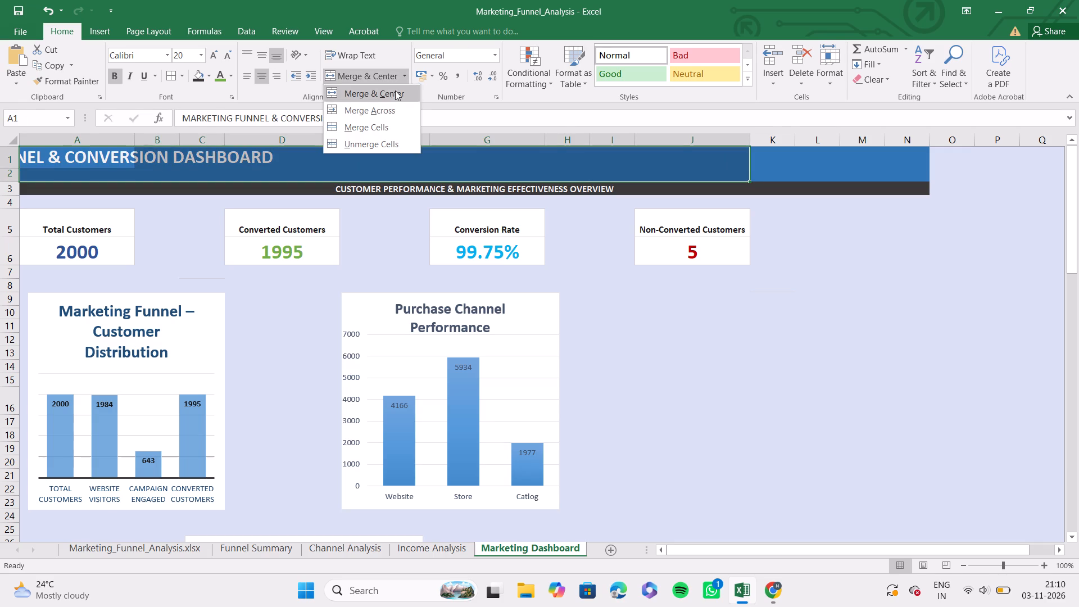
{"action": "left_click", "coordinate": [394, 89]}
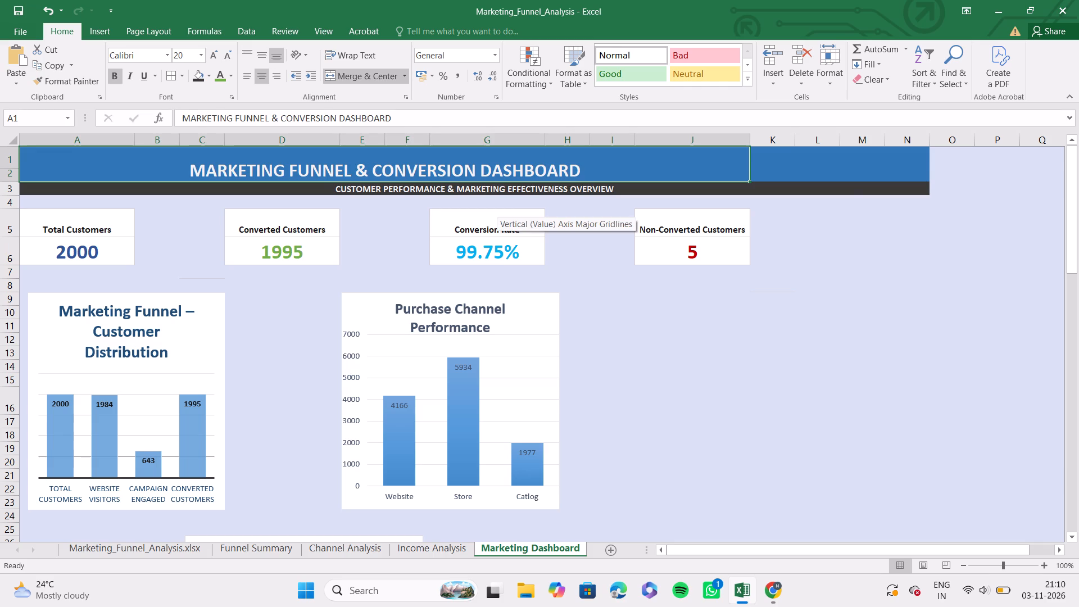
Unmerge the row 3 subtitle banner, and merge and center it across columns A to J only.
{"action": "left_click", "coordinate": [86, 190]}
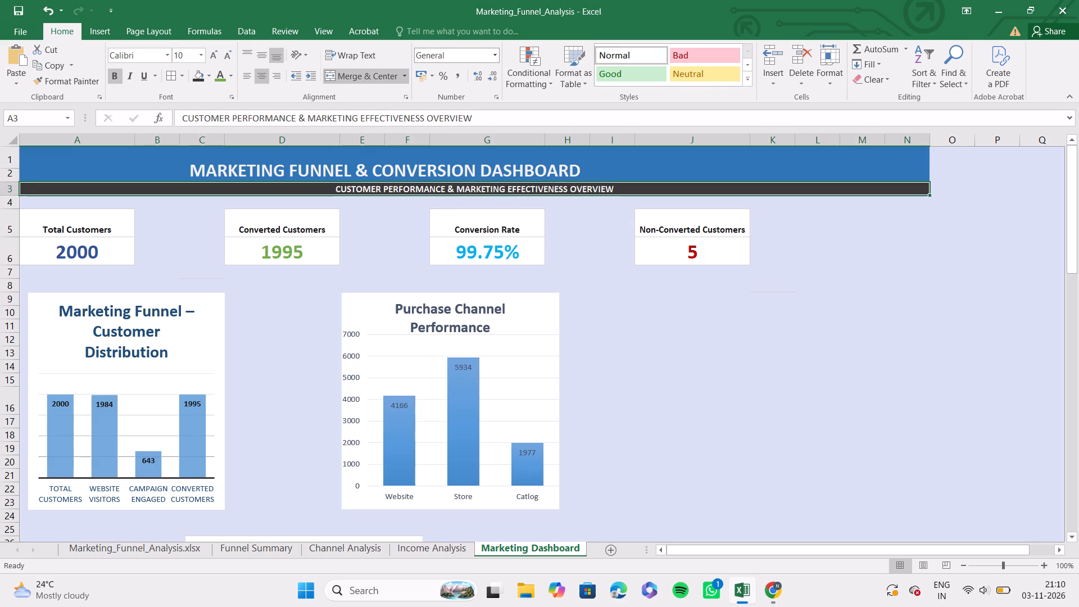
{"action": "left_click", "coordinate": [404, 75]}
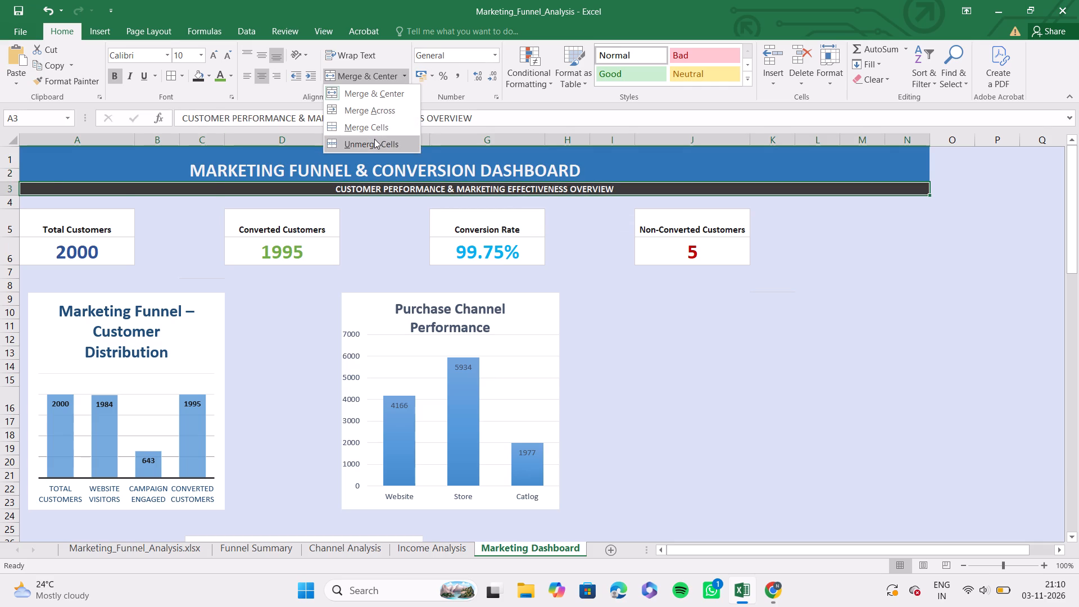
{"action": "left_click", "coordinate": [374, 139]}
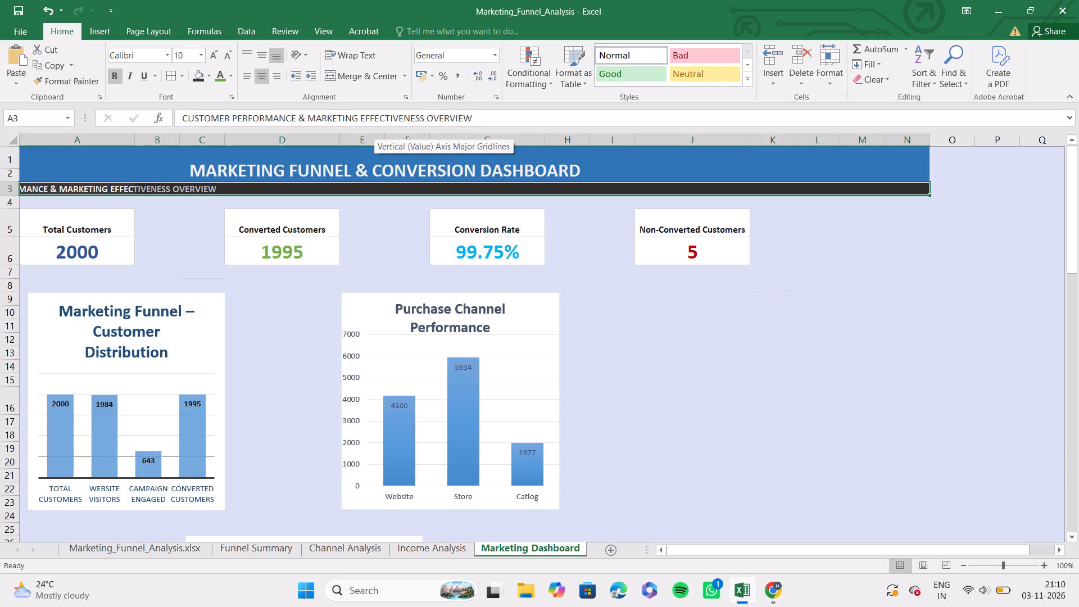
{"action": "left_click", "coordinate": [105, 191], "text": "shift"}
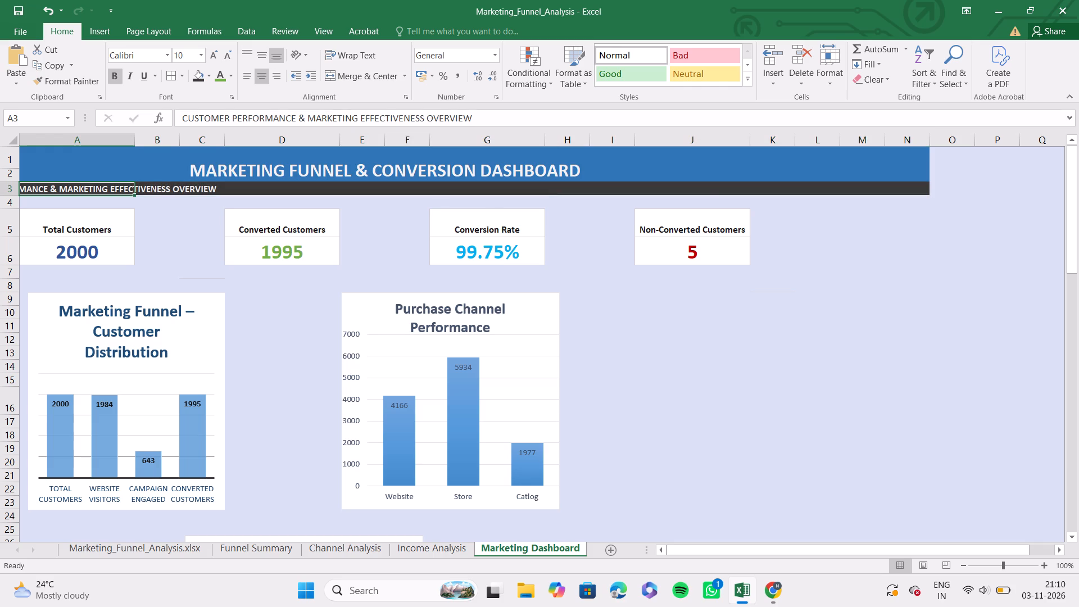
{"action": "left_click", "coordinate": [697, 192], "text": "shift"}
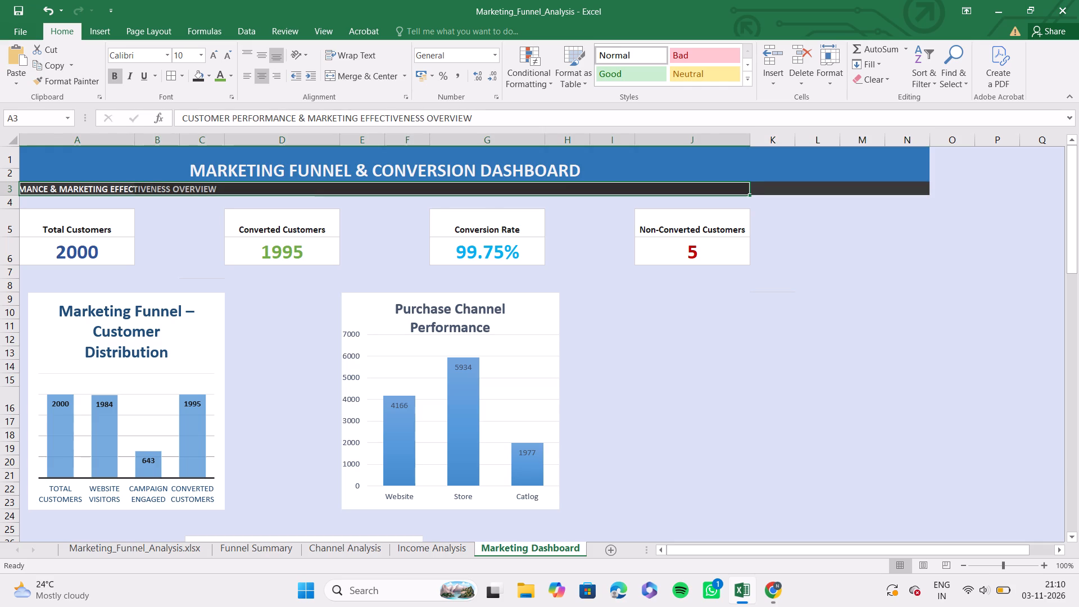
{"action": "left_click_drag", "start_coordinate": [482, 134], "coordinate": [414, 101]}
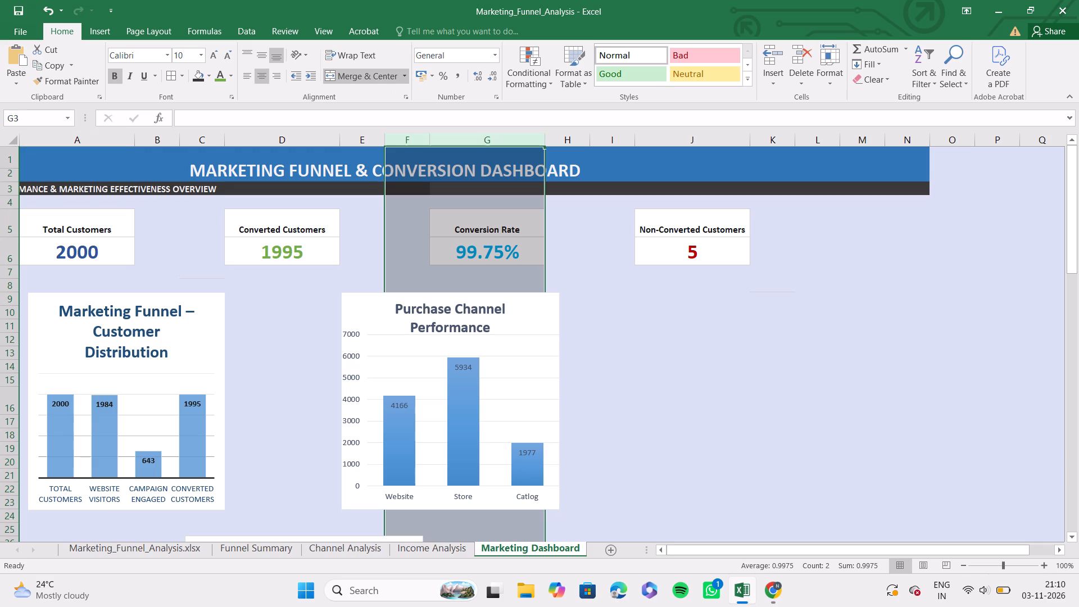
{"action": "left_click", "coordinate": [92, 189]}
{"action": "left_click", "coordinate": [92, 189], "text": "shift"}
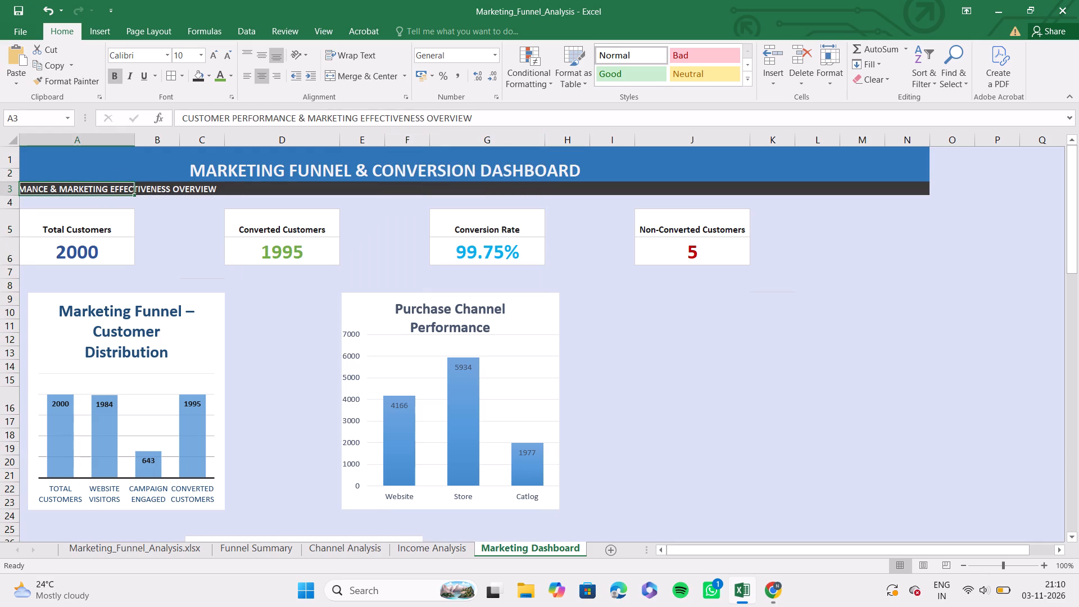
{"action": "left_click", "coordinate": [702, 191], "text": "shift"}
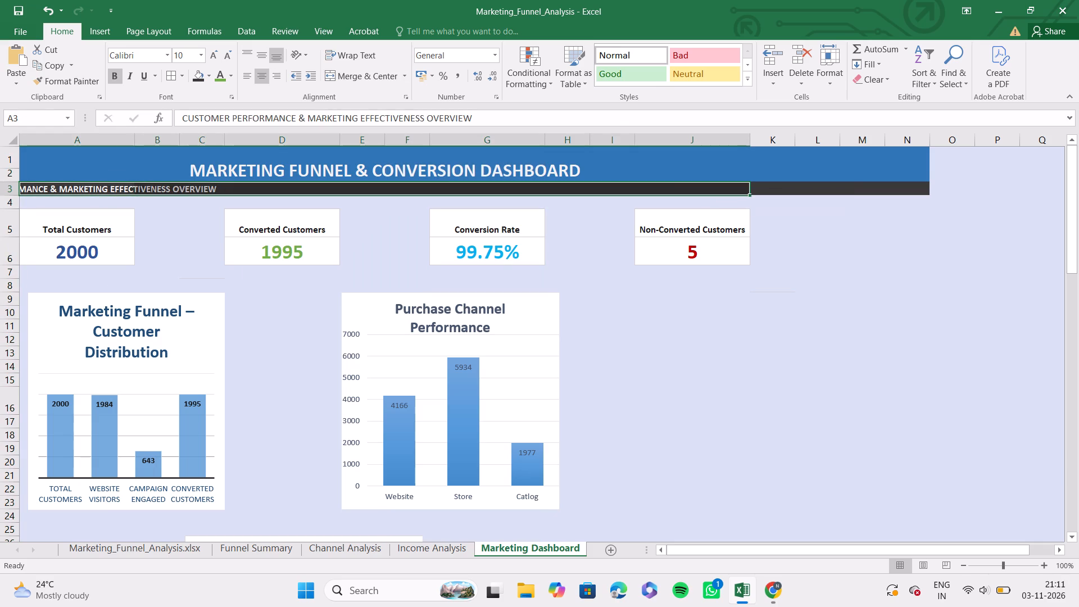
{"action": "left_click", "coordinate": [402, 78]}
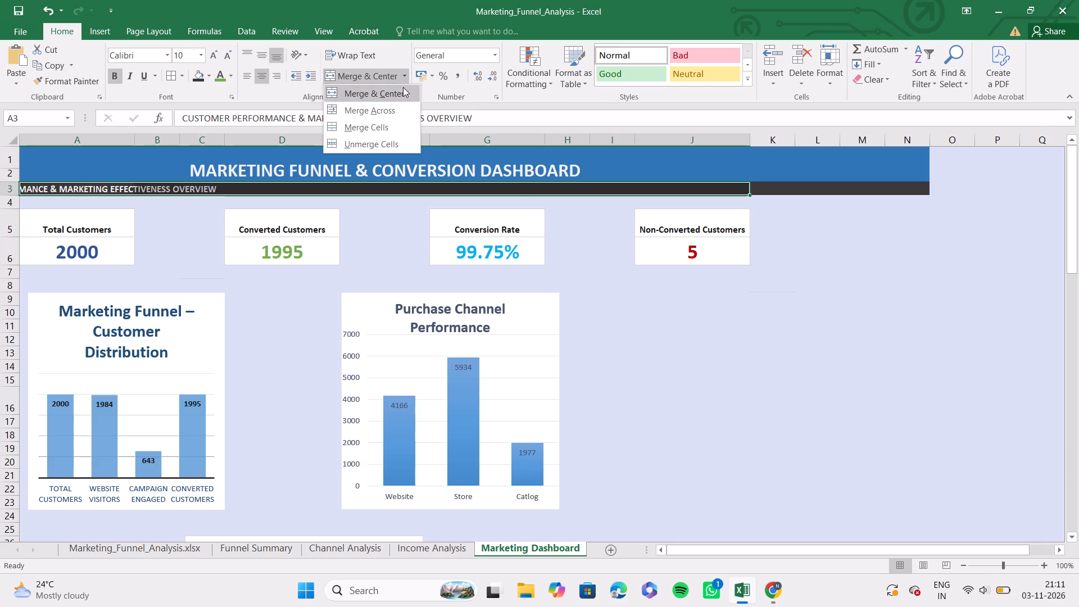
{"action": "left_click", "coordinate": [403, 87]}
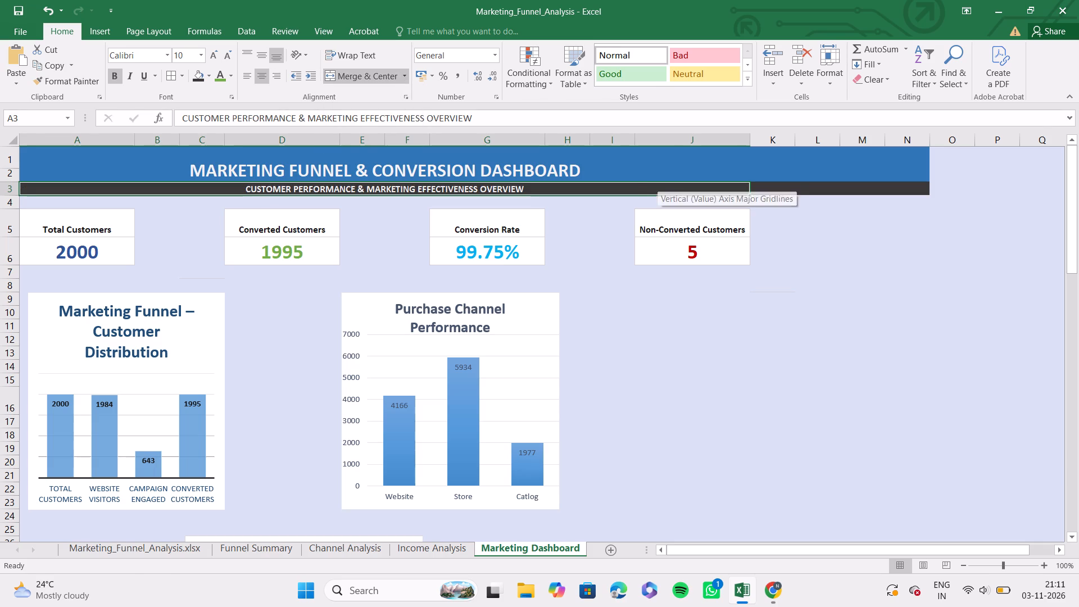
Fill the leftover banner cells K1:N3 with the light blue theme colour that matches the dashboard background.
{"action": "left_click", "coordinate": [635, 183]}
{"action": "left_click", "coordinate": [781, 159]}
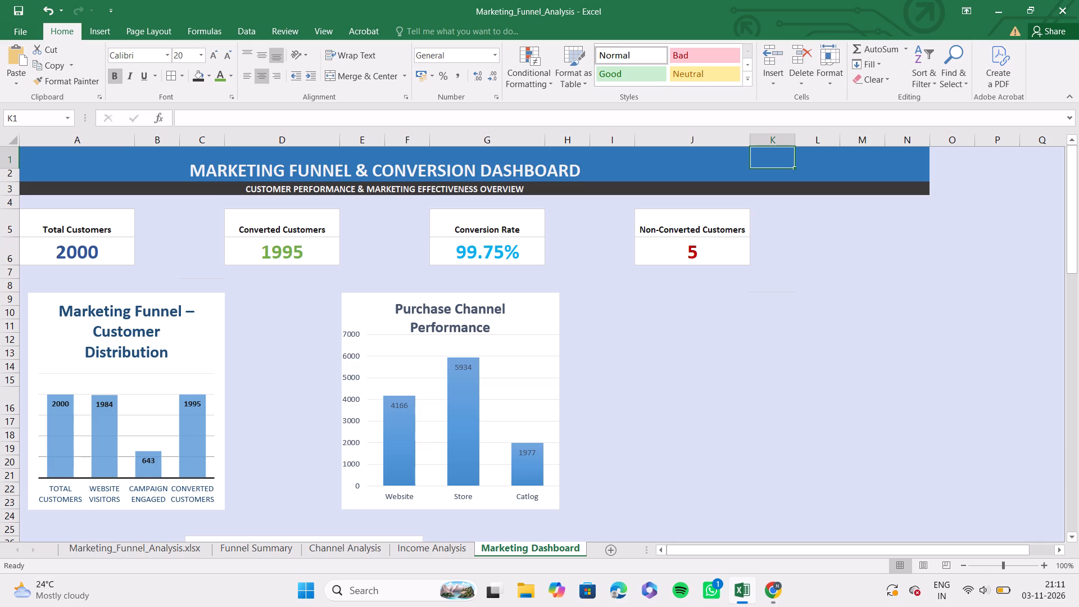
{"action": "left_click", "coordinate": [915, 189], "text": "shift"}
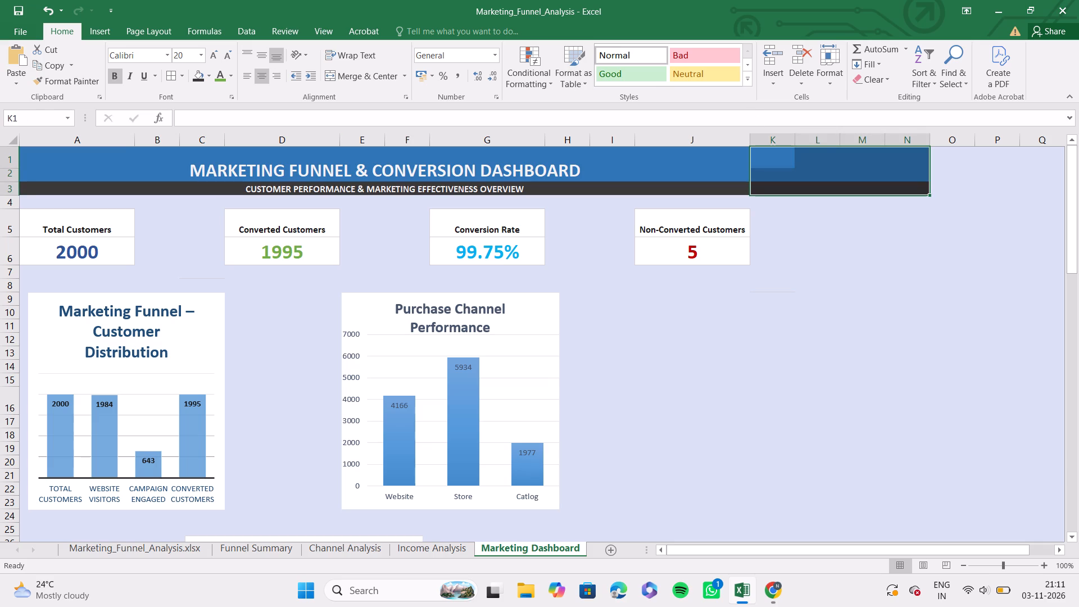
{"action": "left_click", "coordinate": [207, 73]}
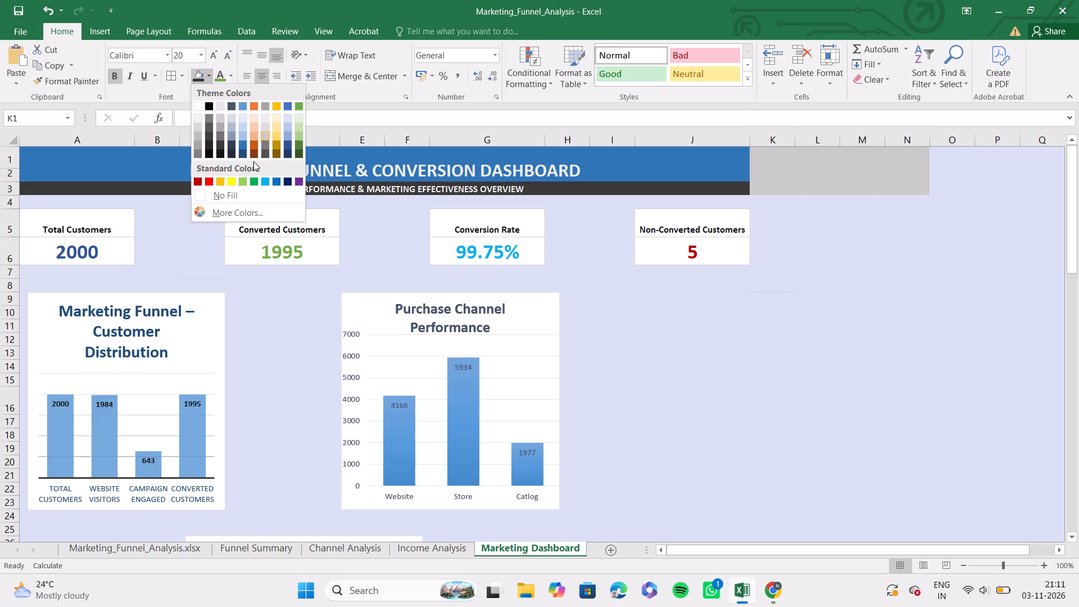
{"action": "left_click", "coordinate": [283, 116]}
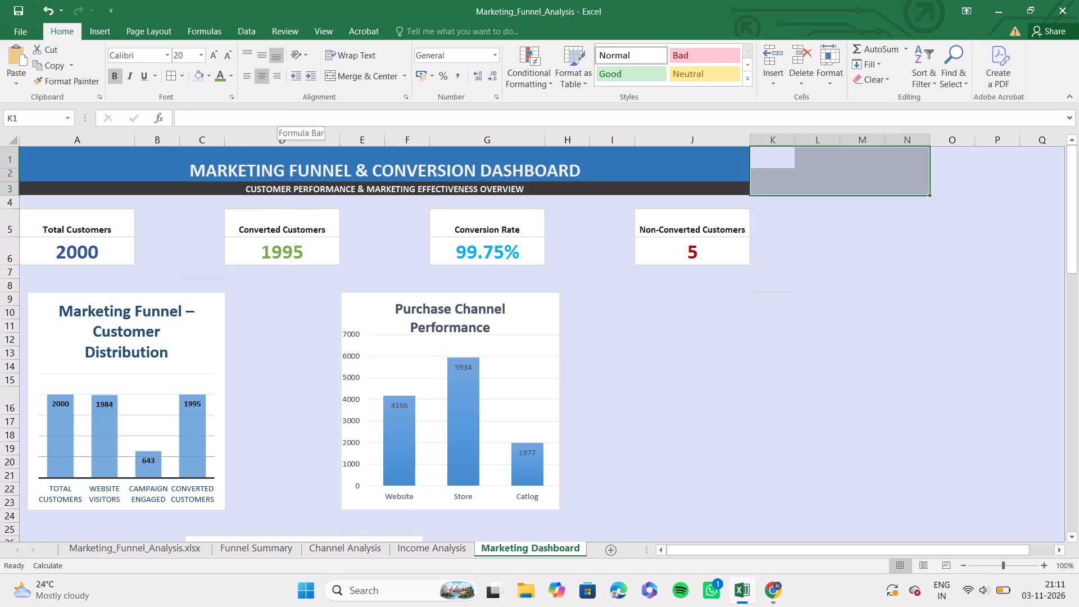
{"action": "left_click", "coordinate": [777, 321]}
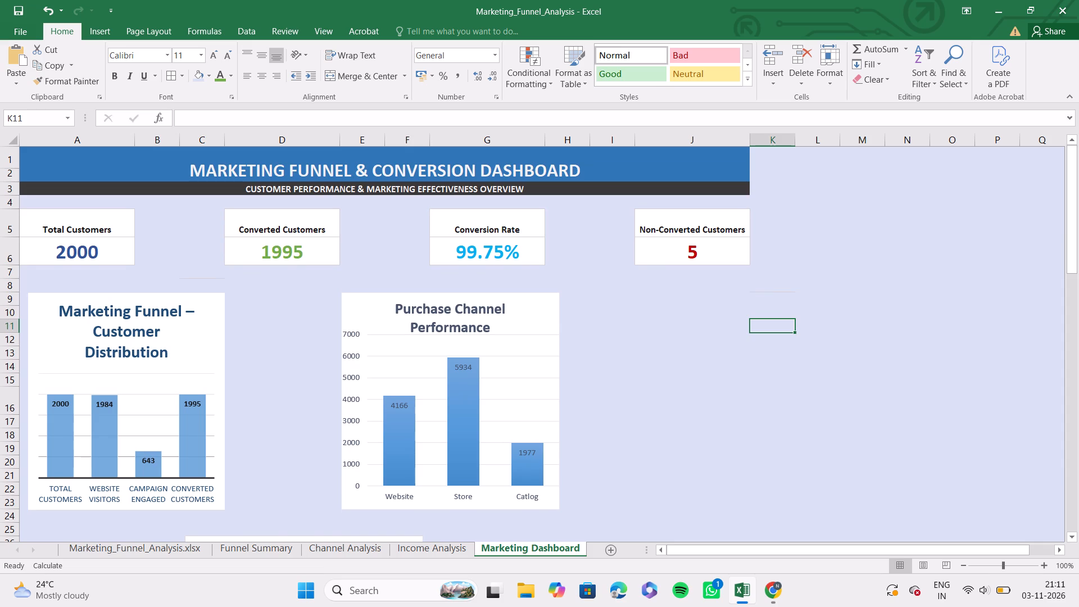
{"action": "key", "text": "Print"}
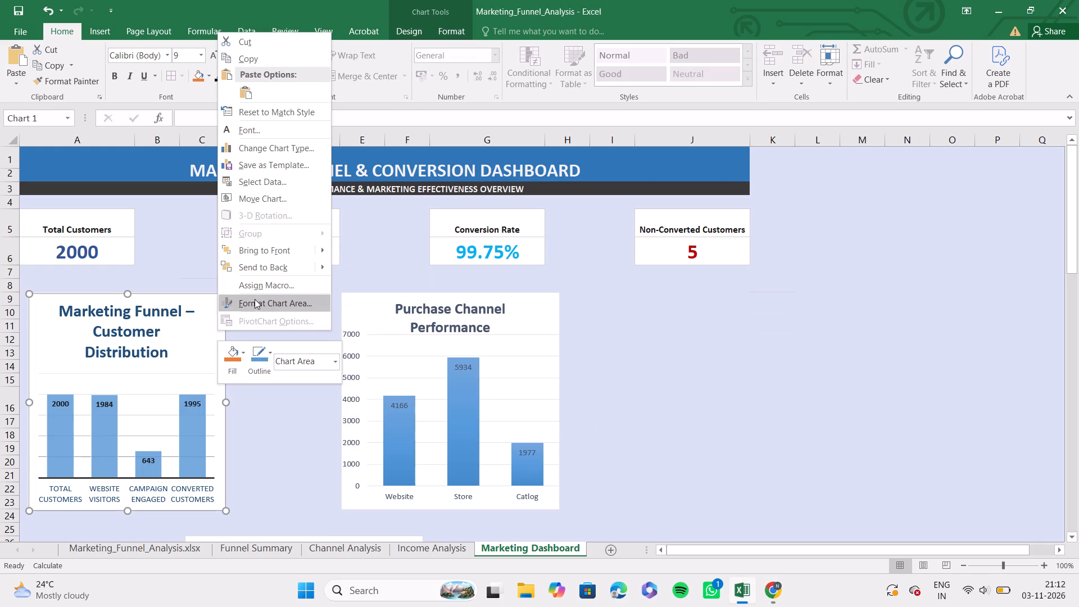
{"action": "left_click", "coordinate": [255, 299]}
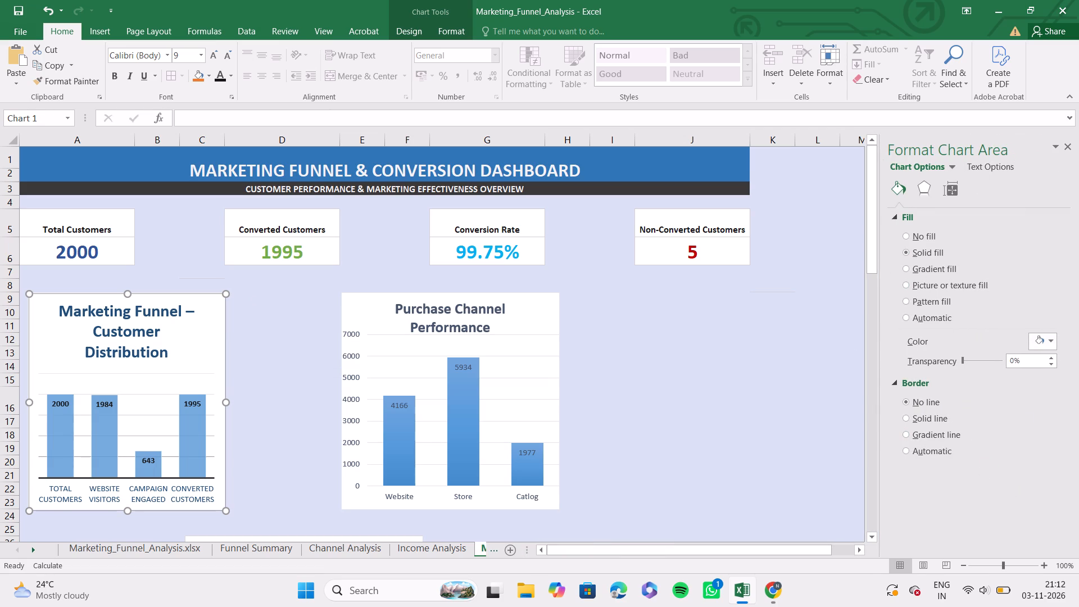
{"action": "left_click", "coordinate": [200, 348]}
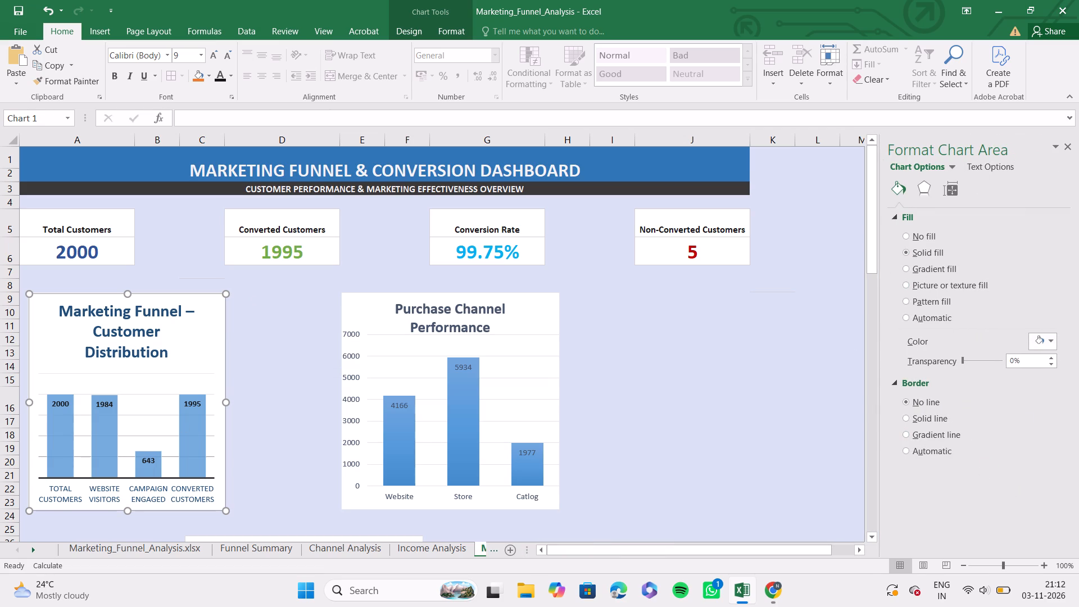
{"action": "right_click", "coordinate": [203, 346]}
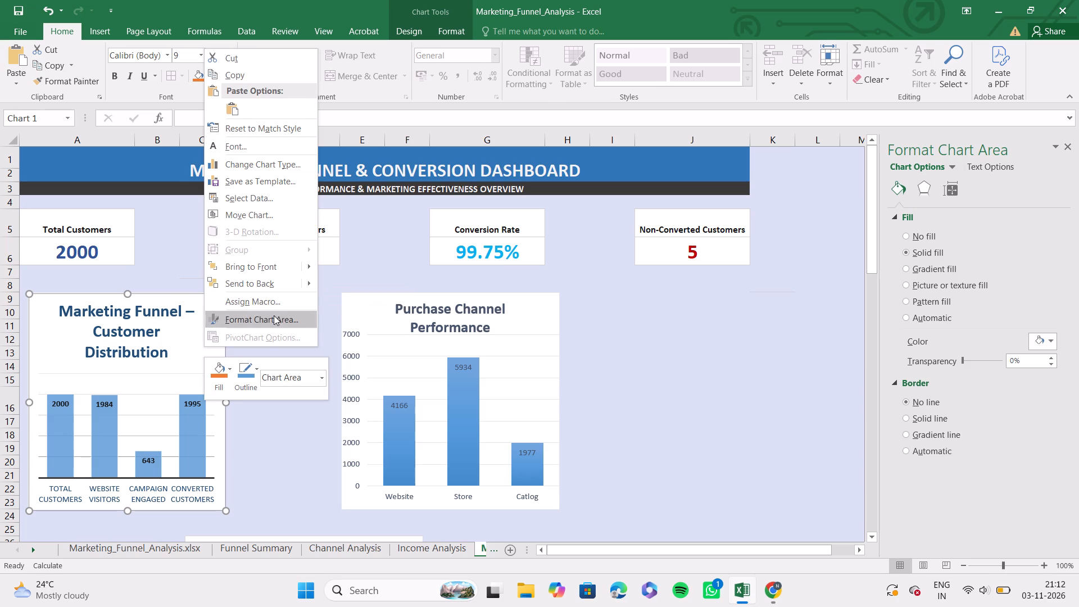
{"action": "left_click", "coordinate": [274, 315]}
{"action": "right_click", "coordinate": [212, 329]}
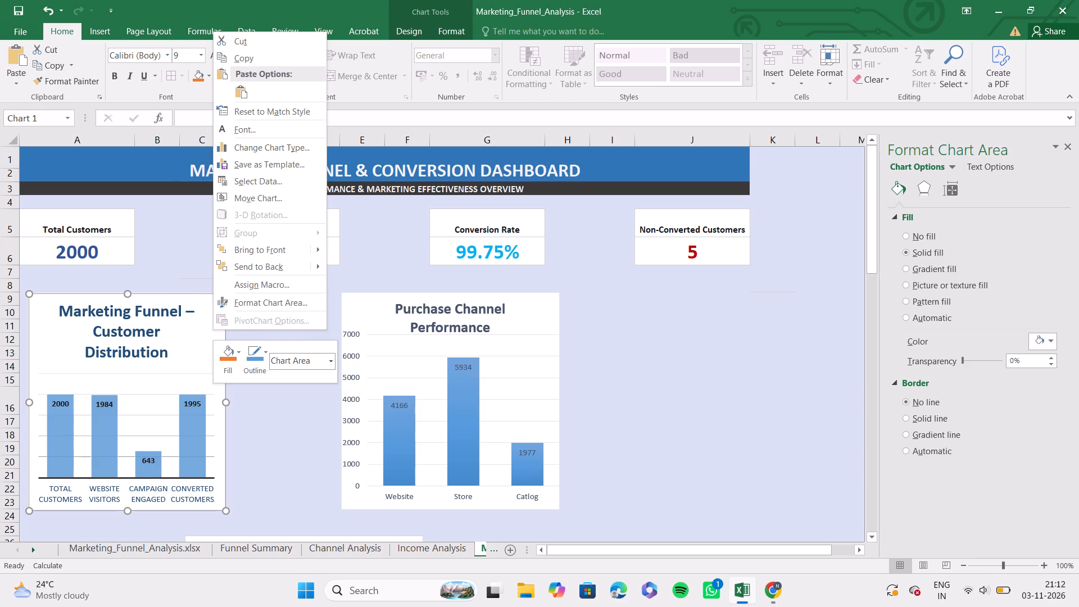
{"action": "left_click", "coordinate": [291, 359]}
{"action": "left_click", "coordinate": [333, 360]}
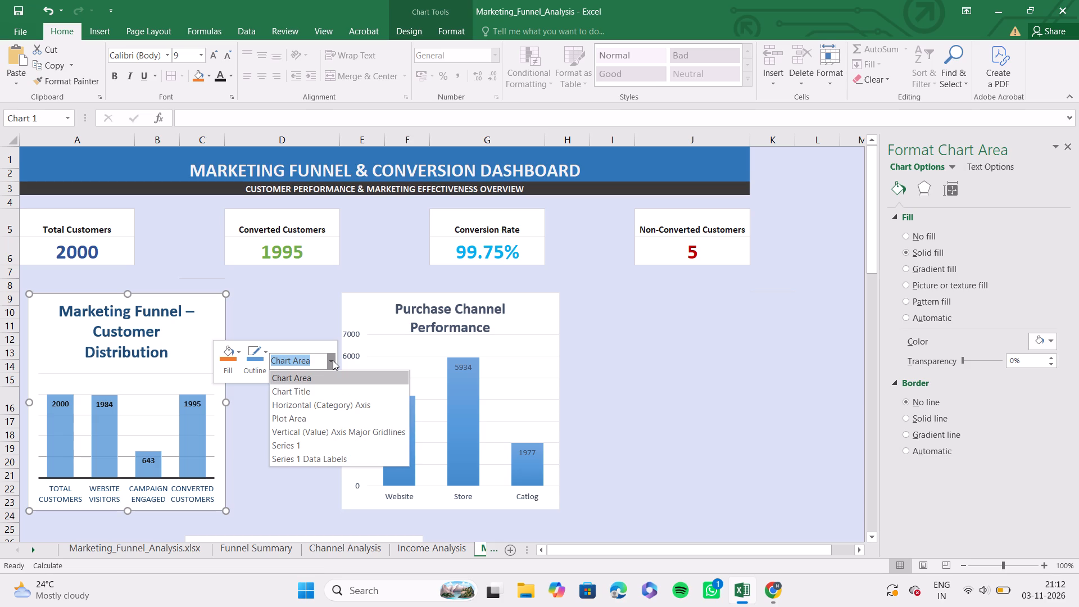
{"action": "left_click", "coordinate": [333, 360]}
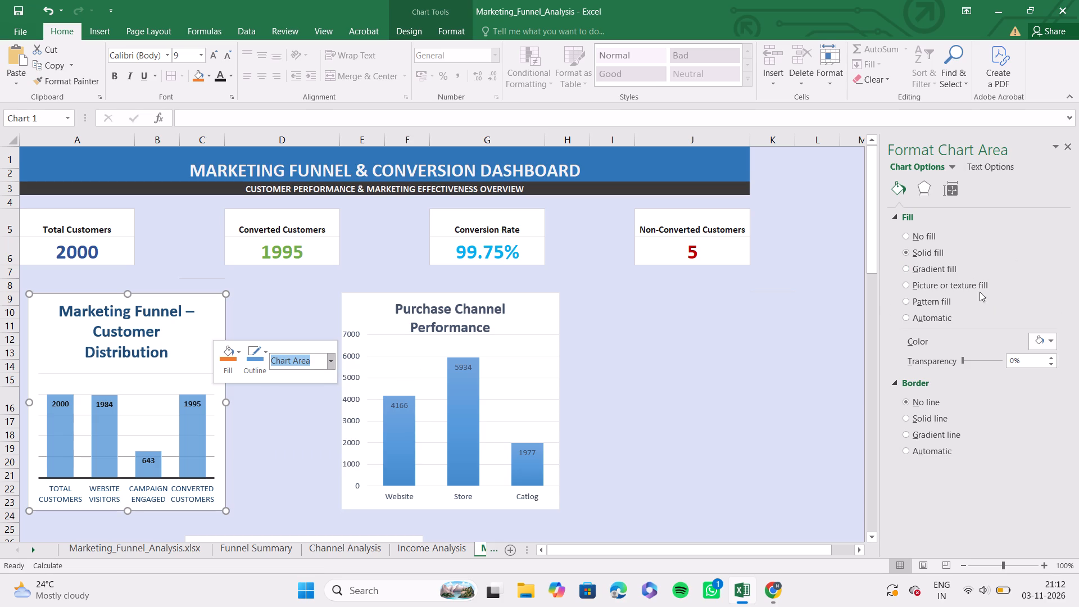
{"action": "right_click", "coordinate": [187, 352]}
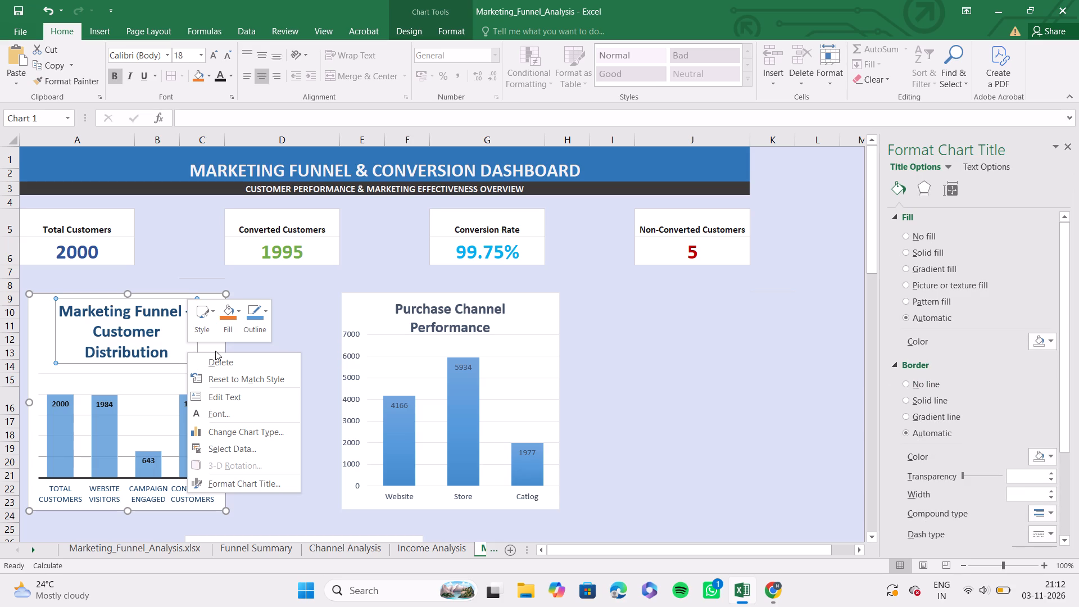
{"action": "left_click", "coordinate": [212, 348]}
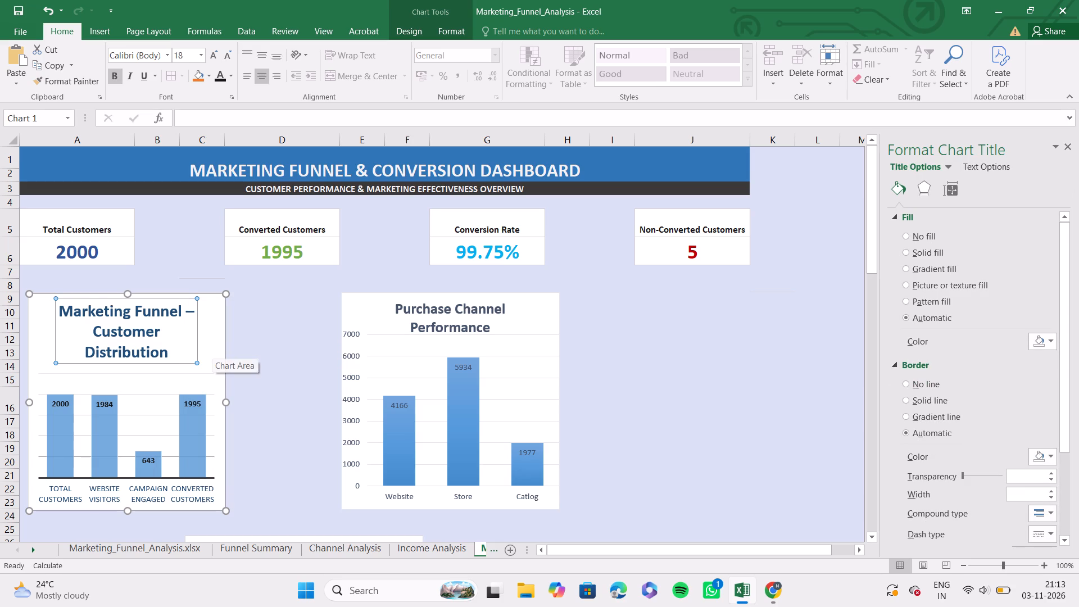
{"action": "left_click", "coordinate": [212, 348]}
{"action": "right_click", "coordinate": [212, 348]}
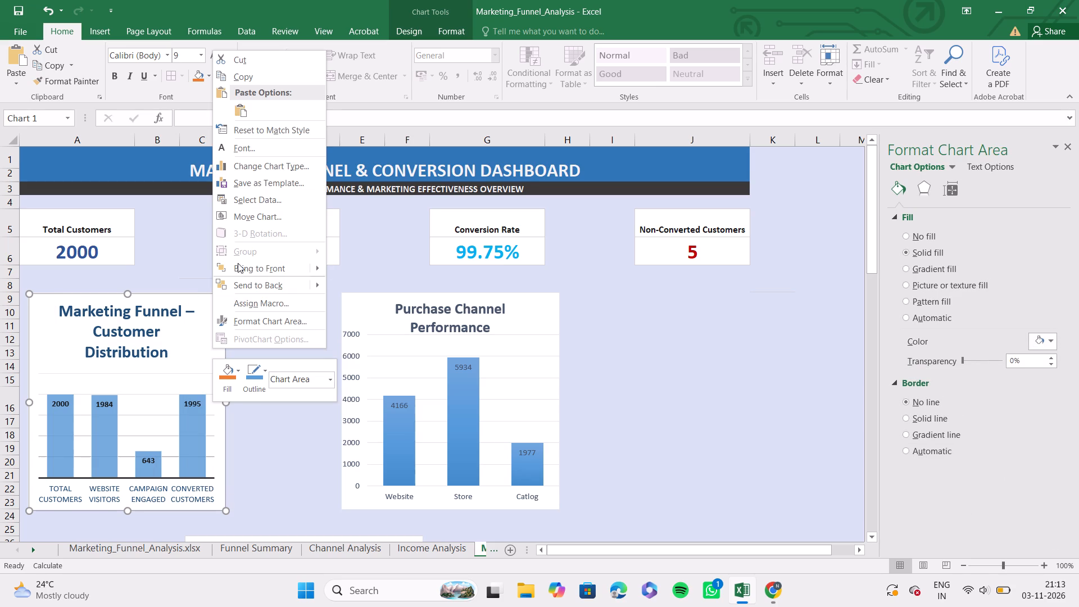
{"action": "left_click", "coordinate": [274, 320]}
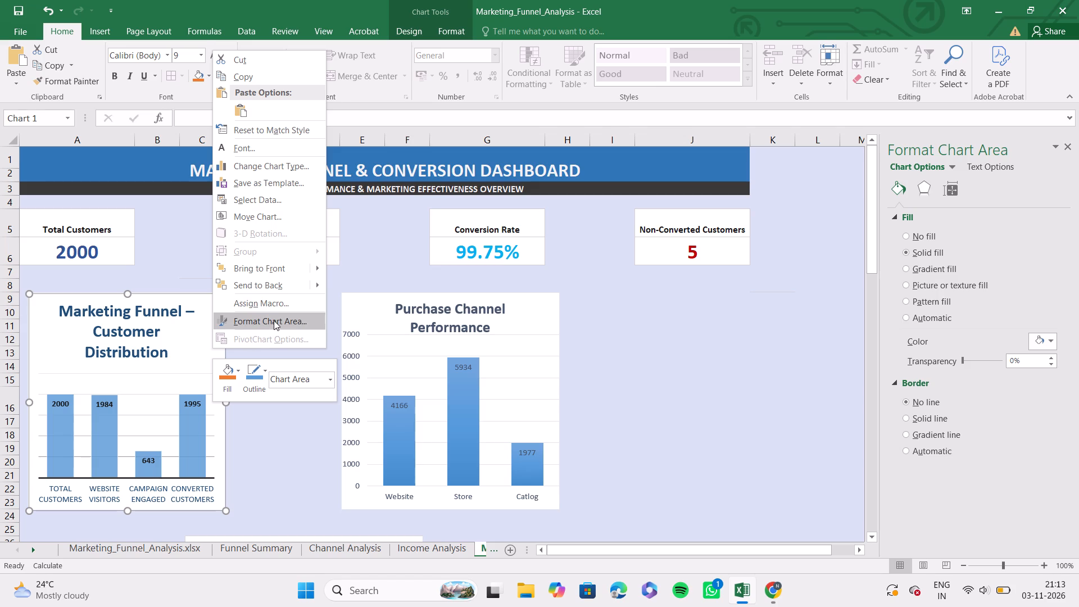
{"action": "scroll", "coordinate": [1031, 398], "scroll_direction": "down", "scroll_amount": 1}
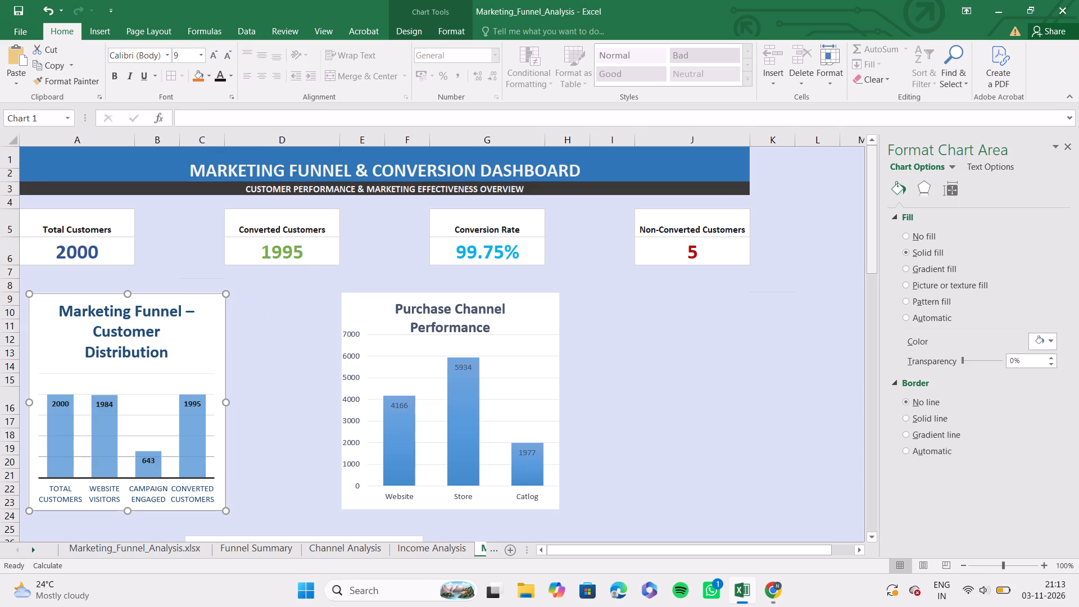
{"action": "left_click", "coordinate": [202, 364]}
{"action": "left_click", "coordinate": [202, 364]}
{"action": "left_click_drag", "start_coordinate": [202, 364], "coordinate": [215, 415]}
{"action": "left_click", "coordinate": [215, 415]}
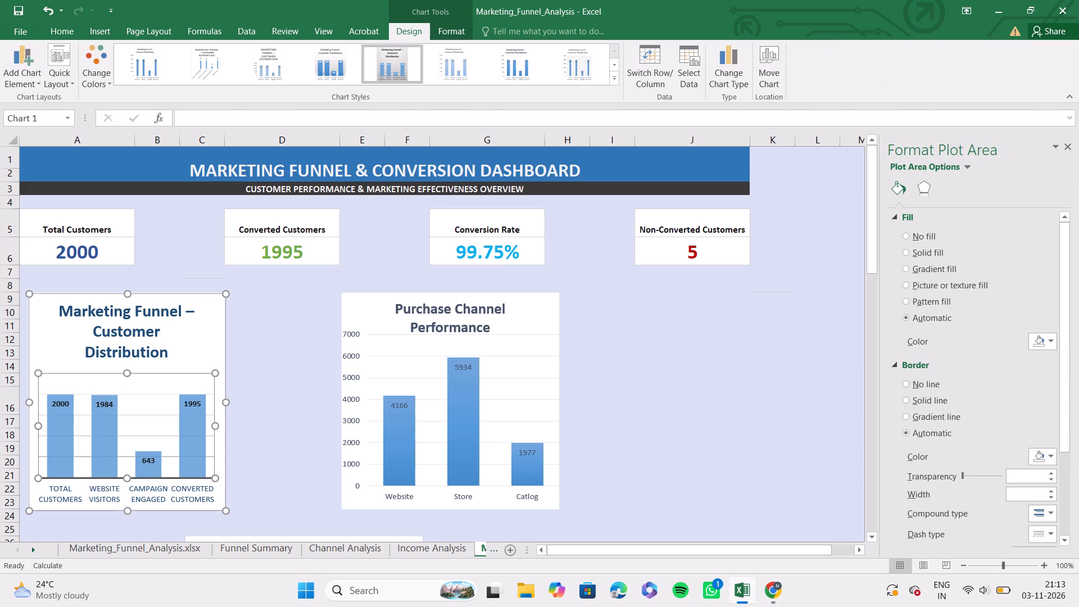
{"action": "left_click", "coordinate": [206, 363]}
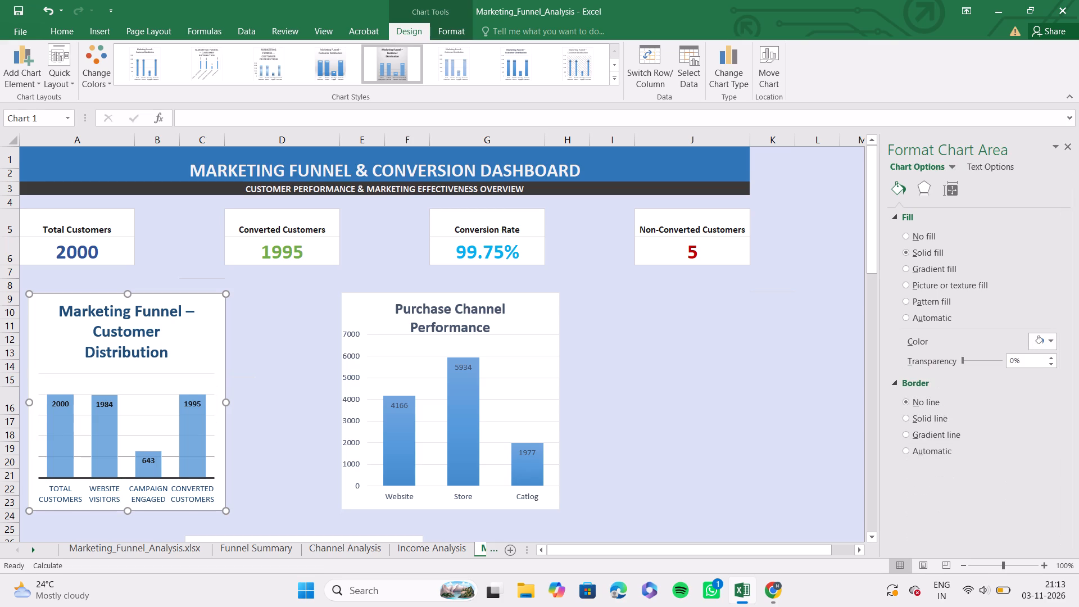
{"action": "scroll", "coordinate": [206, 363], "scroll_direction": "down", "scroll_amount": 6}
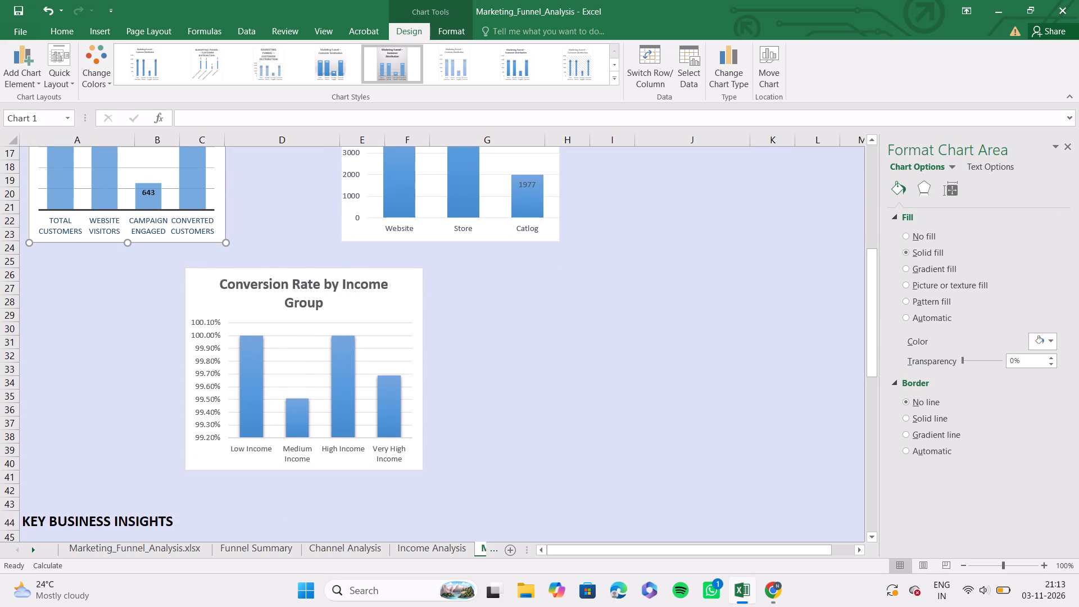
Set the height of the Marketing Funnel – Customer Distribution chart to 6 cm in its size properties.
{"action": "left_click", "coordinate": [924, 185]}
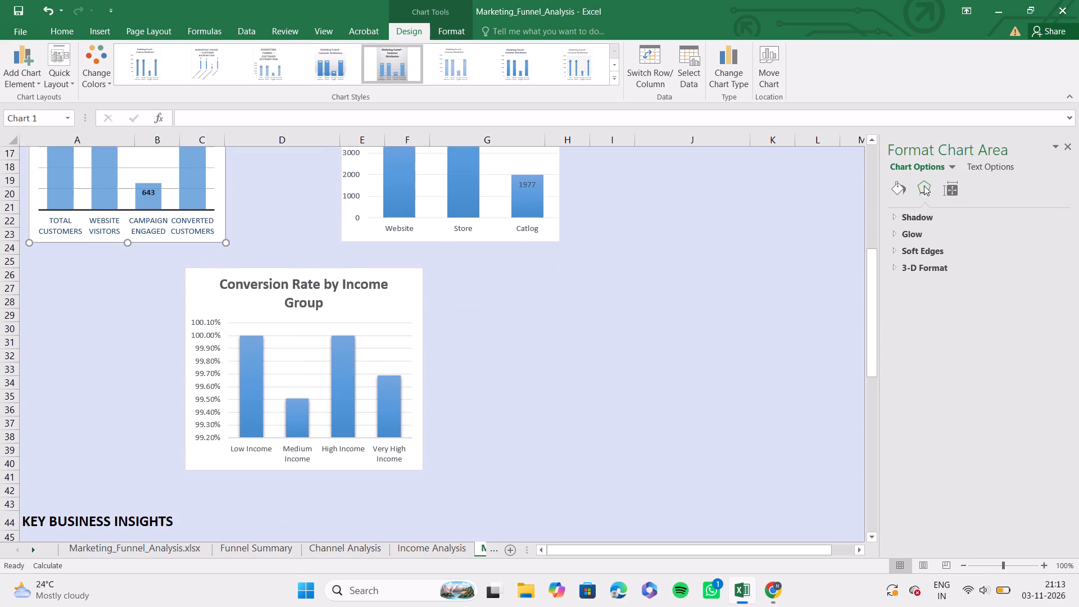
{"action": "left_click", "coordinate": [898, 188]}
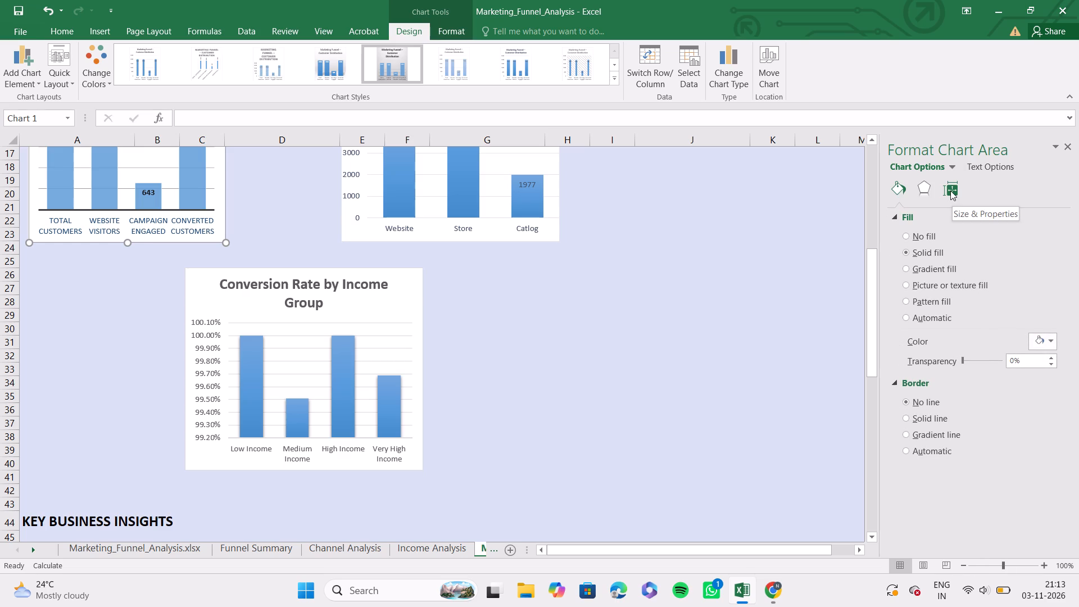
{"action": "left_click", "coordinate": [950, 191]}
{"action": "left_click", "coordinate": [904, 211]}
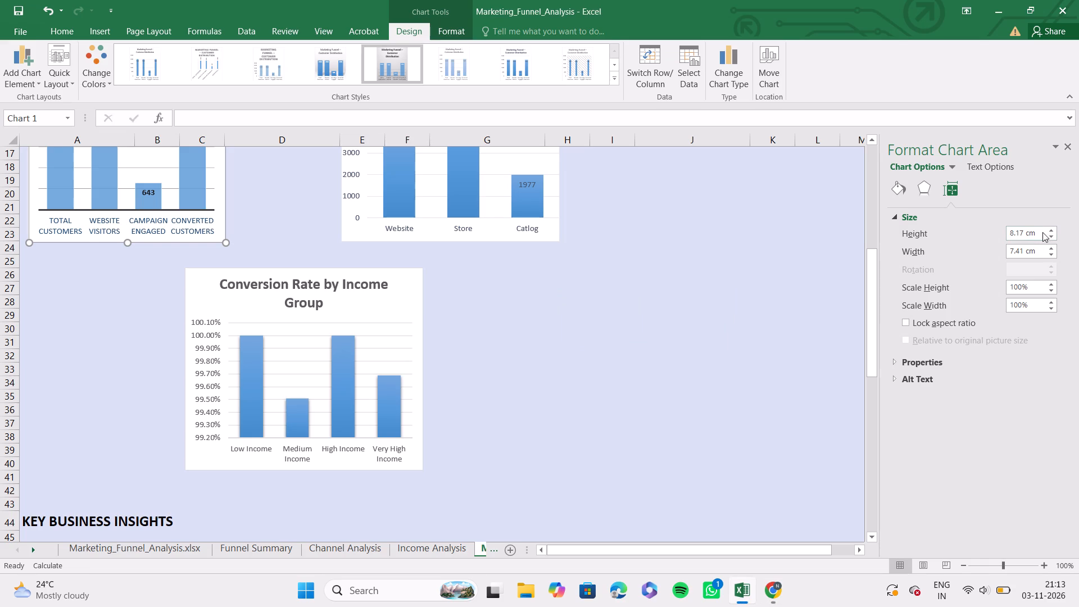
{"action": "left_click", "coordinate": [1050, 230]}
{"action": "left_click", "coordinate": [1050, 230]}
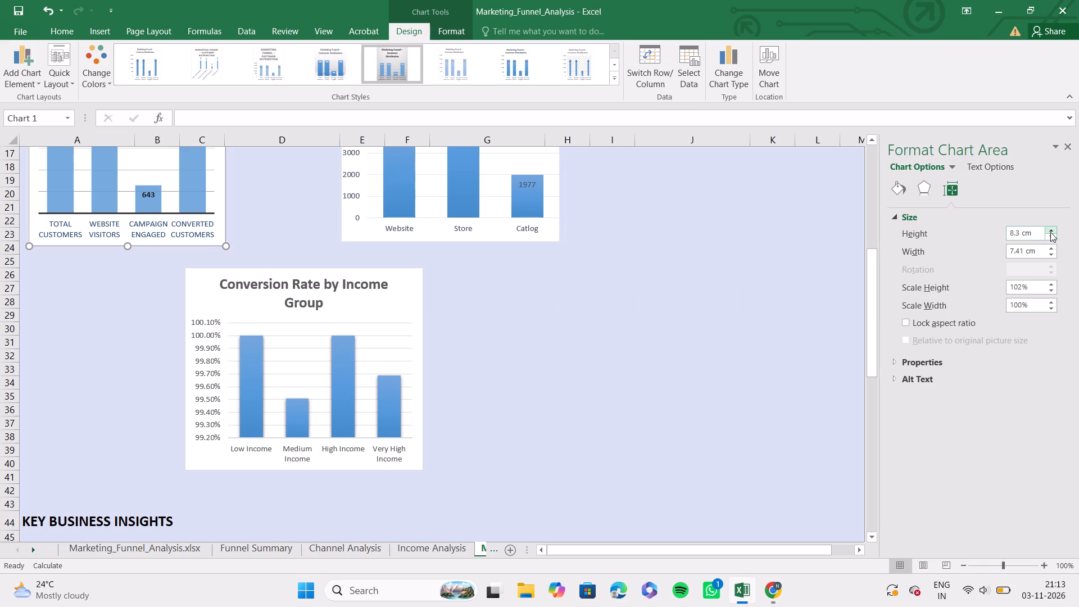
{"action": "triple_click", "coordinate": [1050, 235]}
{"action": "triple_click", "coordinate": [1050, 235]}
{"action": "triple_click", "coordinate": [1050, 235]}
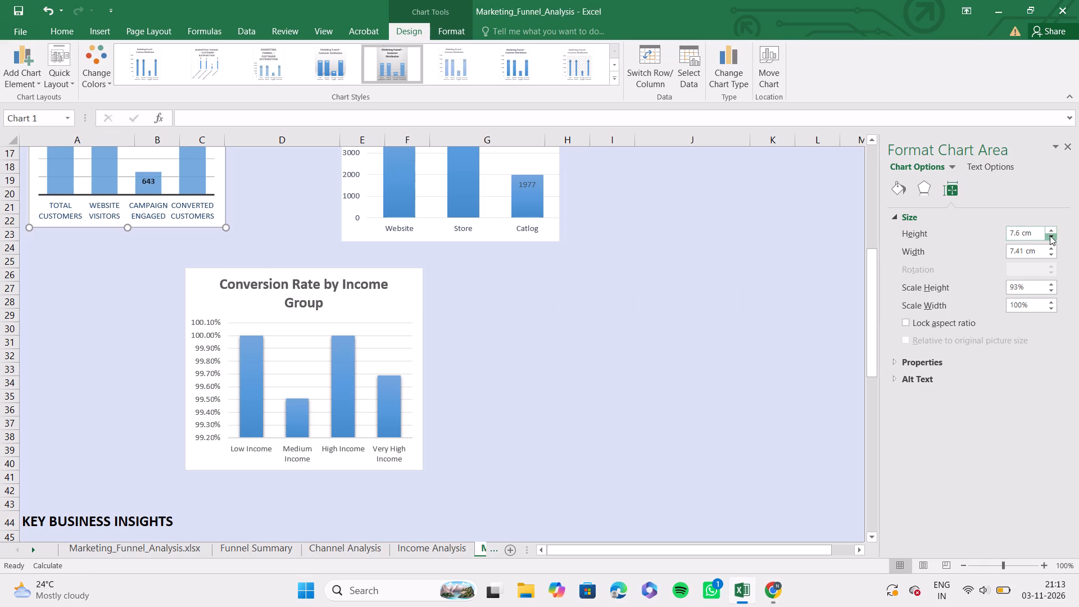
{"action": "triple_click", "coordinate": [1050, 235]}
{"action": "double_click", "coordinate": [1050, 235]}
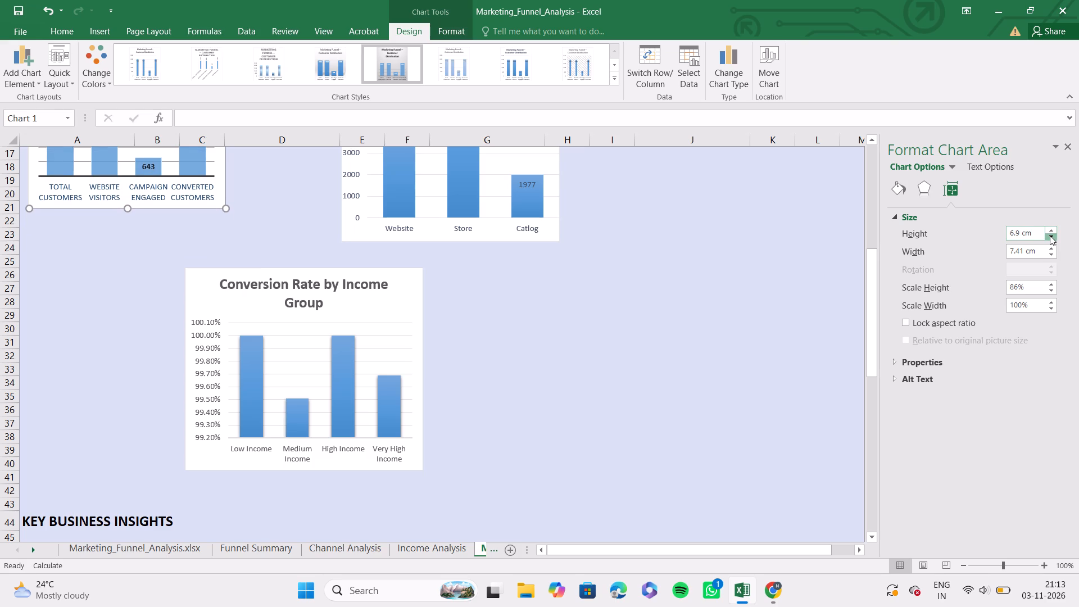
{"action": "triple_click", "coordinate": [1050, 235]}
{"action": "triple_click", "coordinate": [1050, 235]}
{"action": "left_click", "coordinate": [1050, 235]}
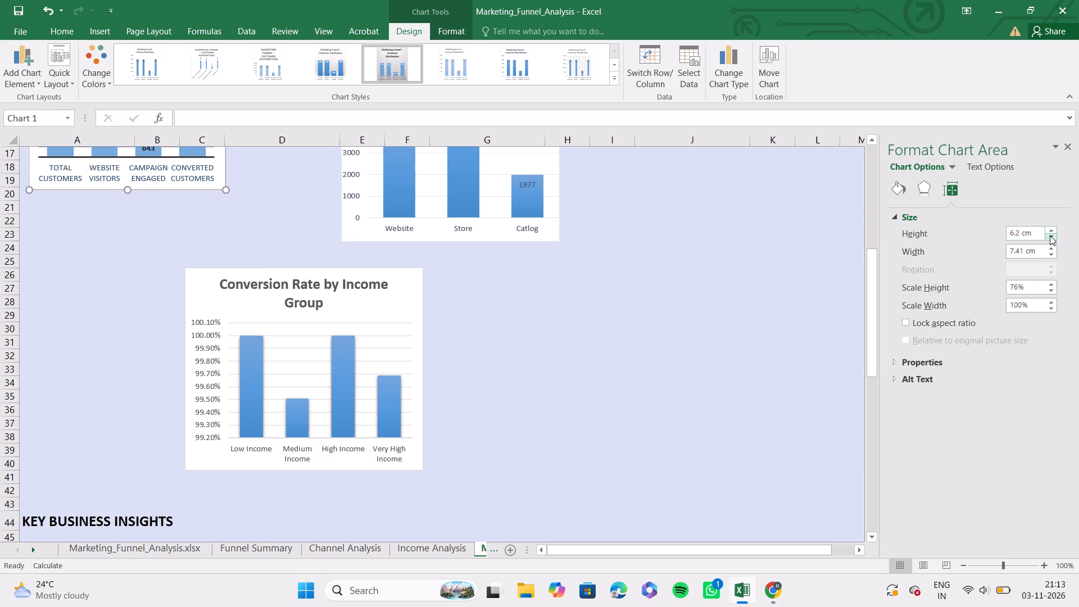
{"action": "left_click", "coordinate": [1050, 235]}
{"action": "left_click", "coordinate": [1050, 235]}
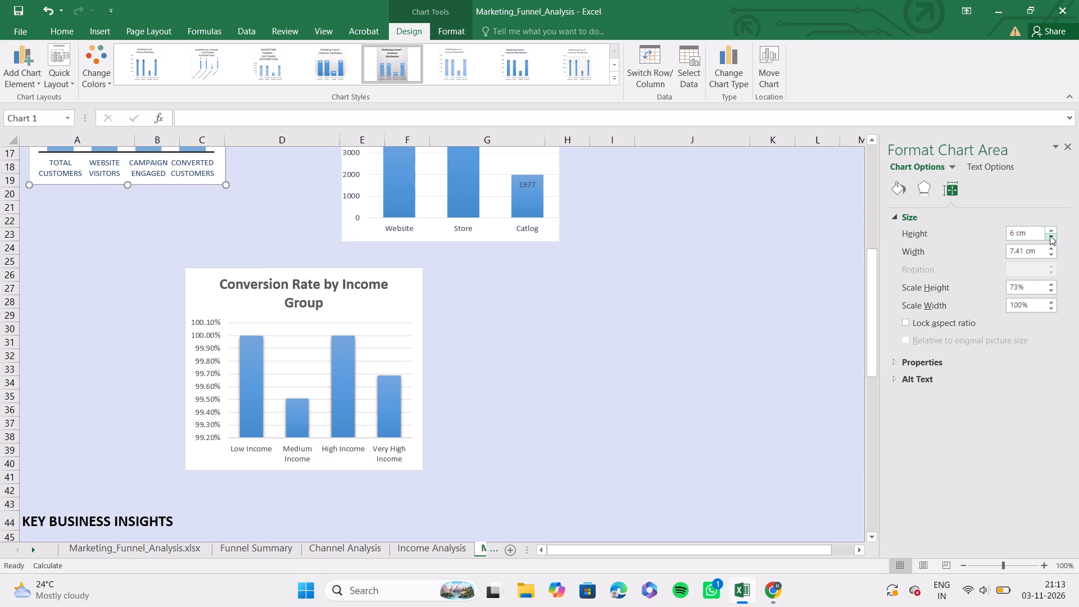
Set the width of the Marketing Funnel – Customer Distribution chart to 10 cm.
{"action": "triple_click", "coordinate": [1052, 245]}
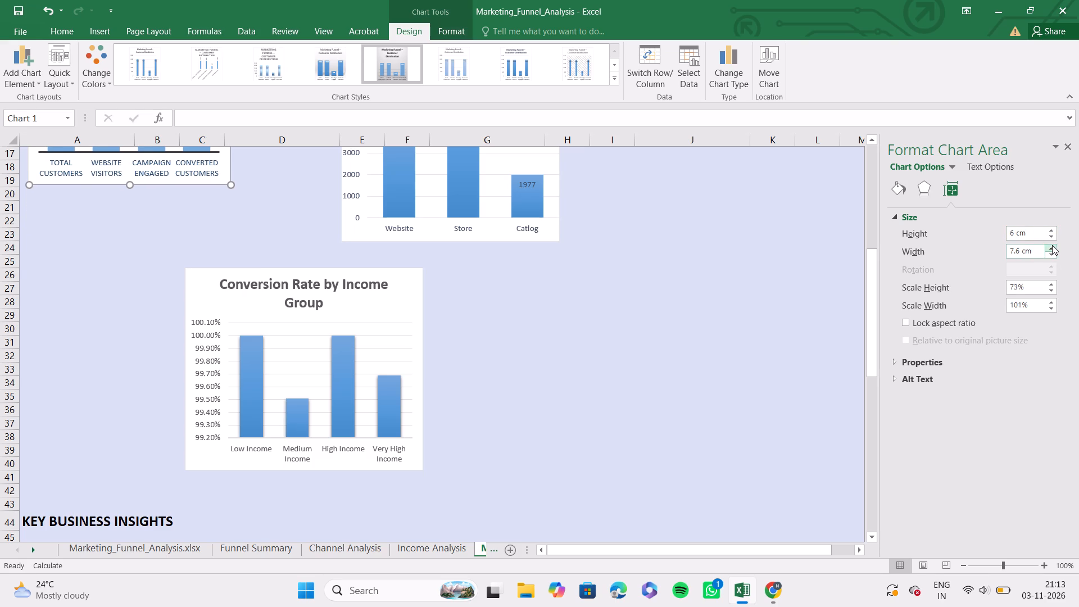
{"action": "triple_click", "coordinate": [1052, 245]}
{"action": "left_click", "coordinate": [1052, 245]}
{"action": "left_click", "coordinate": [1052, 245]}
{"action": "triple_click", "coordinate": [1052, 245]}
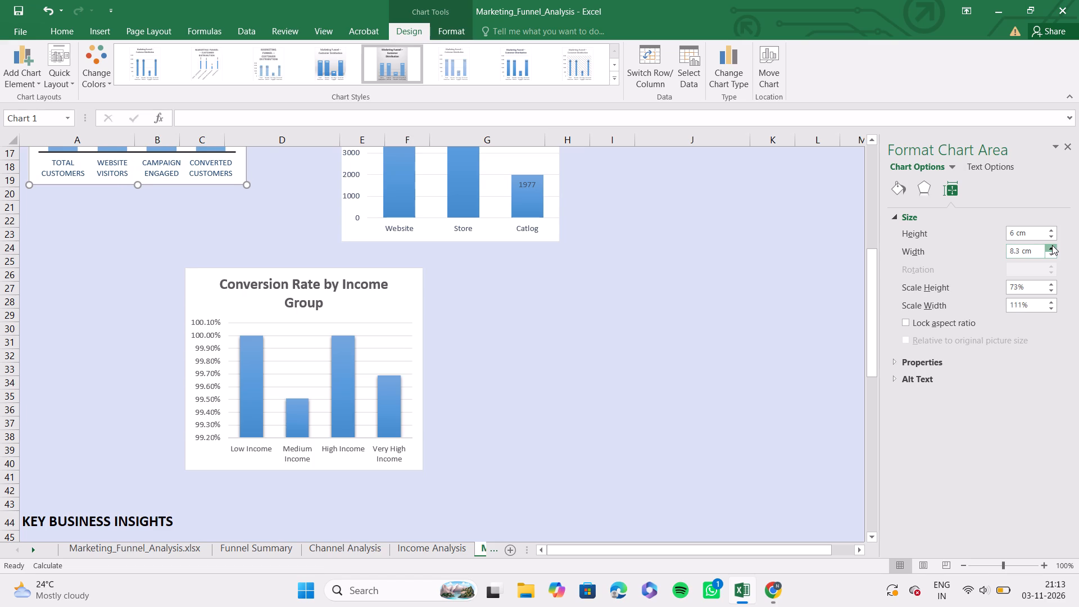
{"action": "double_click", "coordinate": [1052, 245]}
{"action": "left_click", "coordinate": [1052, 245]}
{"action": "triple_click", "coordinate": [1052, 245]}
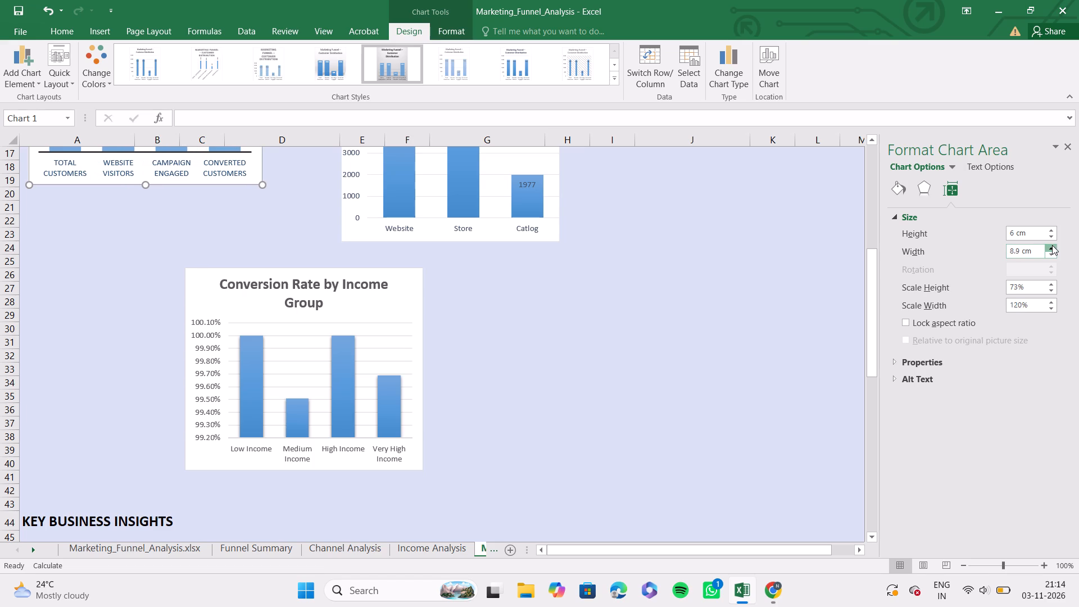
{"action": "triple_click", "coordinate": [1052, 245]}
{"action": "left_click", "coordinate": [1052, 245]}
{"action": "triple_click", "coordinate": [1052, 245]}
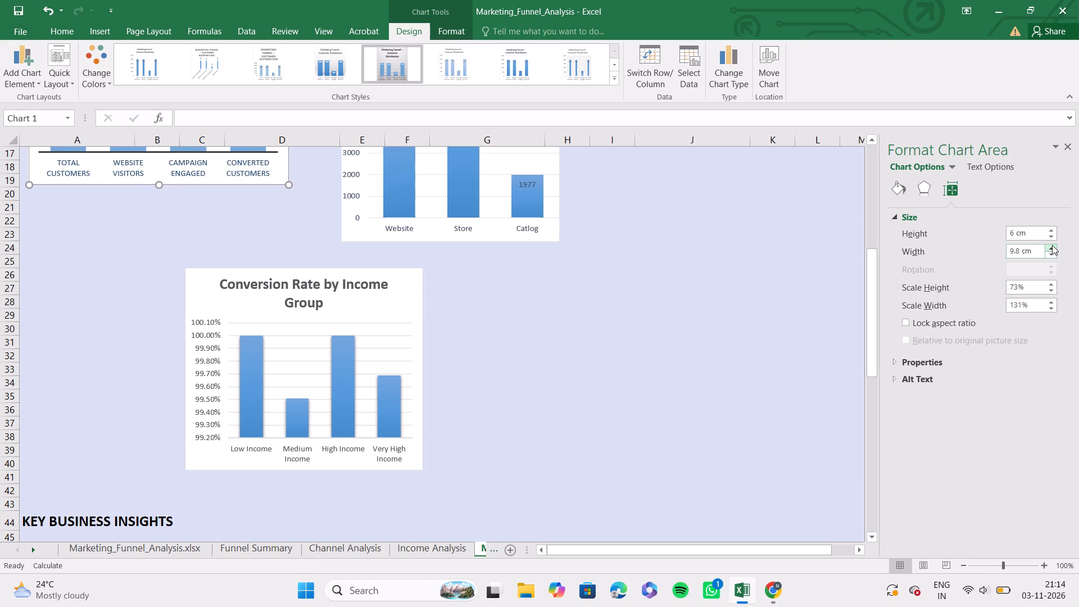
{"action": "left_click", "coordinate": [1052, 245]}
{"action": "left_click", "coordinate": [1052, 245]}
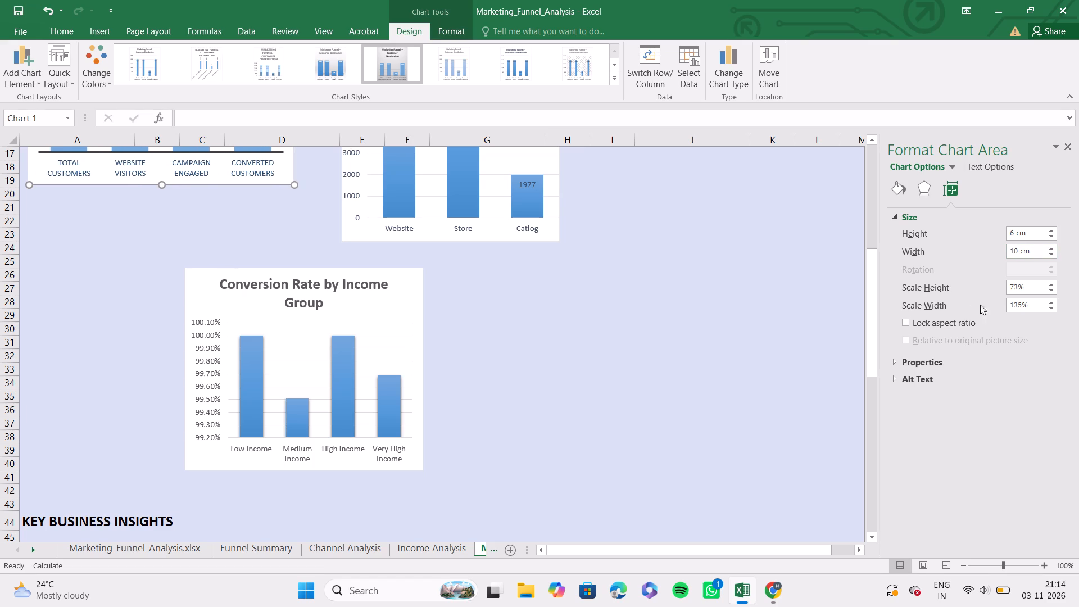
{"action": "key", "text": "Return"}
Set the height of the Purchase Channel Performance chart to 6 cm in its size properties.
{"action": "scroll", "coordinate": [693, 314], "scroll_direction": "up", "scroll_amount": 3}
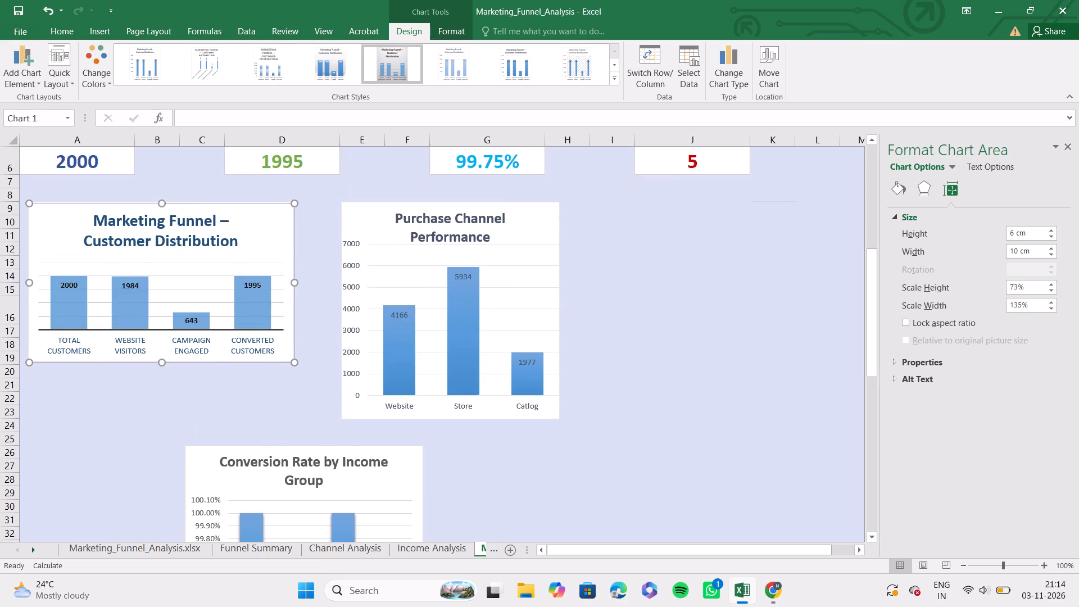
{"action": "left_click", "coordinate": [713, 327]}
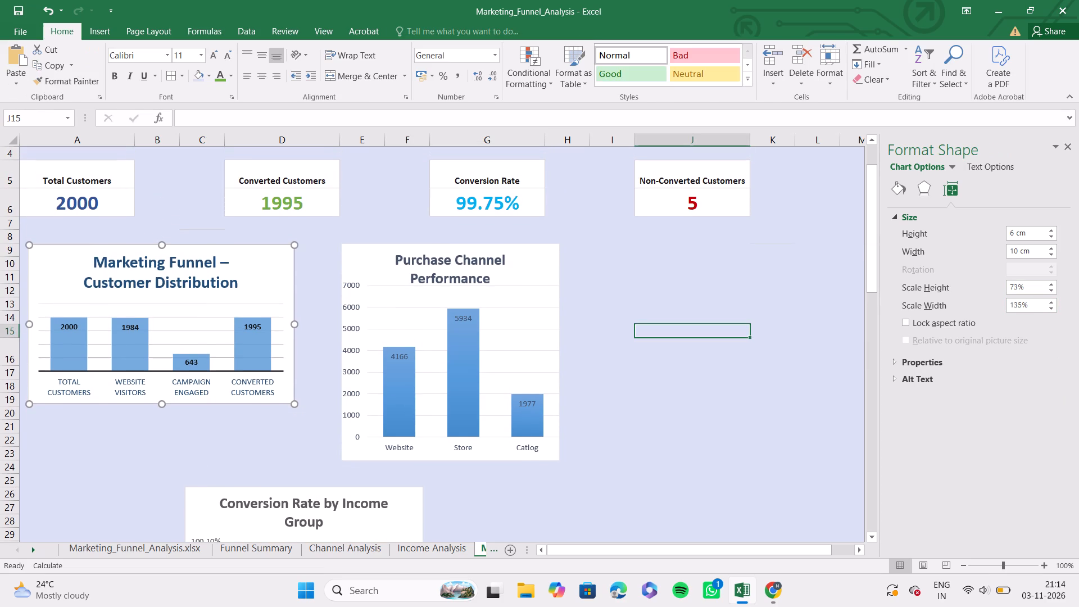
{"action": "left_click", "coordinate": [518, 337]}
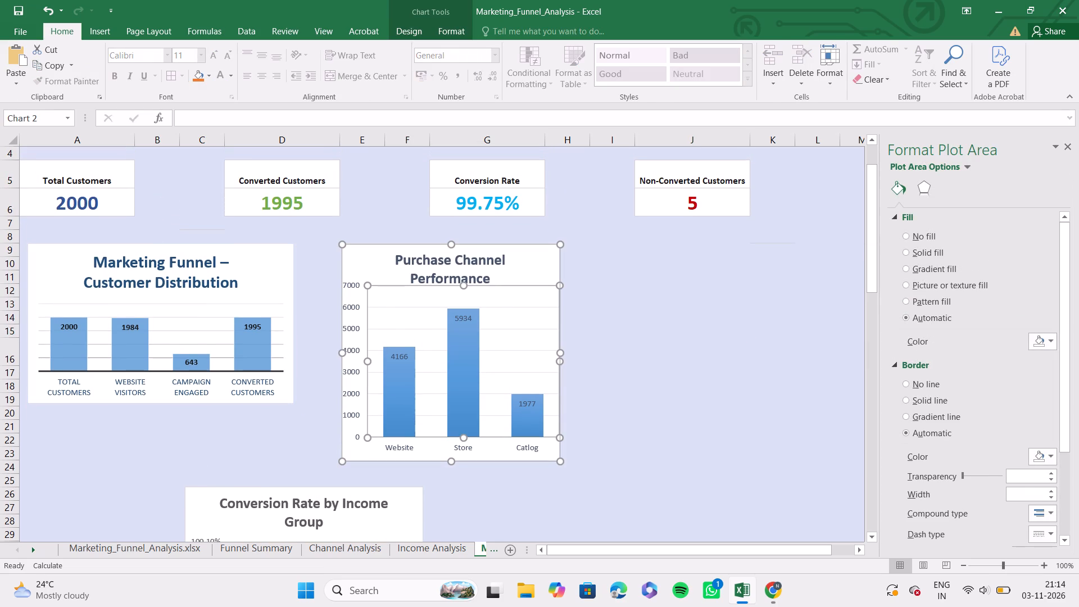
{"action": "left_click", "coordinate": [542, 270]}
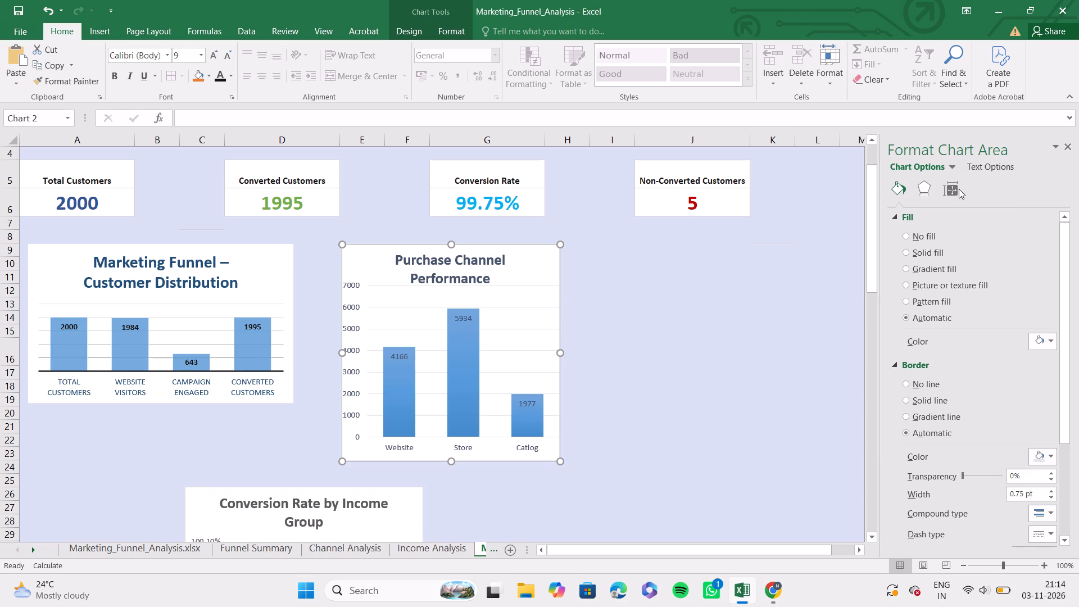
{"action": "left_click", "coordinate": [948, 187]}
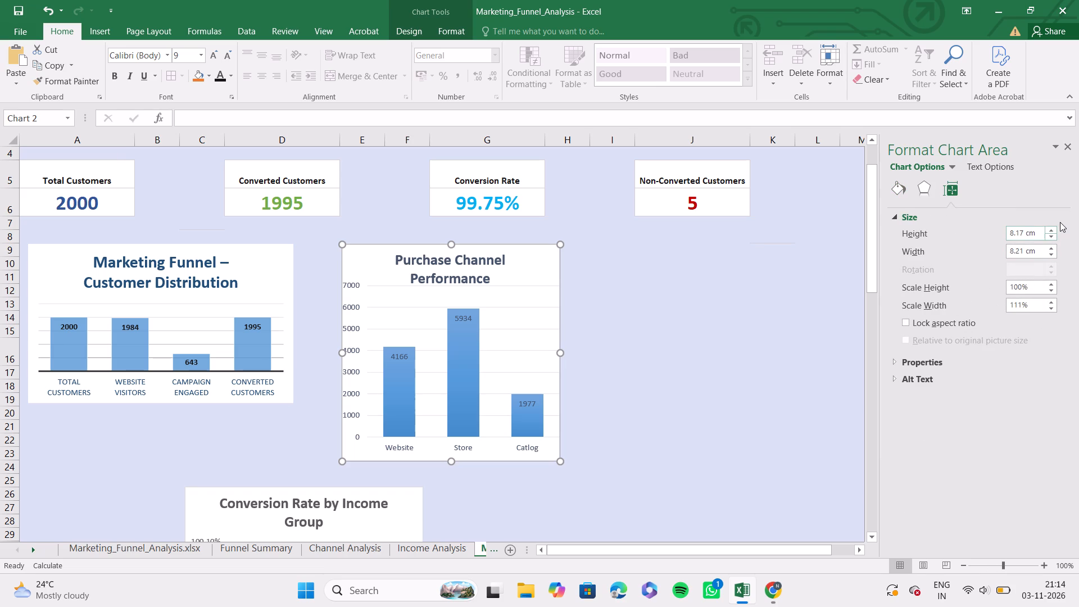
{"action": "triple_click", "coordinate": [1051, 229]}
{"action": "triple_click", "coordinate": [1051, 229]}
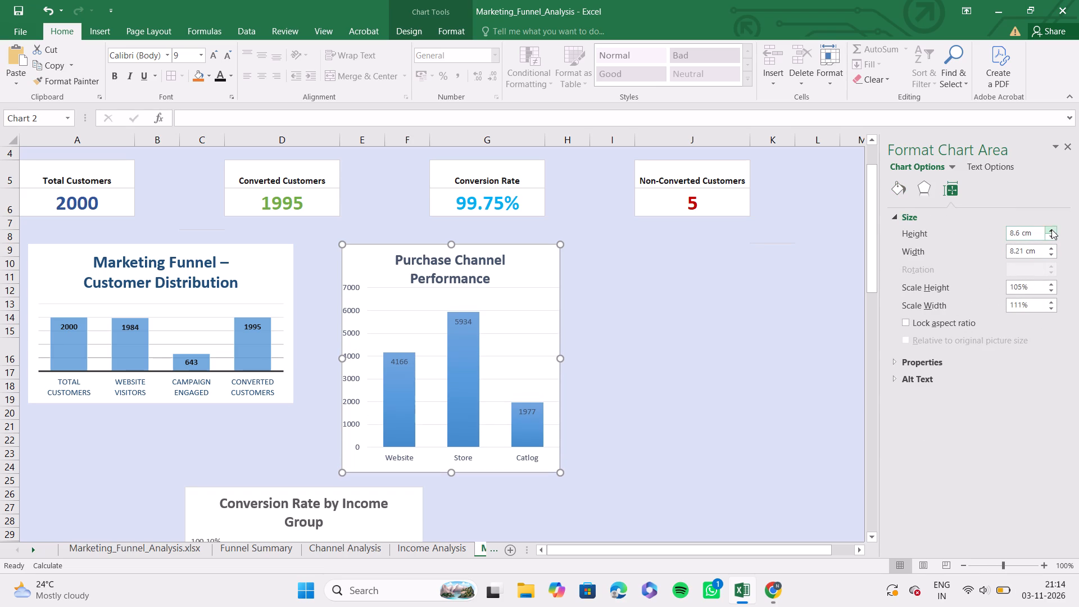
{"action": "triple_click", "coordinate": [1050, 234]}
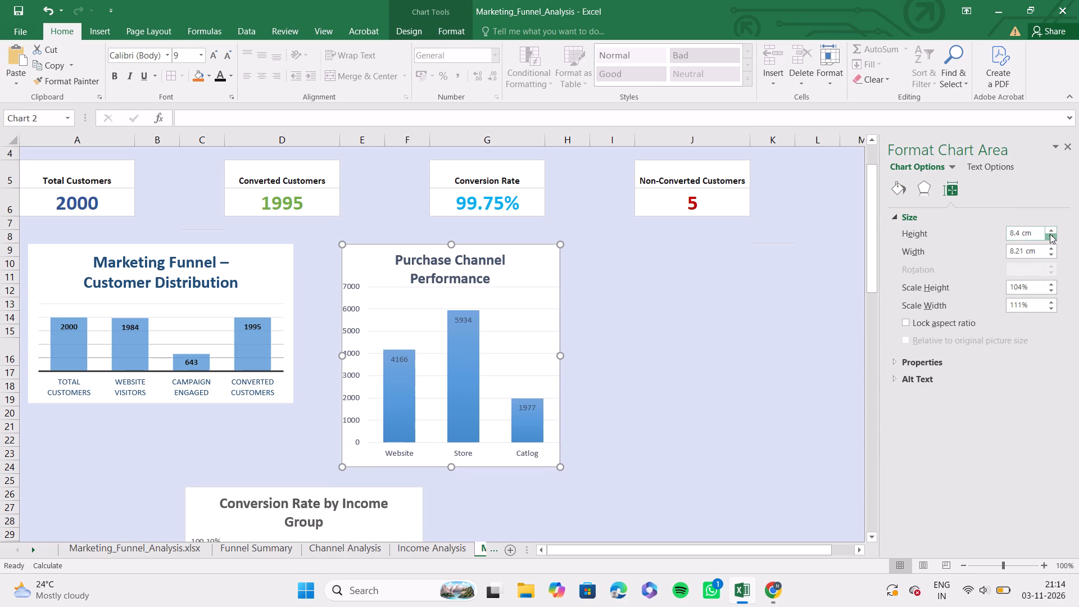
{"action": "triple_click", "coordinate": [1050, 234]}
{"action": "triple_click", "coordinate": [1050, 234]}
{"action": "triple_click", "coordinate": [1050, 234]}
{"action": "triple_click", "coordinate": [1050, 234]}
{"action": "triple_click", "coordinate": [1050, 234]}
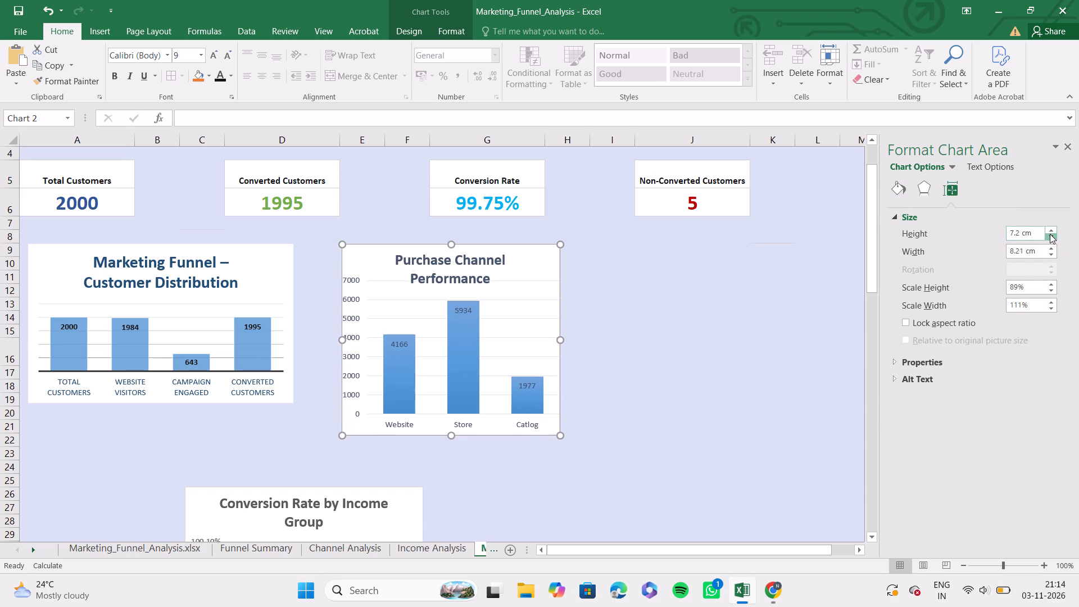
{"action": "left_click", "coordinate": [1050, 234]}
{"action": "triple_click", "coordinate": [1050, 234]}
{"action": "triple_click", "coordinate": [1050, 234]}
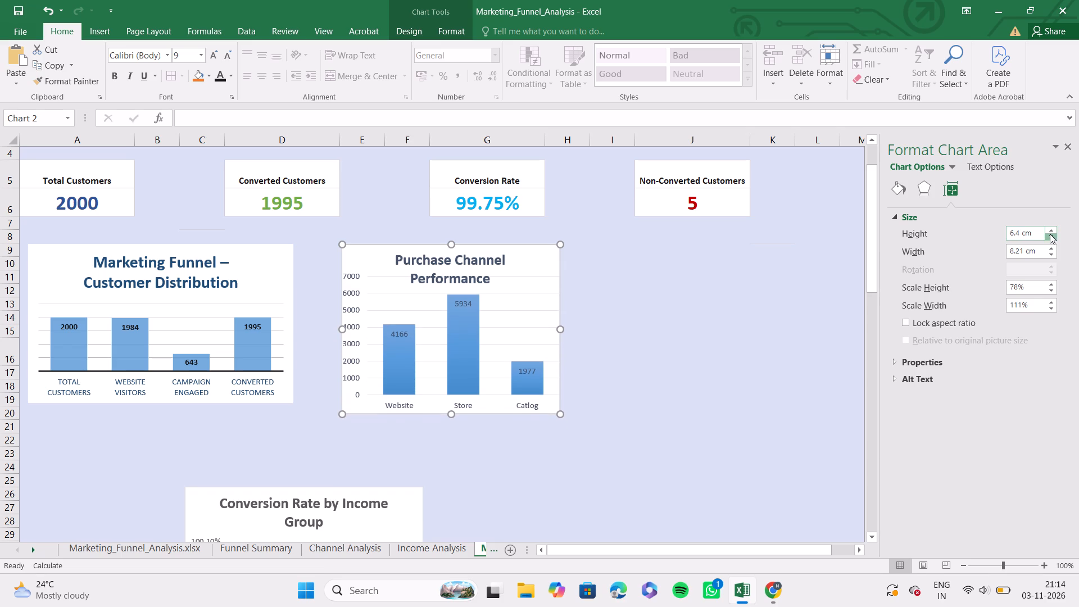
{"action": "left_click", "coordinate": [1050, 234]}
{"action": "left_click", "coordinate": [1050, 234]}
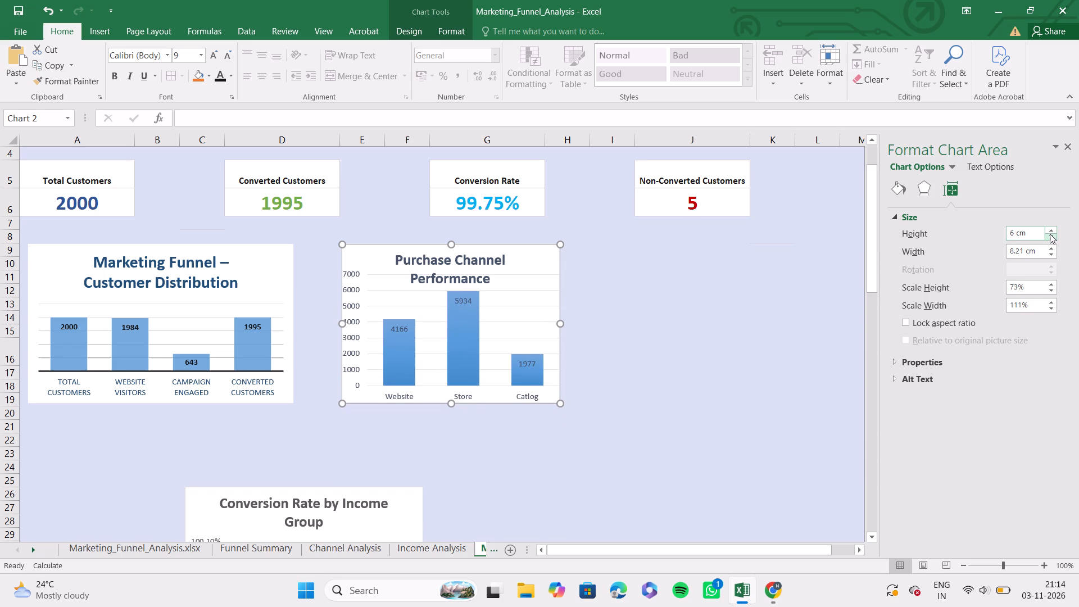
Set the width of the Purchase Channel Performance chart to 10 cm.
{"action": "triple_click", "coordinate": [1050, 247]}
{"action": "triple_click", "coordinate": [1050, 247]}
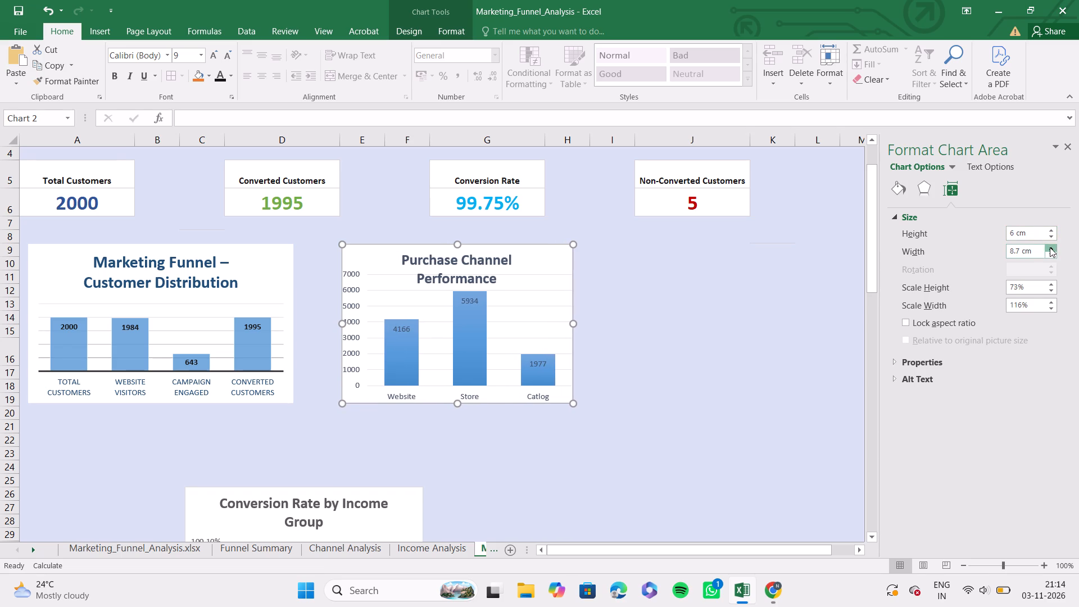
{"action": "triple_click", "coordinate": [1050, 247]}
{"action": "triple_click", "coordinate": [1050, 247]}
{"action": "triple_click", "coordinate": [1050, 247]}
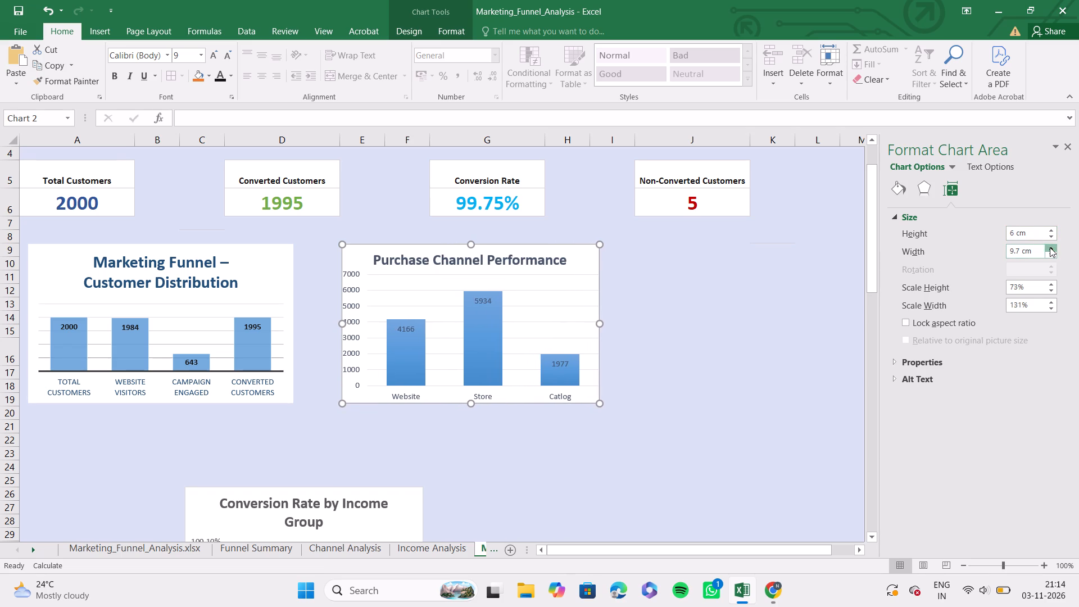
{"action": "left_click", "coordinate": [1050, 247]}
{"action": "left_click", "coordinate": [1050, 247]}
{"action": "left_click", "coordinate": [1050, 247]}
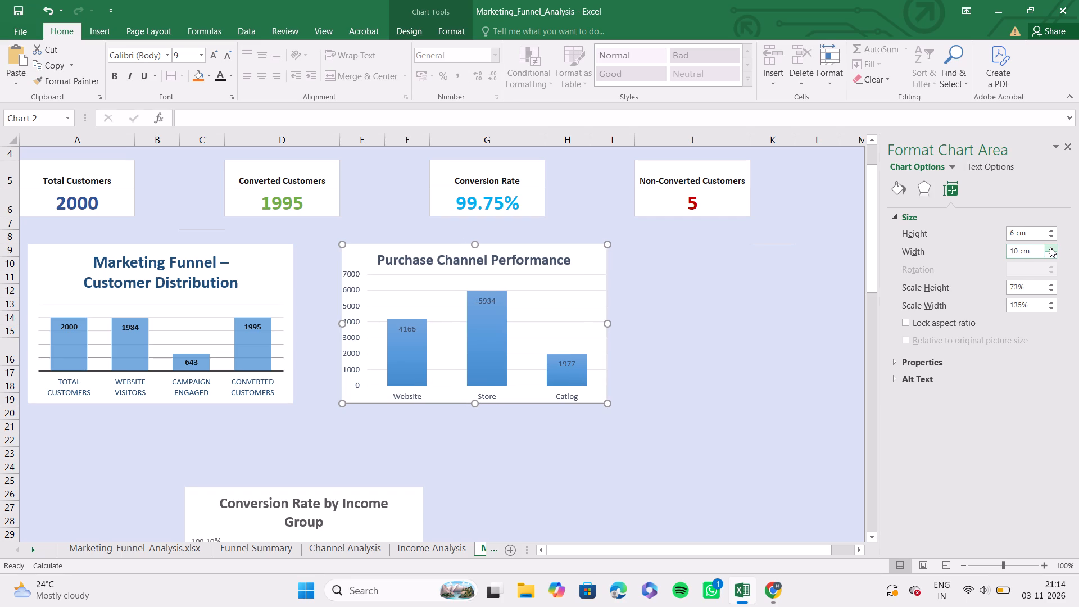
Move the Conversion Rate by Income Group chart up to about row 21, between and just below the two upper charts.
{"action": "left_click", "coordinate": [370, 522]}
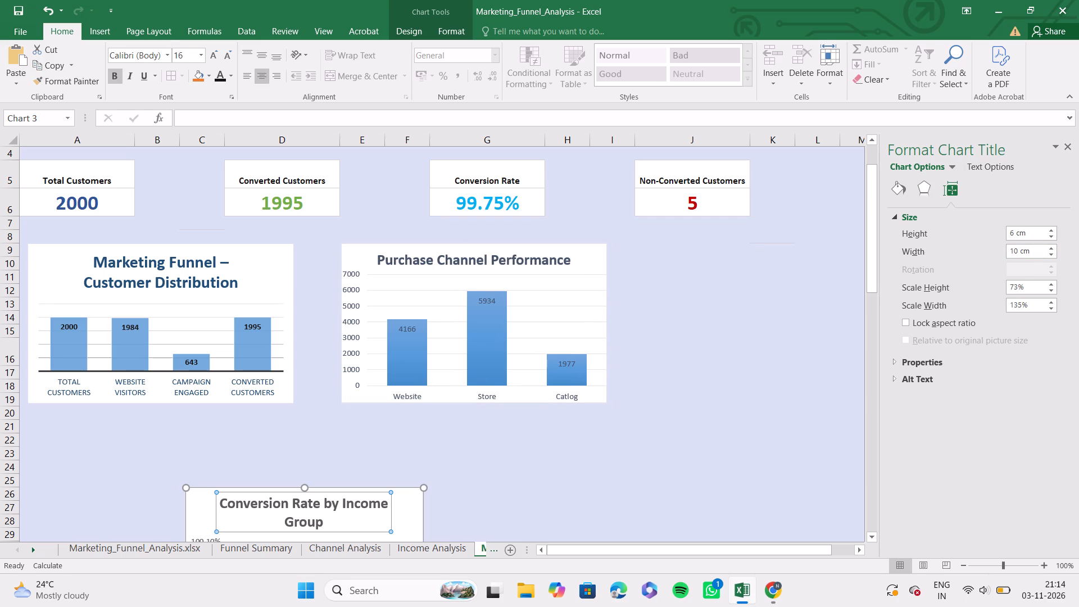
{"action": "left_click", "coordinate": [413, 501]}
{"action": "left_click_drag", "start_coordinate": [413, 501], "coordinate": [424, 443]}
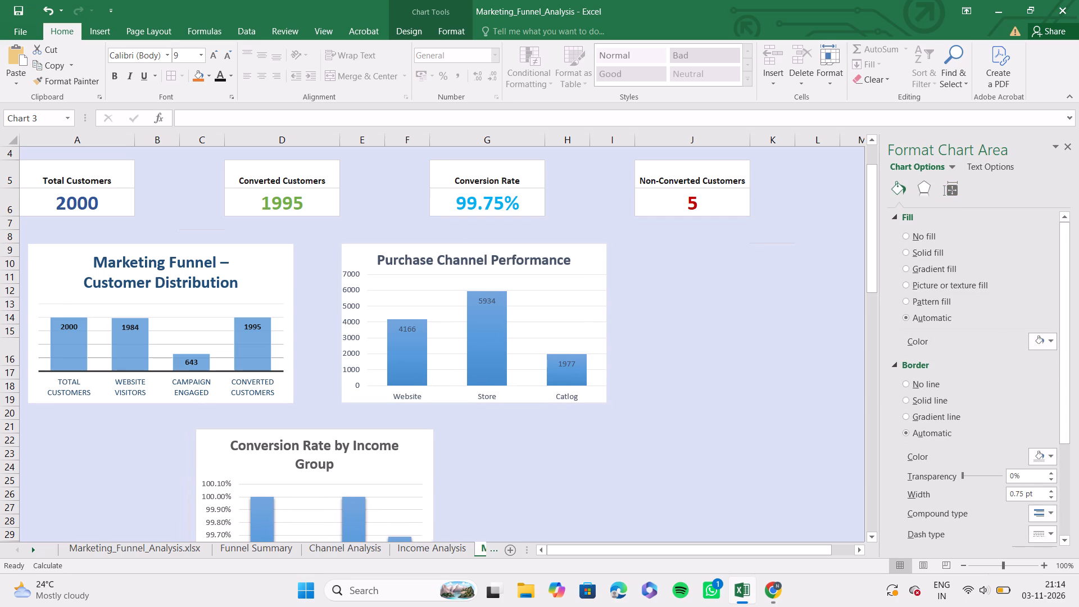
{"action": "left_click_drag", "start_coordinate": [424, 443], "coordinate": [431, 443]}
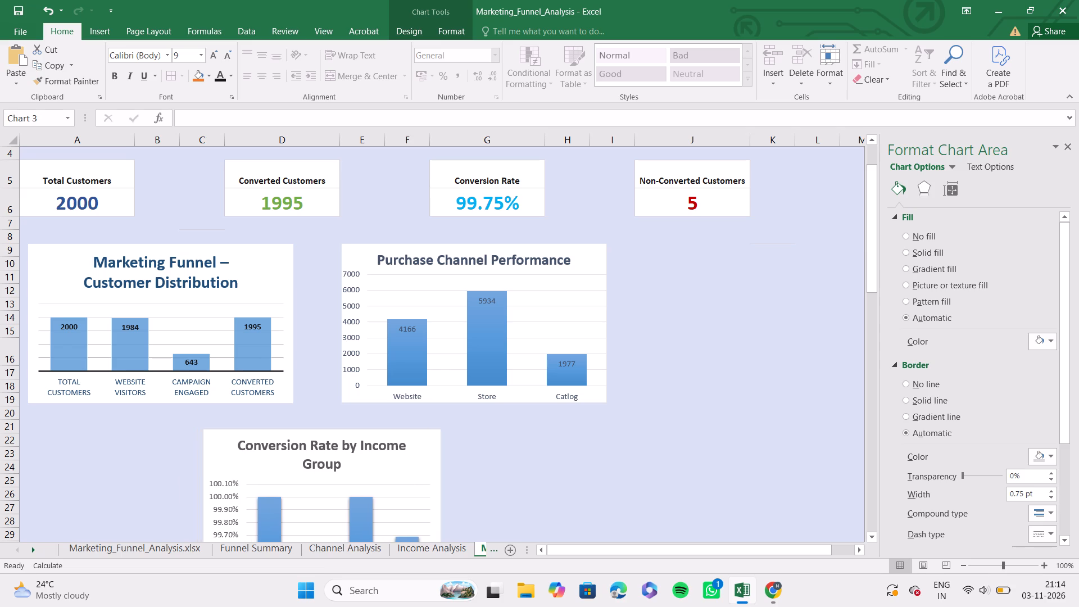
{"action": "left_click_drag", "start_coordinate": [431, 443], "coordinate": [427, 443]}
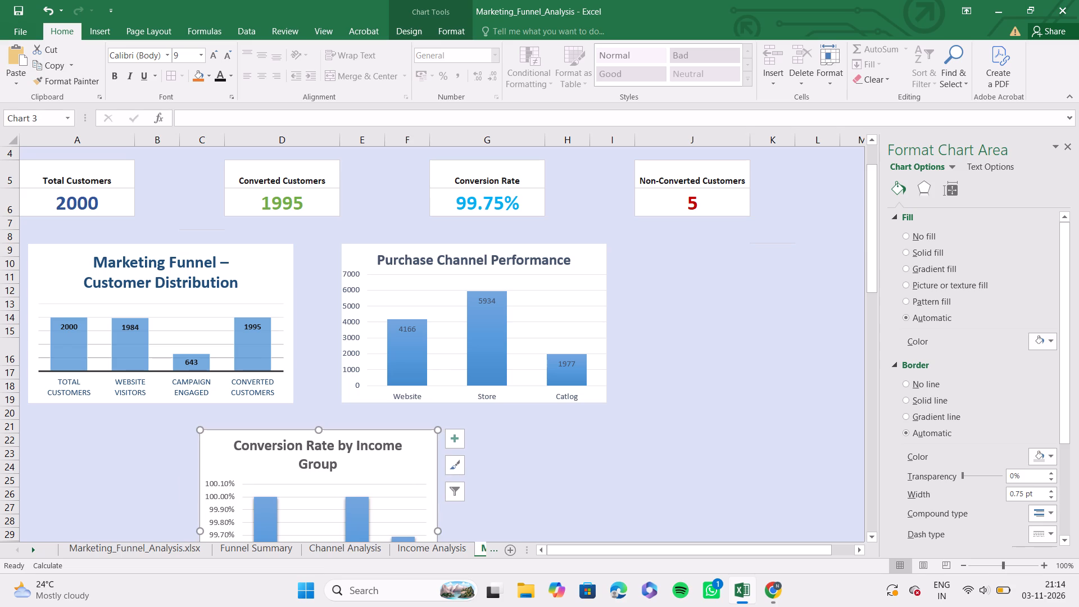
Set the height of the Conversion Rate by Income Group chart to 6 cm in its size properties.
{"action": "left_click", "coordinate": [949, 192]}
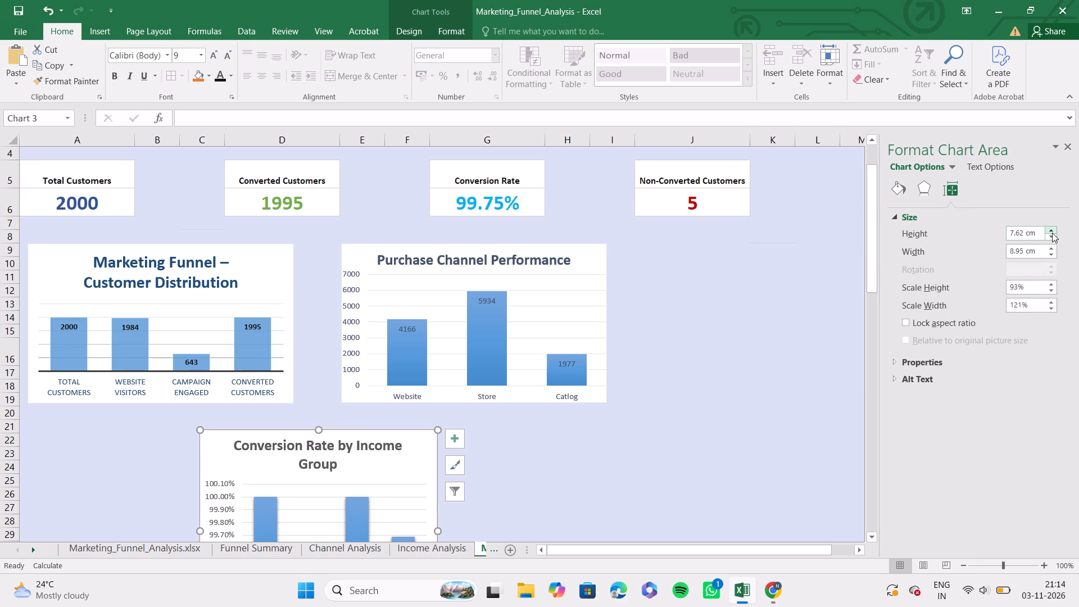
{"action": "left_click", "coordinate": [1052, 233]}
{"action": "triple_click", "coordinate": [1051, 234]}
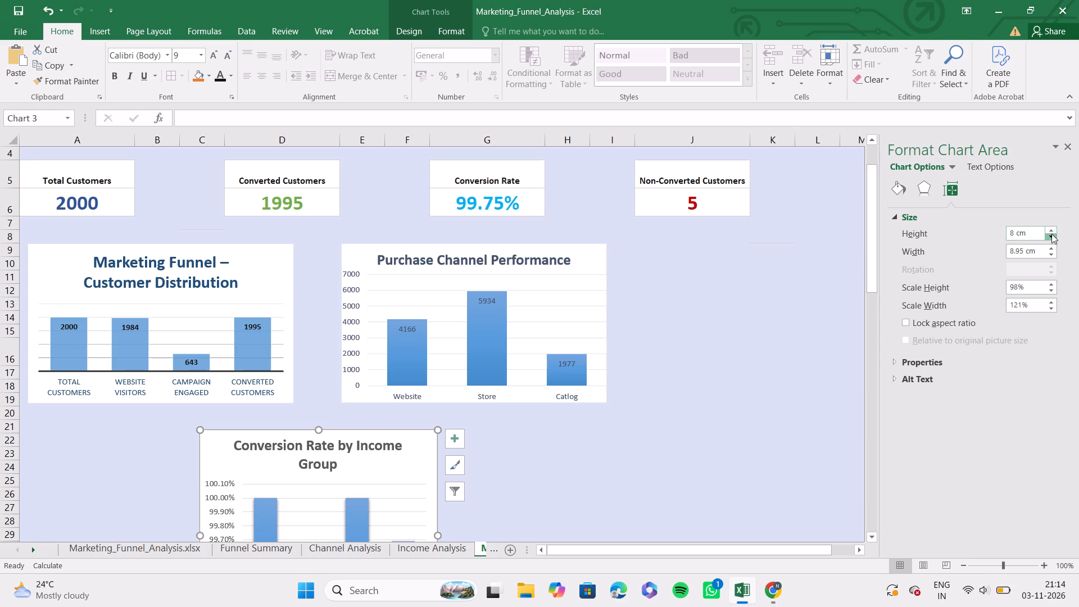
{"action": "triple_click", "coordinate": [1051, 234]}
{"action": "triple_click", "coordinate": [1051, 234]}
{"action": "triple_click", "coordinate": [1051, 234]}
{"action": "triple_click", "coordinate": [1051, 234]}
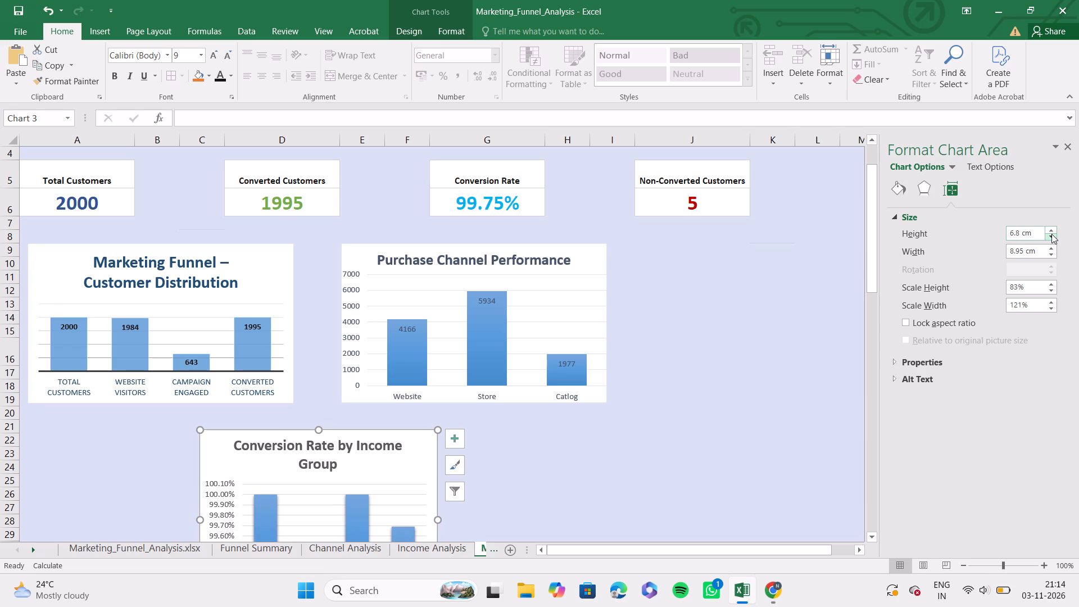
{"action": "triple_click", "coordinate": [1051, 234]}
{"action": "double_click", "coordinate": [1051, 234]}
{"action": "left_click", "coordinate": [1051, 234]}
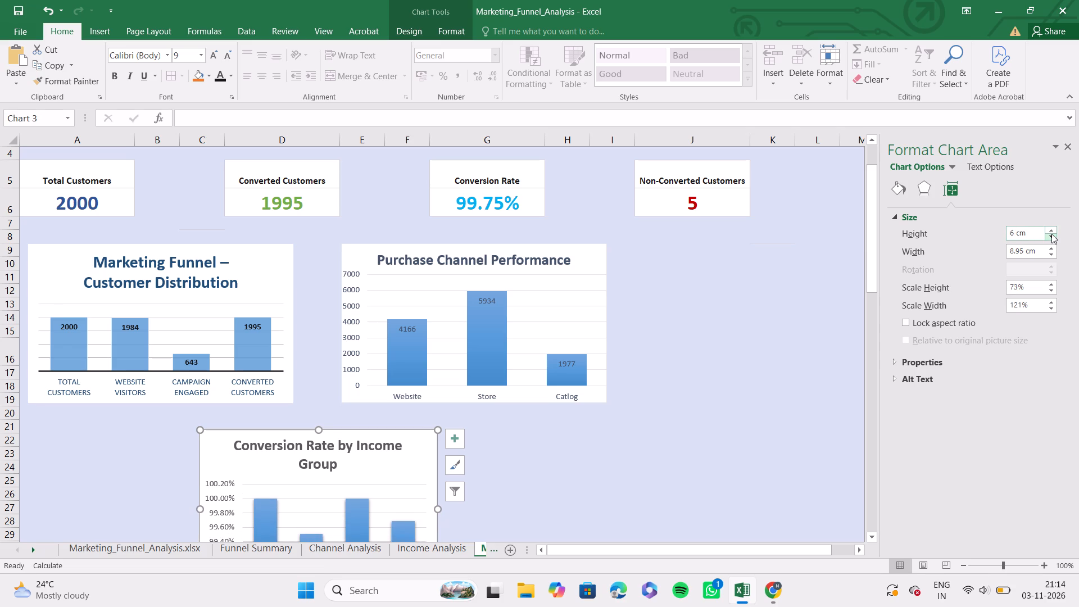
Set the width of the Conversion Rate by Income Group chart to 10 cm.
{"action": "triple_click", "coordinate": [1051, 248]}
{"action": "triple_click", "coordinate": [1051, 248]}
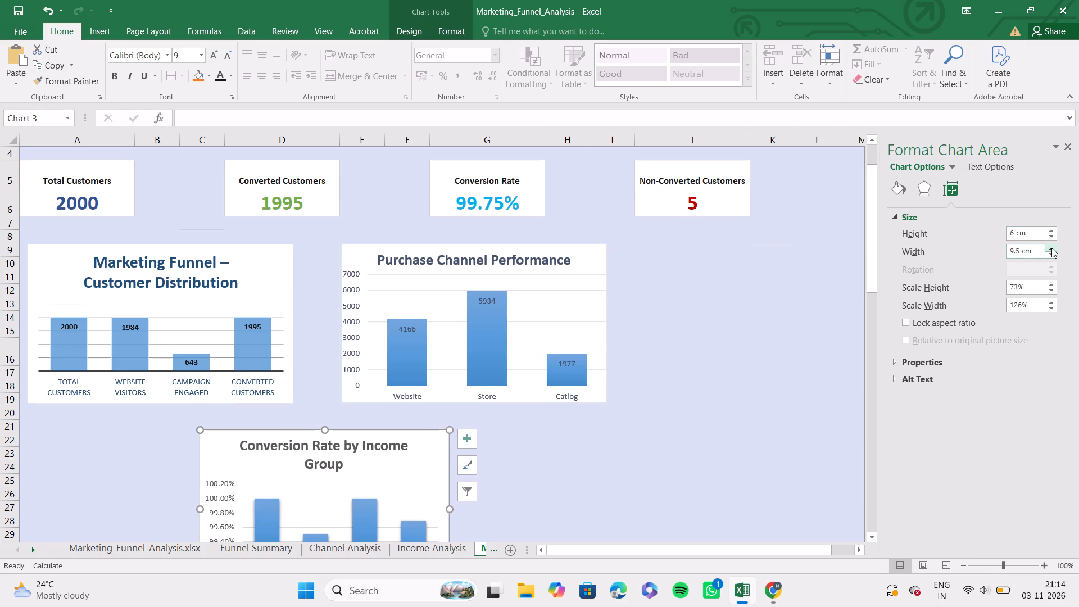
{"action": "triple_click", "coordinate": [1051, 248]}
{"action": "triple_click", "coordinate": [1051, 248]}
{"action": "left_click", "coordinate": [1051, 248]}
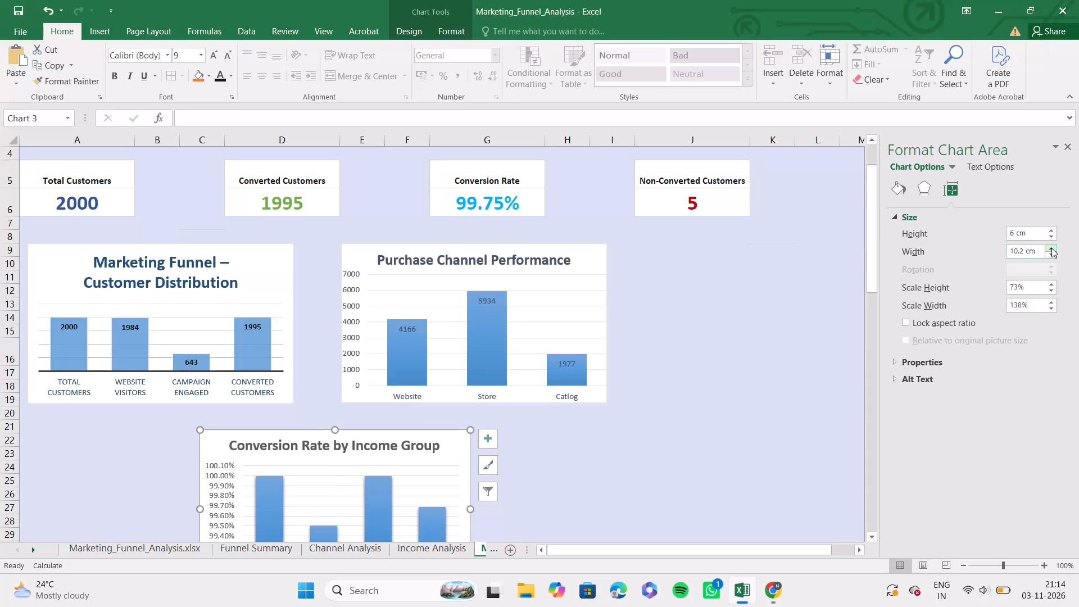
{"action": "double_click", "coordinate": [1051, 248]}
{"action": "left_click", "coordinate": [1051, 248]}
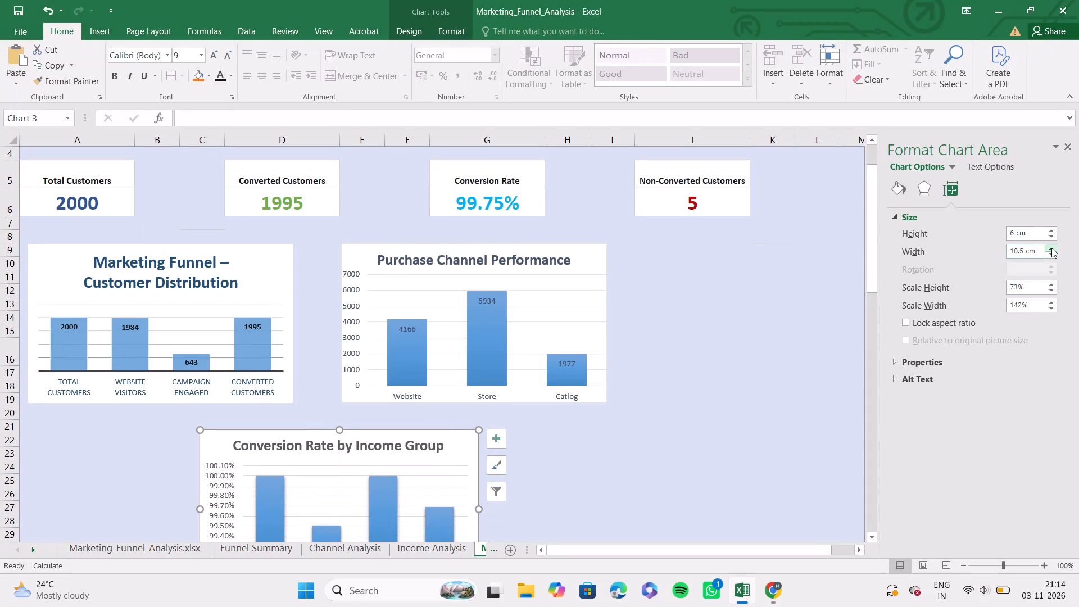
{"action": "left_click", "coordinate": [1051, 248]}
{"action": "triple_click", "coordinate": [1051, 252]}
{"action": "left_click", "coordinate": [1051, 252]}
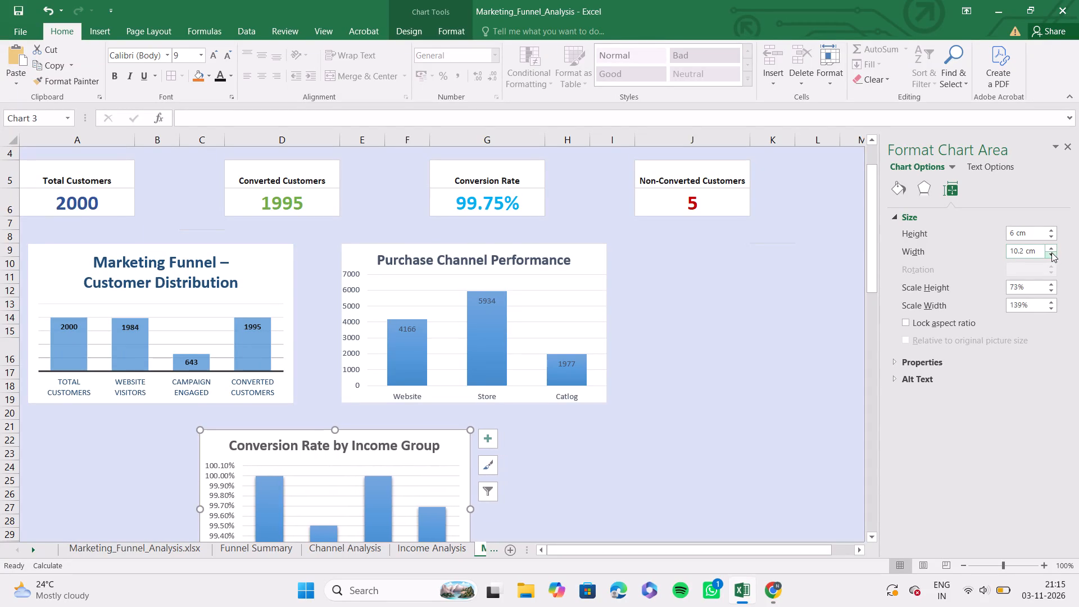
{"action": "left_click", "coordinate": [1051, 252]}
{"action": "left_click", "coordinate": [1051, 252]}
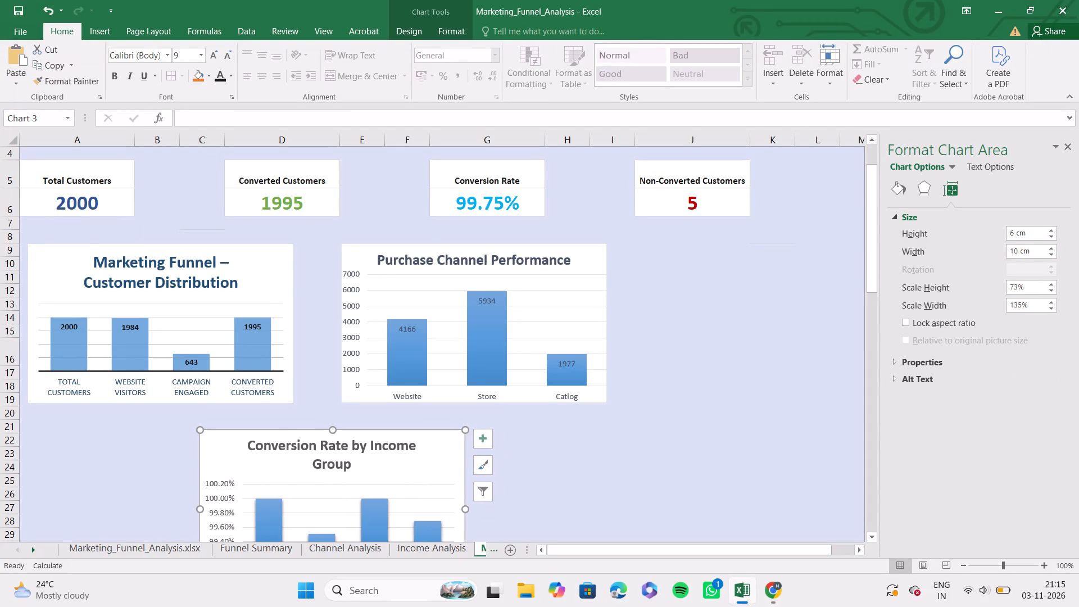
Deselect the chart and review the layout of the three resized charts across the dashboard.
{"action": "left_click", "coordinate": [704, 467]}
{"action": "scroll", "coordinate": [704, 467], "scroll_direction": "down", "scroll_amount": 3}
{"action": "scroll", "coordinate": [704, 467], "scroll_direction": "up", "scroll_amount": 1}
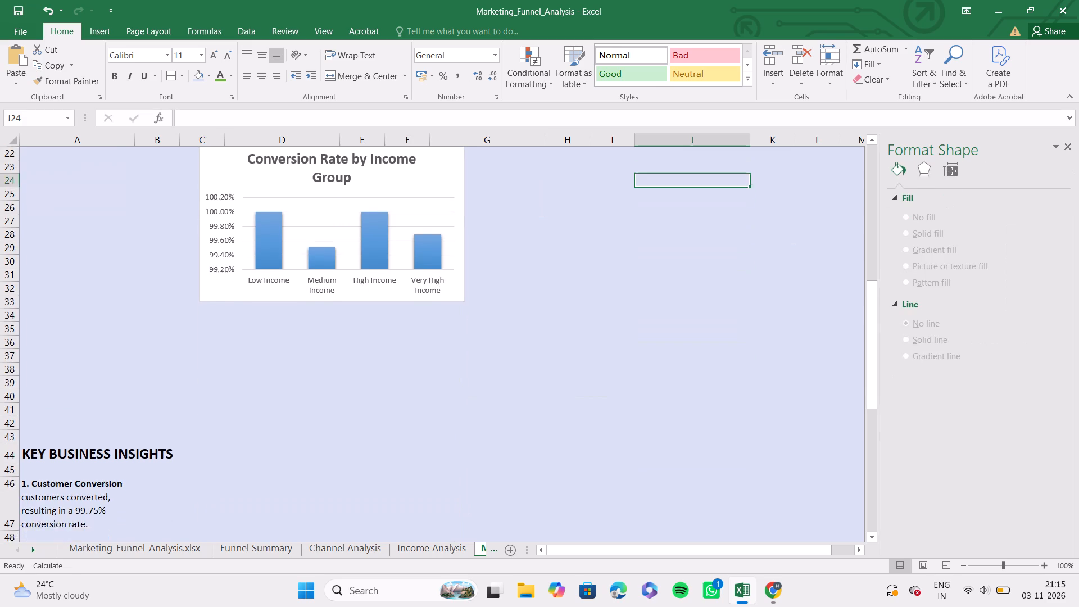
{"action": "scroll", "coordinate": [704, 467], "scroll_direction": "up", "scroll_amount": 3}
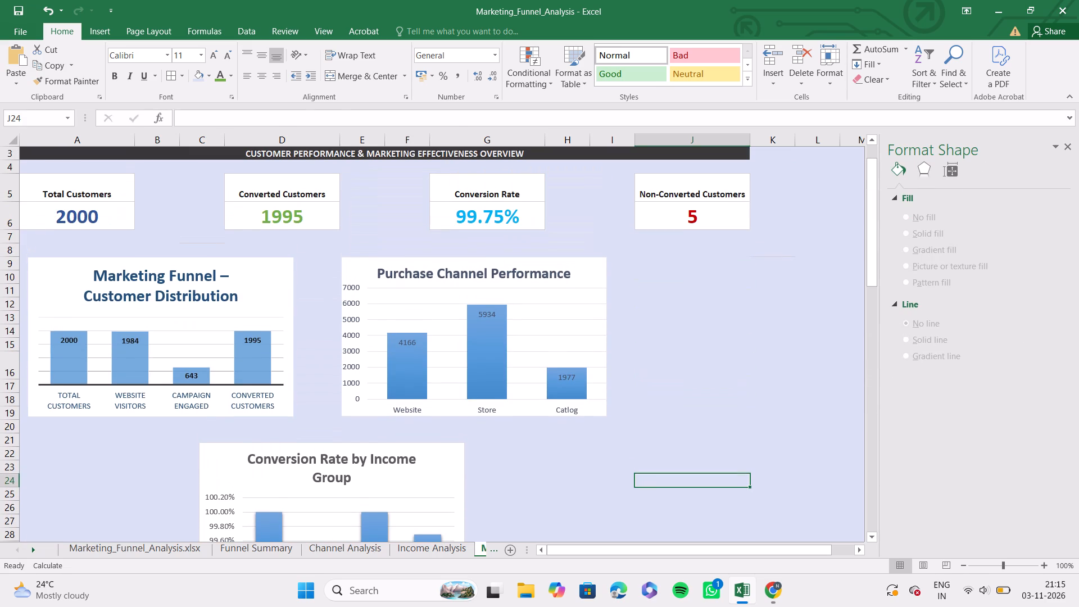
{"action": "scroll", "coordinate": [704, 467], "scroll_direction": "up", "scroll_amount": 1}
Capture a full-screen screenshot of the dashboard with the three resized charts.
{"action": "key", "text": "Print"}
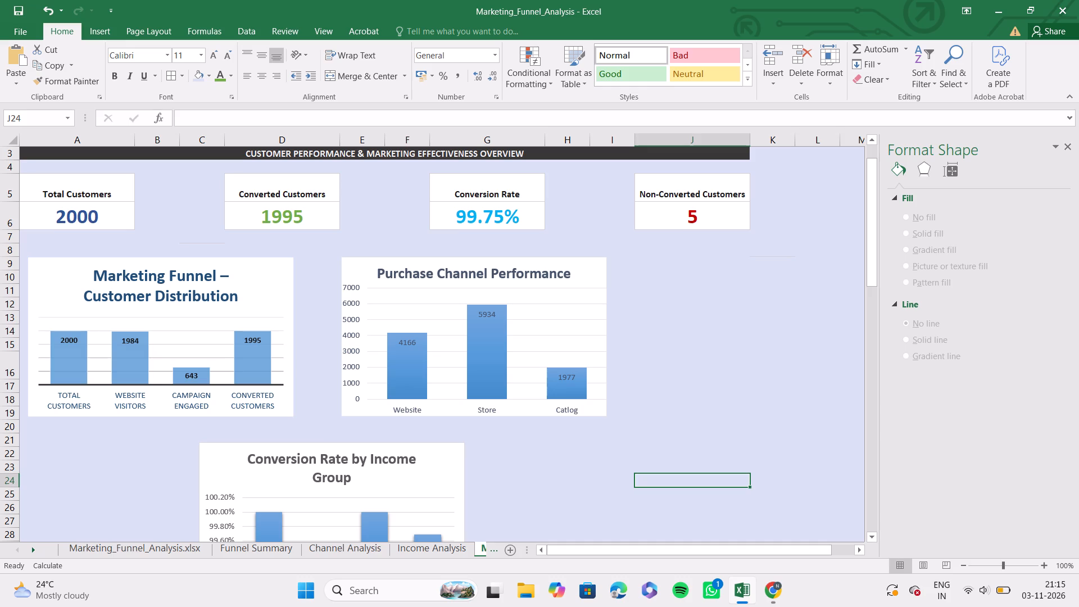
{"action": "left_click", "coordinate": [680, 441]}
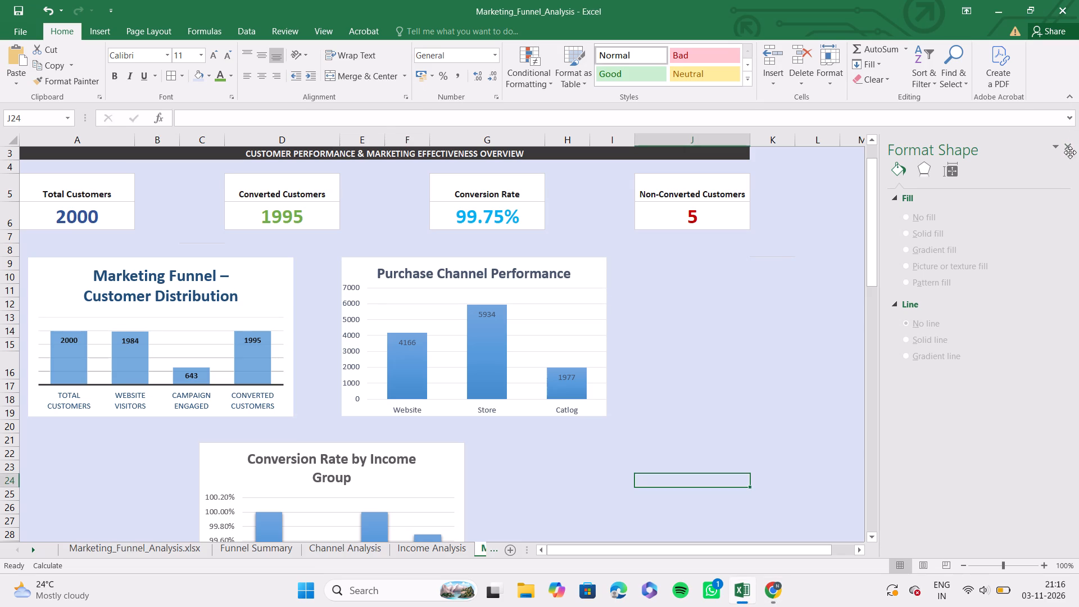
{"action": "left_click", "coordinate": [1068, 148]}
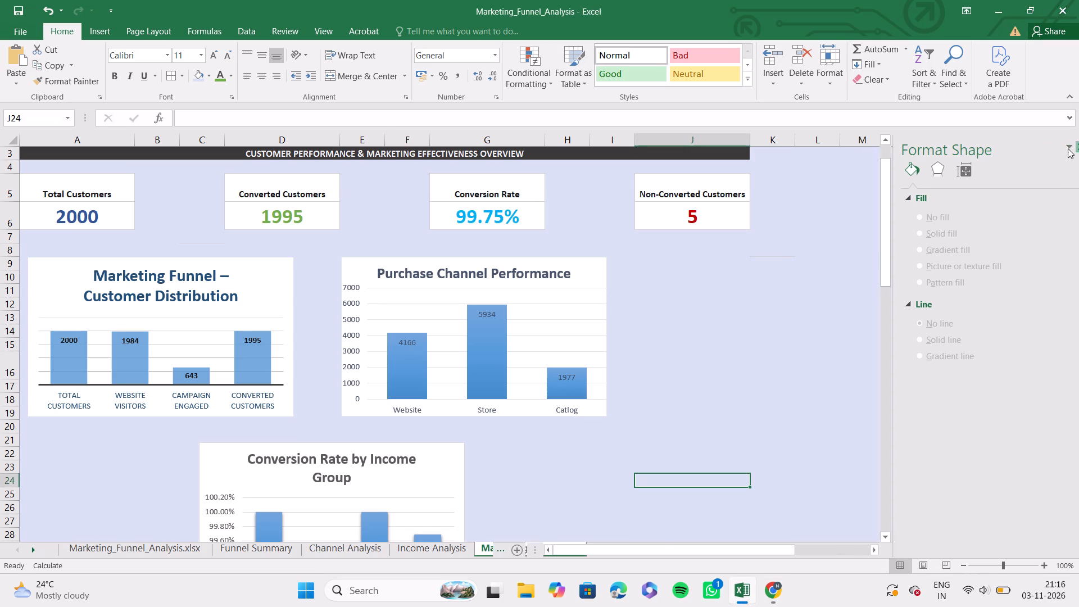
Centre the Conversion Rate by Income Group chart beneath the two upper charts, starting at about row 21 with a small gap above.
{"action": "scroll", "coordinate": [750, 304], "scroll_direction": "down", "scroll_amount": 2}
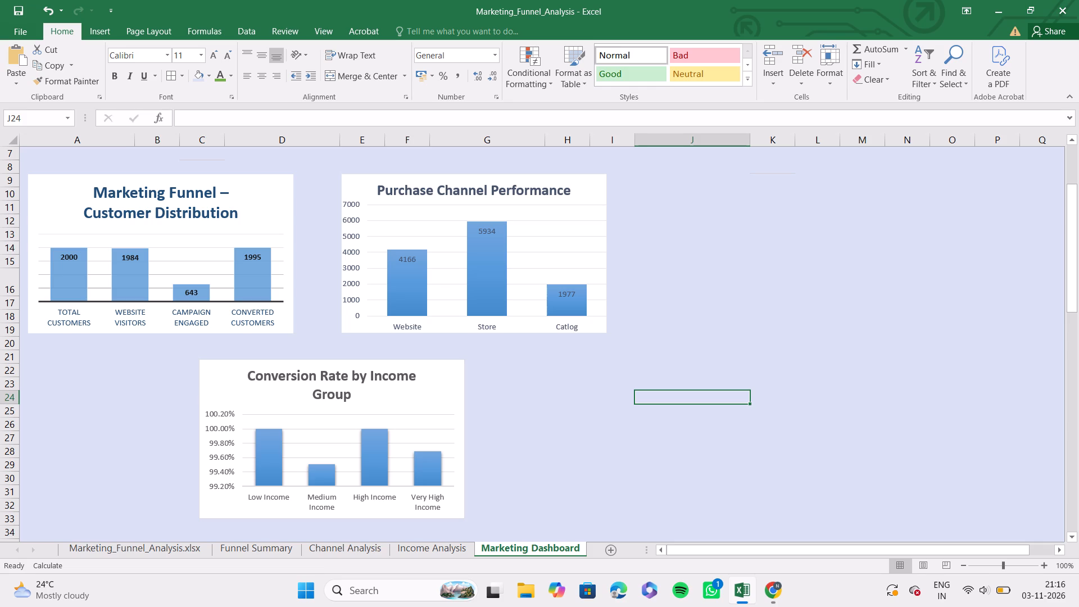
{"action": "left_click", "coordinate": [443, 370]}
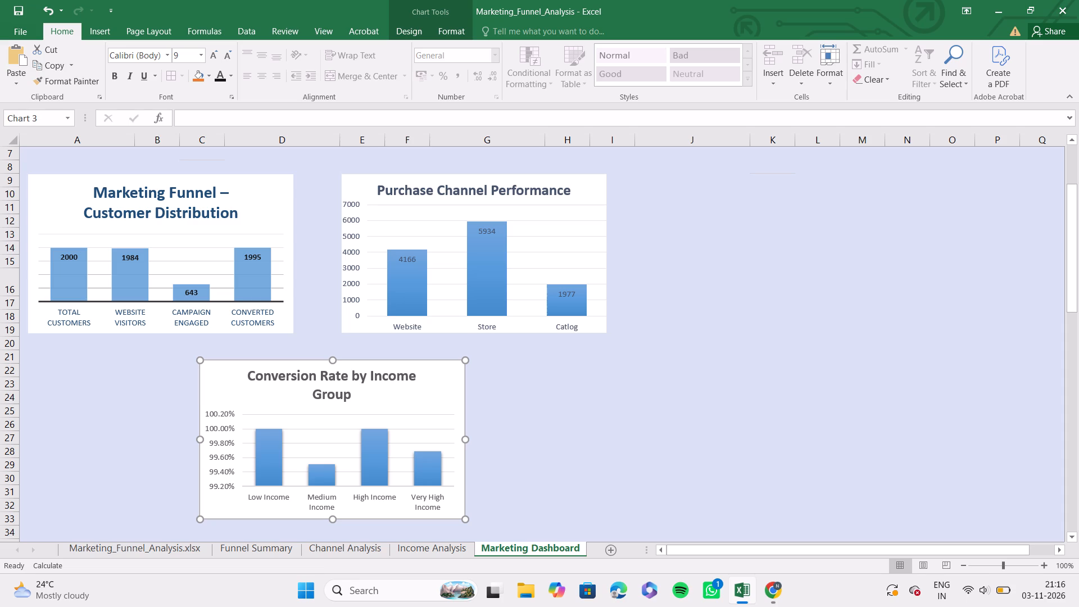
{"action": "left_click_drag", "start_coordinate": [449, 370], "coordinate": [460, 370]}
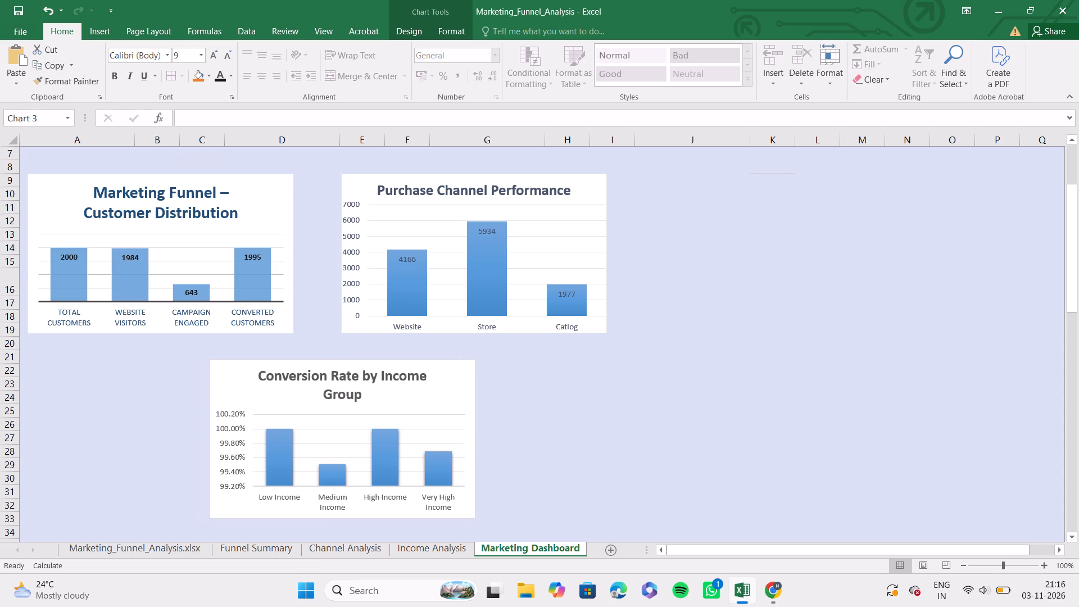
{"action": "left_click_drag", "start_coordinate": [460, 370], "coordinate": [435, 365]}
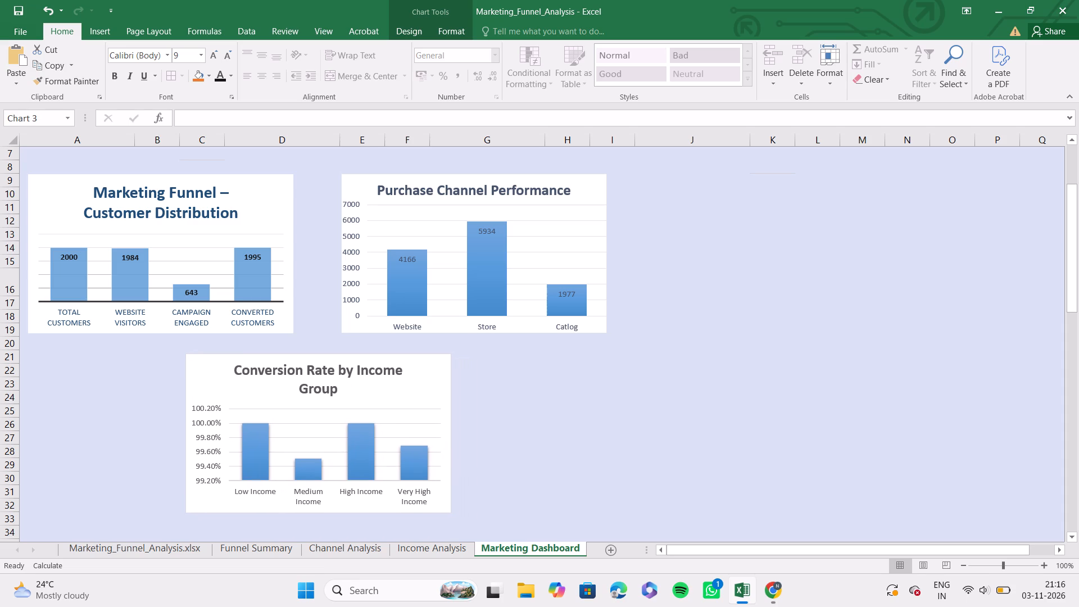
{"action": "left_click_drag", "start_coordinate": [435, 365], "coordinate": [436, 365]}
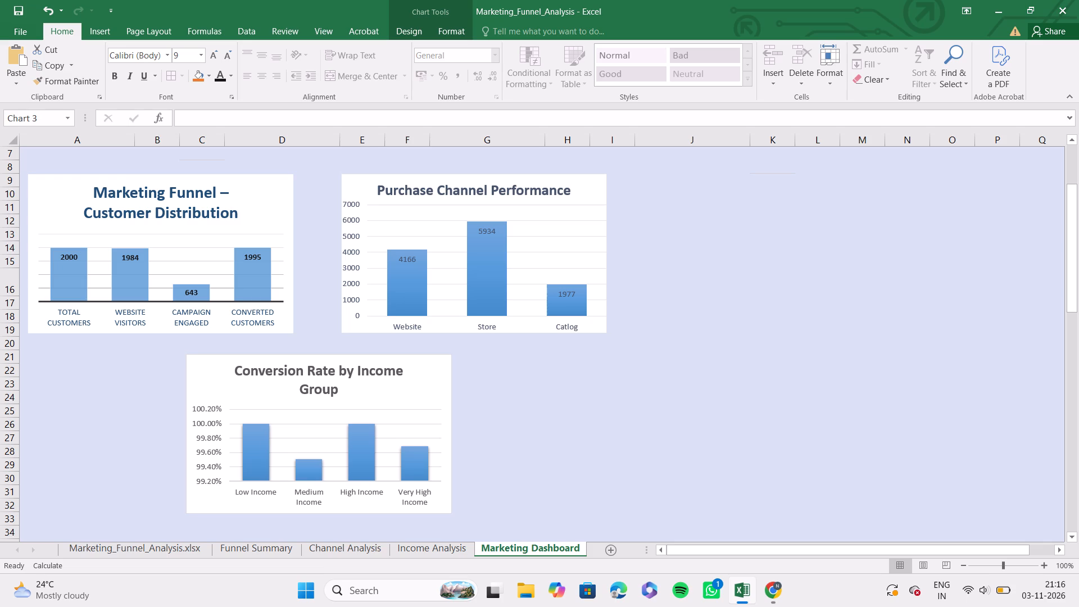
{"action": "left_click_drag", "start_coordinate": [436, 365], "coordinate": [437, 365]}
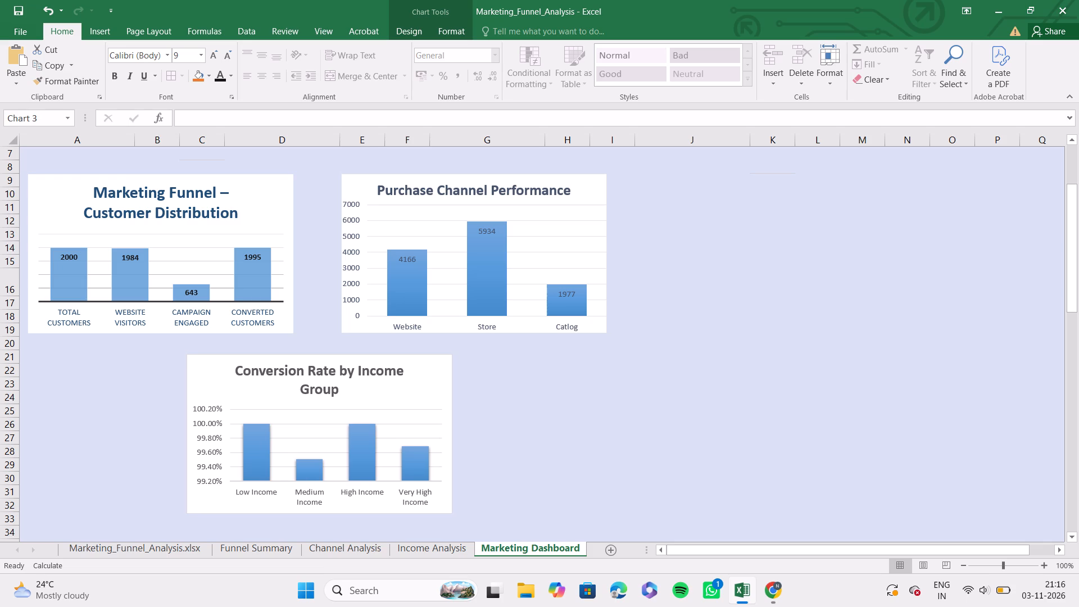
{"action": "left_click_drag", "start_coordinate": [437, 365], "coordinate": [434, 366]}
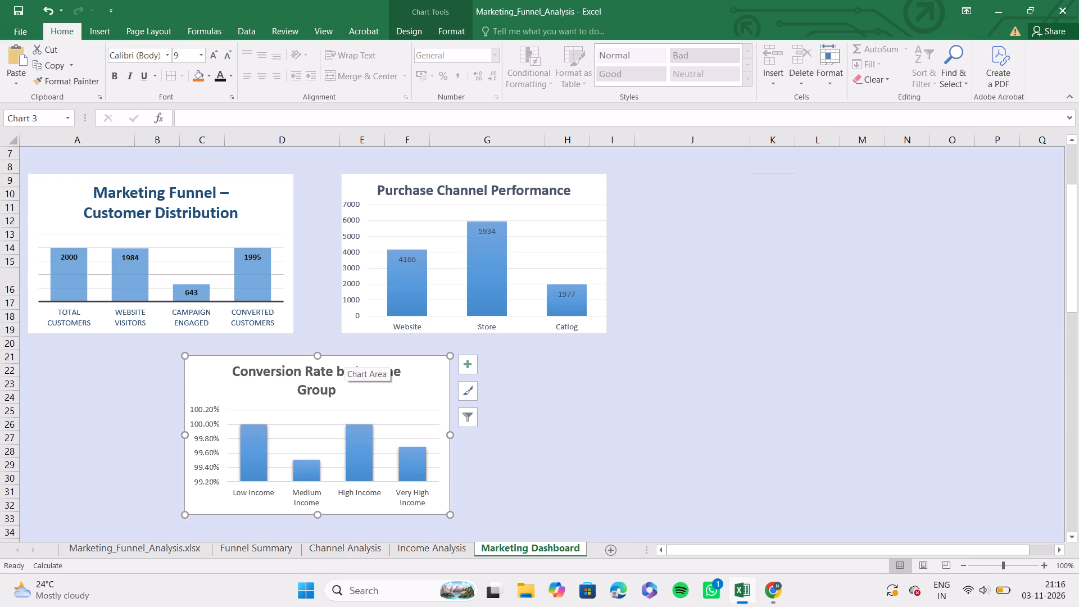
{"action": "left_click", "coordinate": [425, 381]}
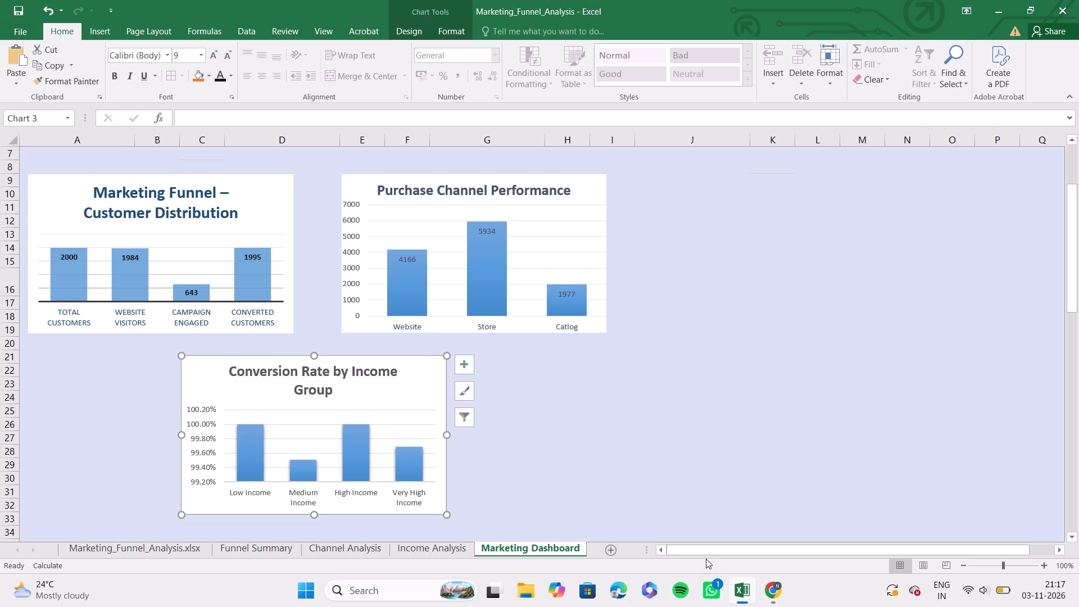
Switch to ChatGPT and read the desired dashboard layout and the Step 3 recommendations for standardizing chart formatting.
{"action": "scroll", "coordinate": [639, 447], "scroll_direction": "down", "scroll_amount": 1}
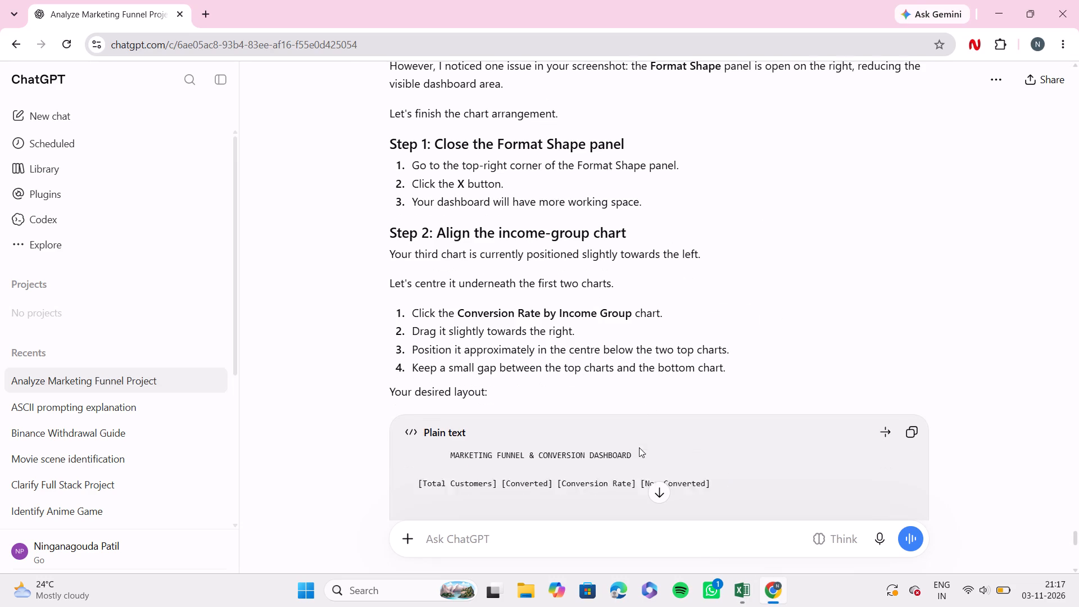
{"action": "scroll", "coordinate": [639, 447], "scroll_direction": "down", "scroll_amount": 1}
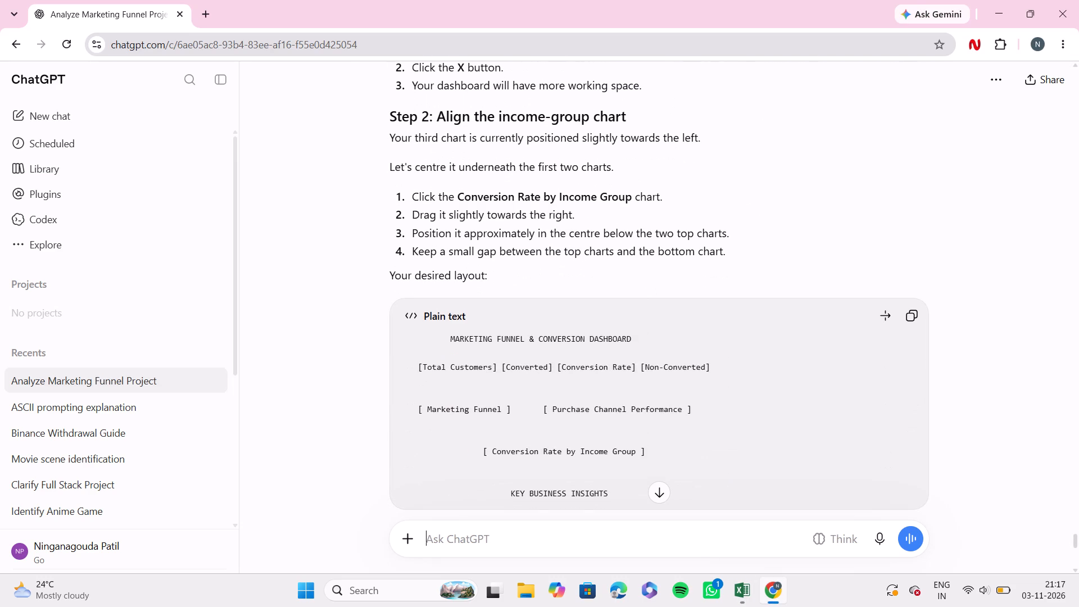
{"action": "scroll", "coordinate": [639, 447], "scroll_direction": "down", "scroll_amount": 2}
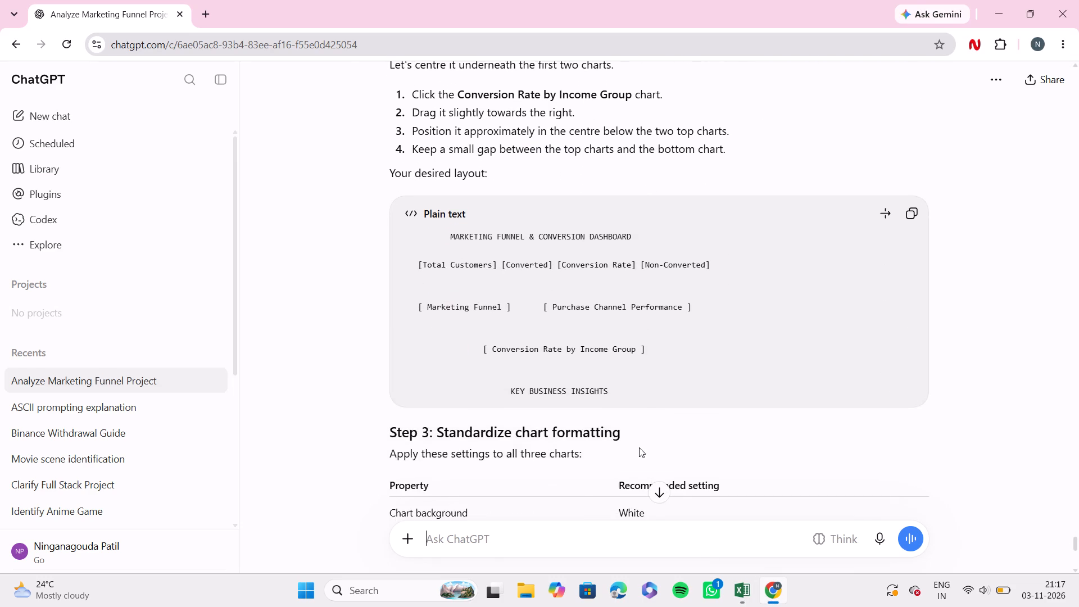
{"action": "scroll", "coordinate": [639, 447], "scroll_direction": "down", "scroll_amount": 2}
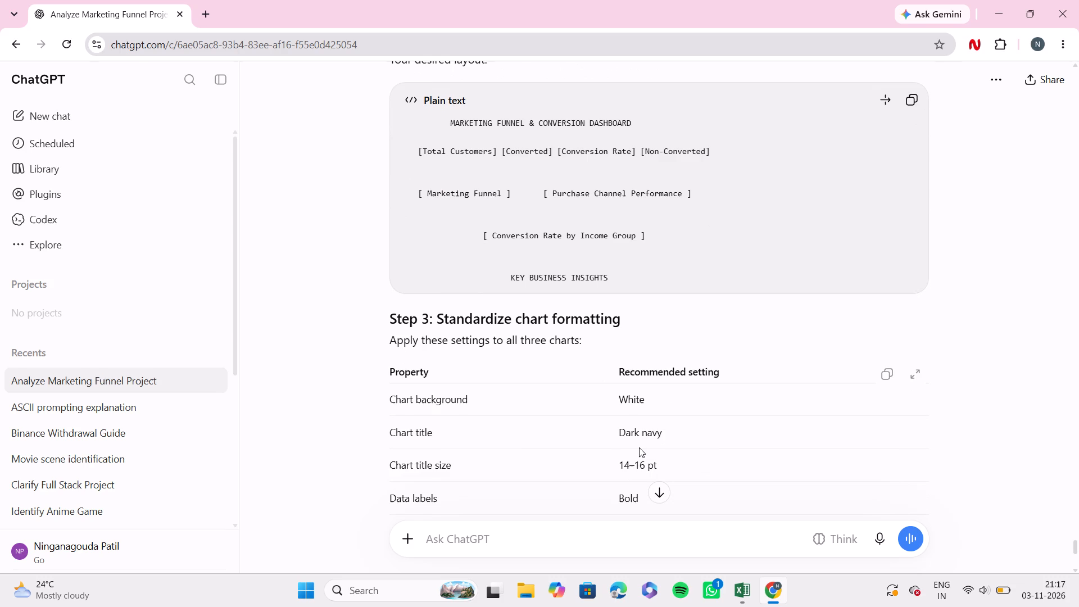
{"action": "scroll", "coordinate": [639, 447], "scroll_direction": "right", "scroll_amount": 1}
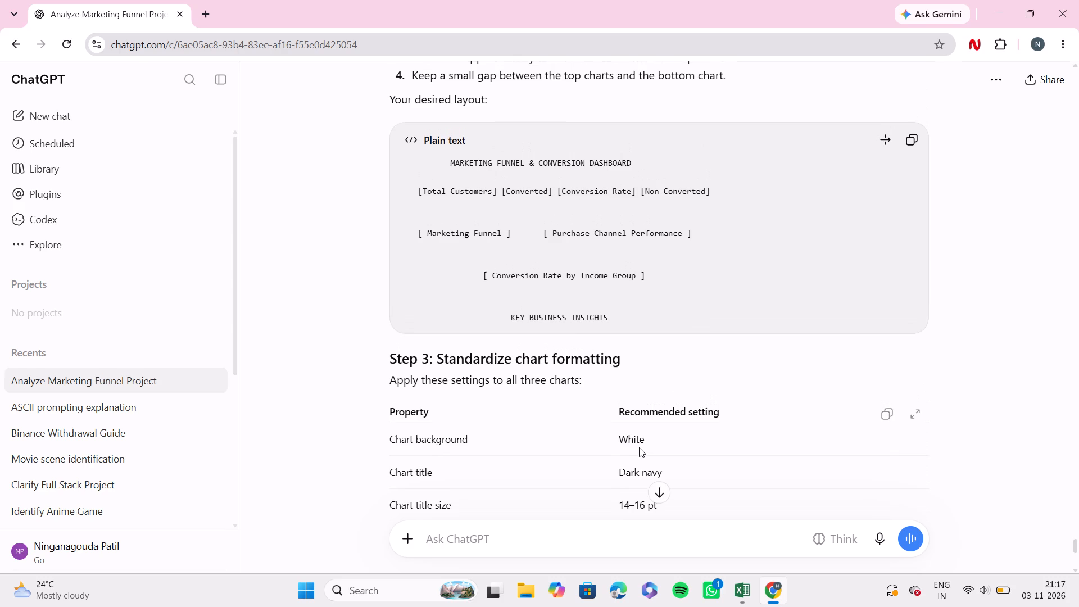
{"action": "scroll", "coordinate": [639, 447], "scroll_direction": "right", "scroll_amount": 1}
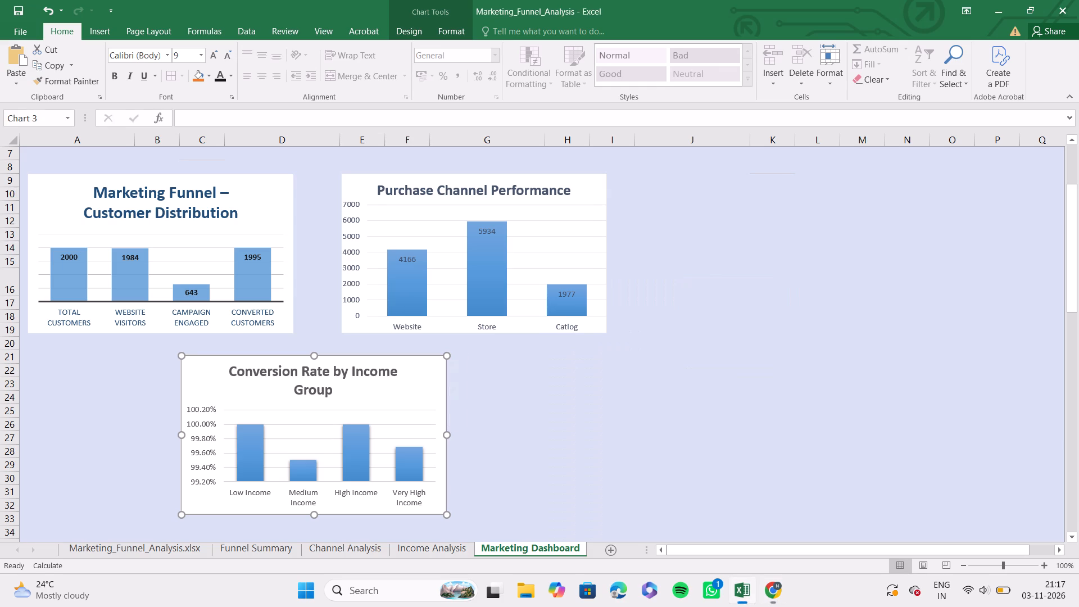
Back in Excel, set the Conversion Rate by Income Group chart title's font colour to Blue, Accent 1, Darker 50%.
{"action": "left_click", "coordinate": [353, 368]}
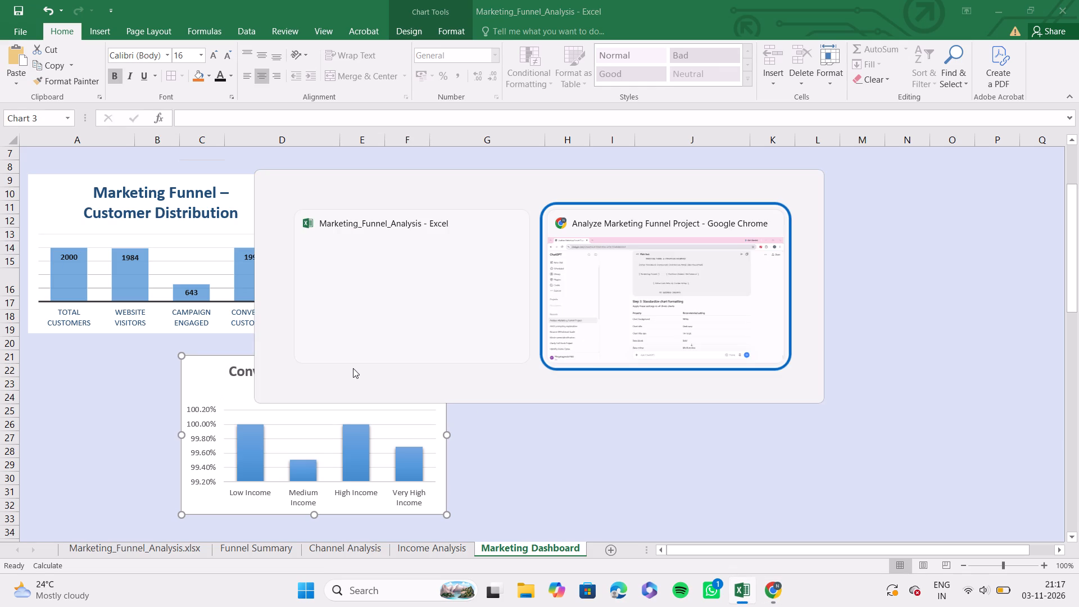
{"action": "scroll", "coordinate": [353, 368], "scroll_direction": "right", "scroll_amount": 2}
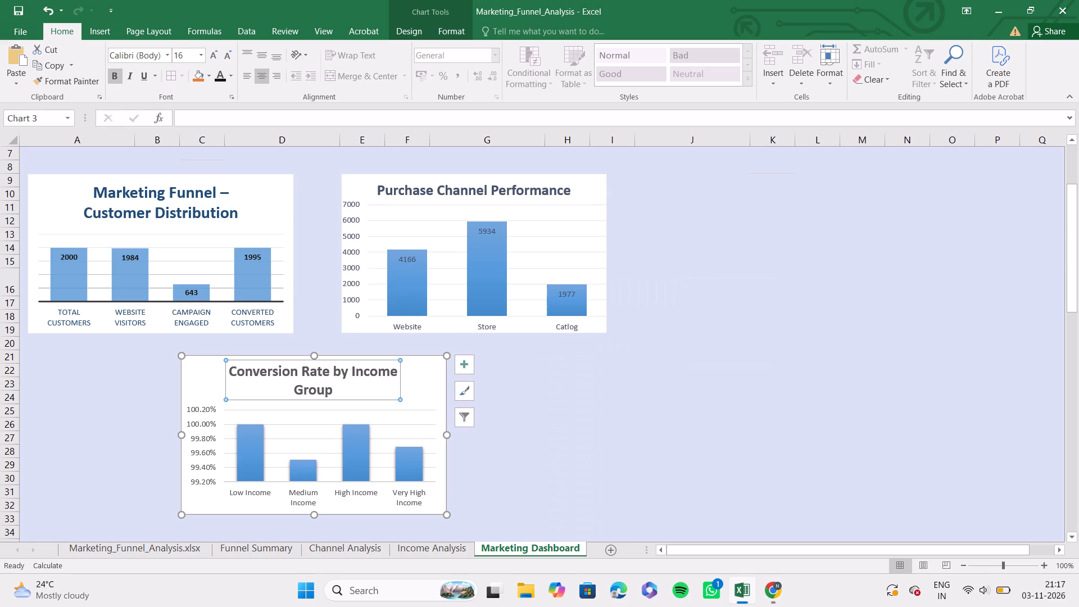
{"action": "left_click", "coordinate": [296, 368]}
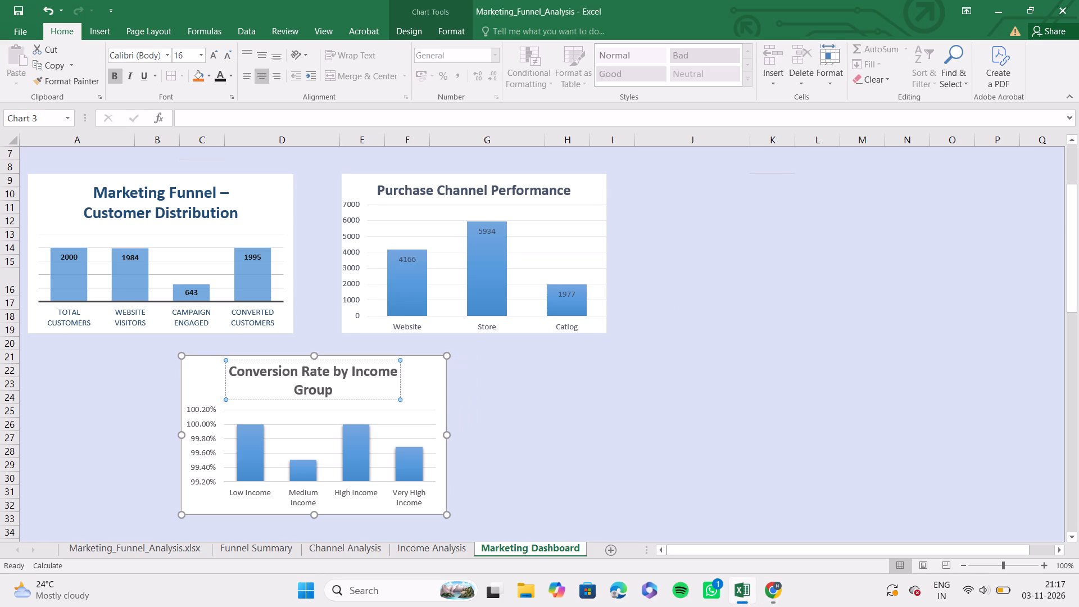
{"action": "left_click", "coordinate": [338, 388]}
{"action": "left_click", "coordinate": [425, 392]}
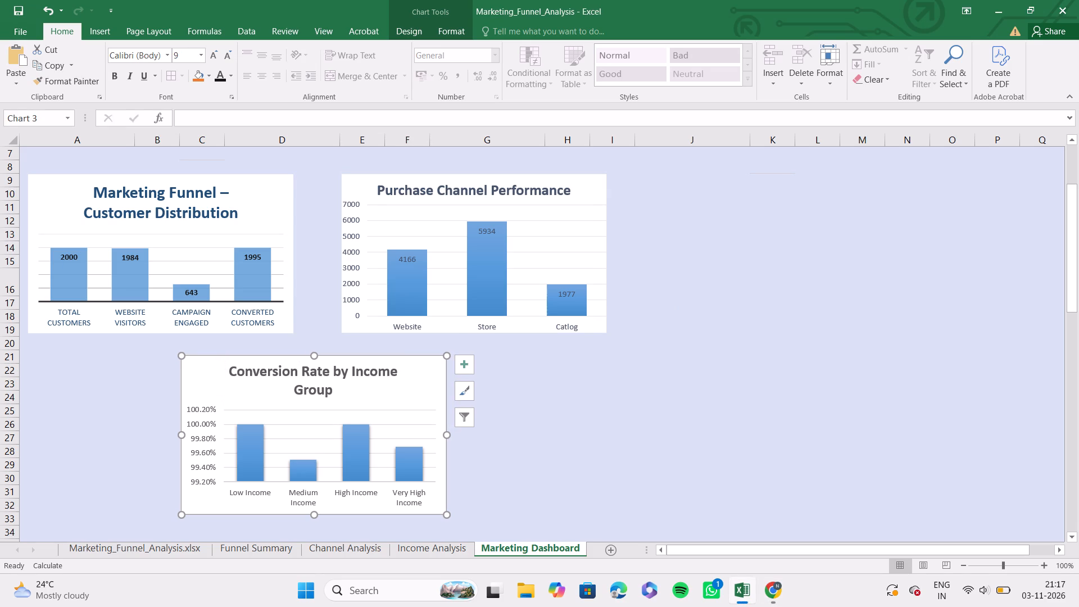
{"action": "left_click", "coordinate": [380, 375]}
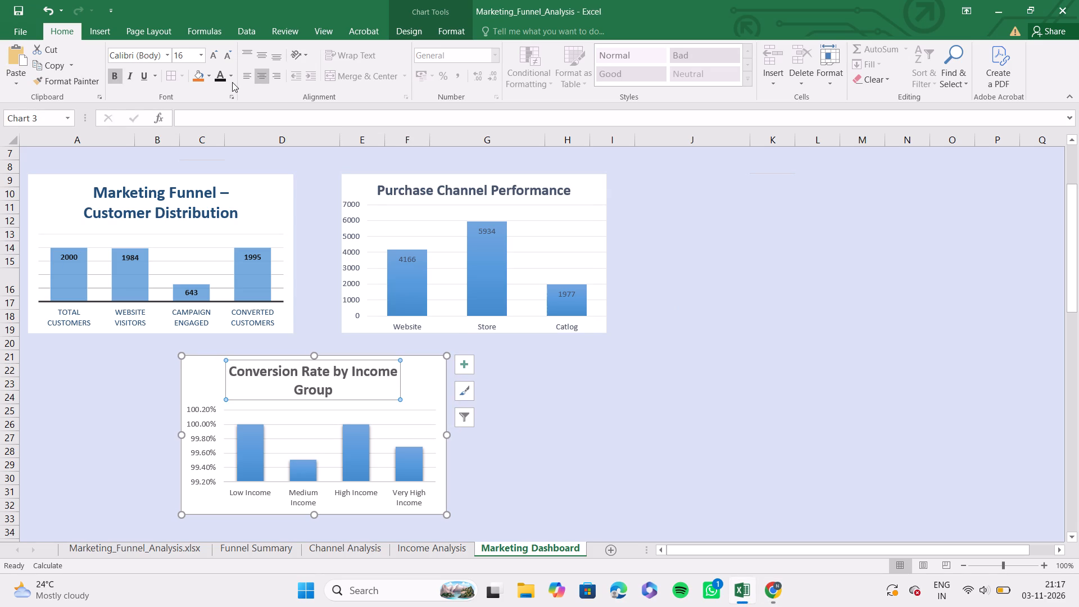
{"action": "left_click", "coordinate": [231, 77]}
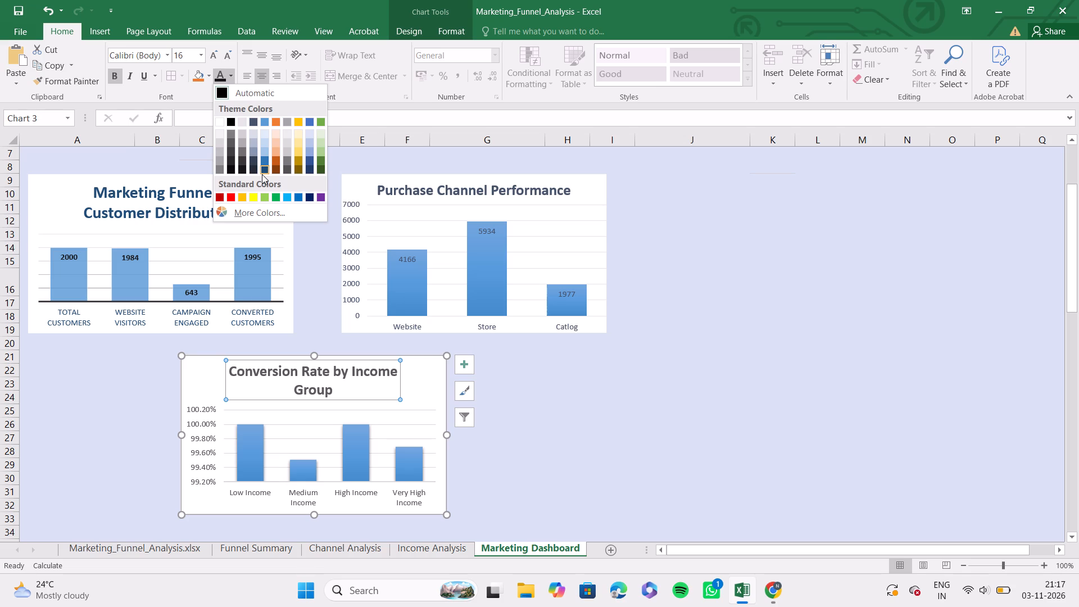
{"action": "left_click", "coordinate": [268, 167]}
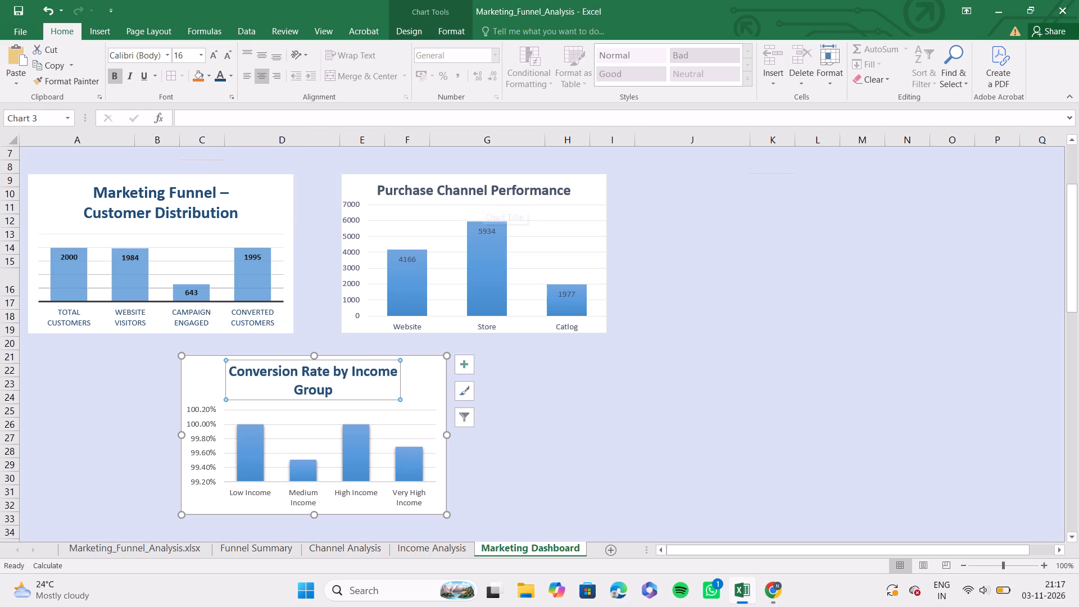
Set the Purchase Channel Performance chart title's font colour to Blue, Accent 1, Darker 50%.
{"action": "left_click", "coordinate": [551, 192]}
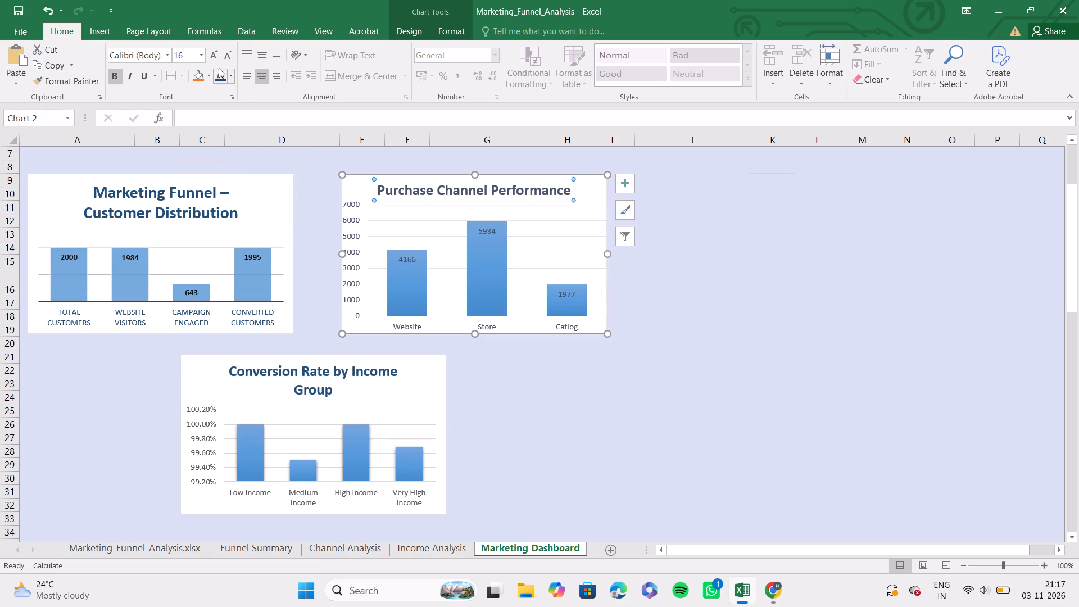
{"action": "left_click", "coordinate": [233, 74]}
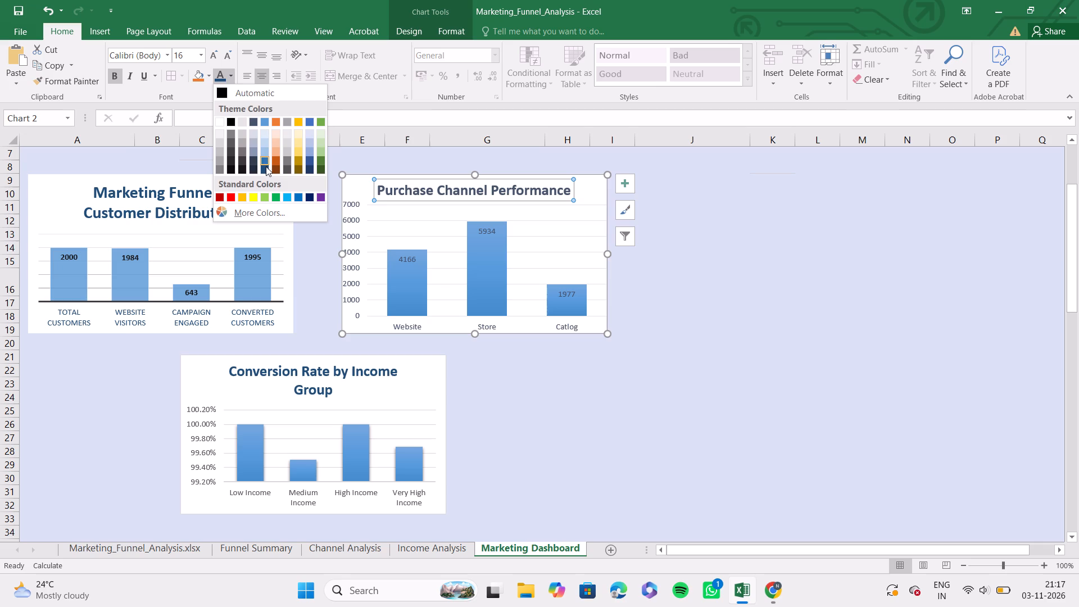
{"action": "left_click", "coordinate": [266, 168]}
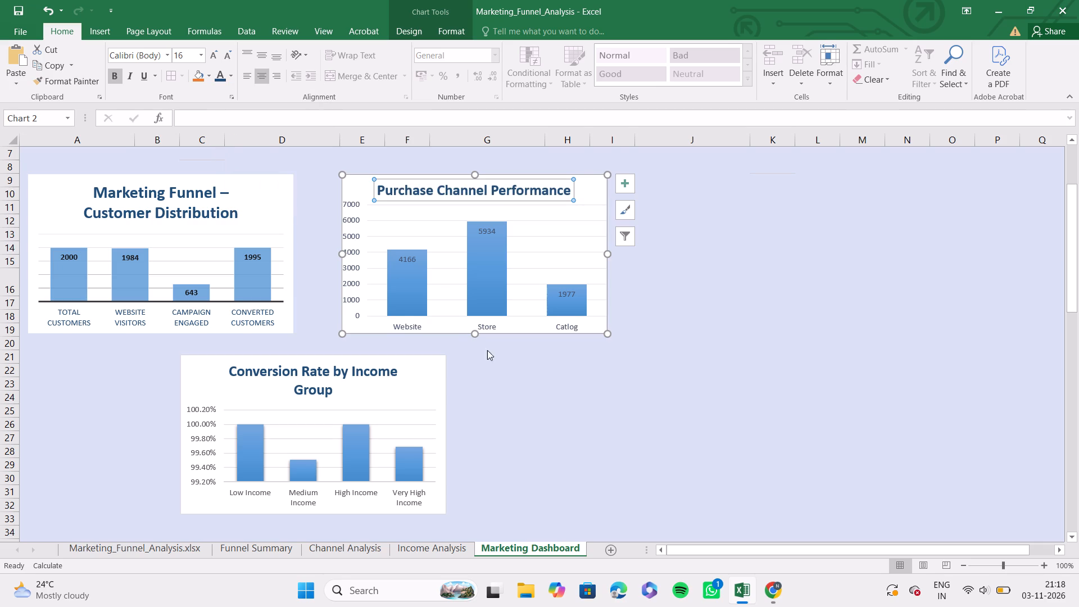
Colour the income-group category labels on the Conversion Rate chart's horizontal axis Blue, Accent 1, Darker 50%.
{"action": "scroll", "coordinate": [509, 377], "scroll_direction": "down", "scroll_amount": 2}
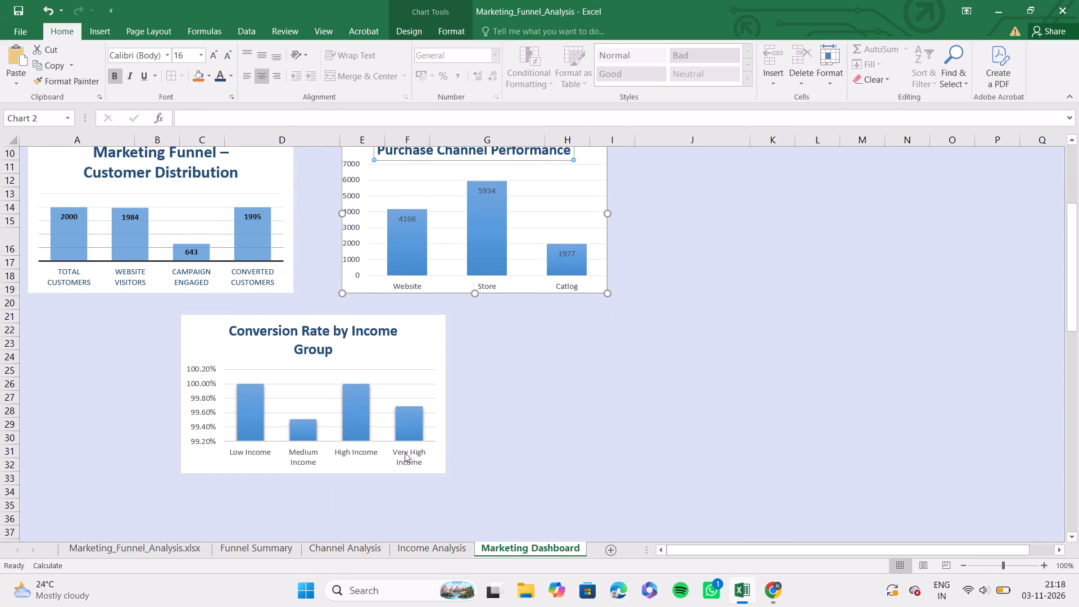
{"action": "left_click", "coordinate": [402, 452]}
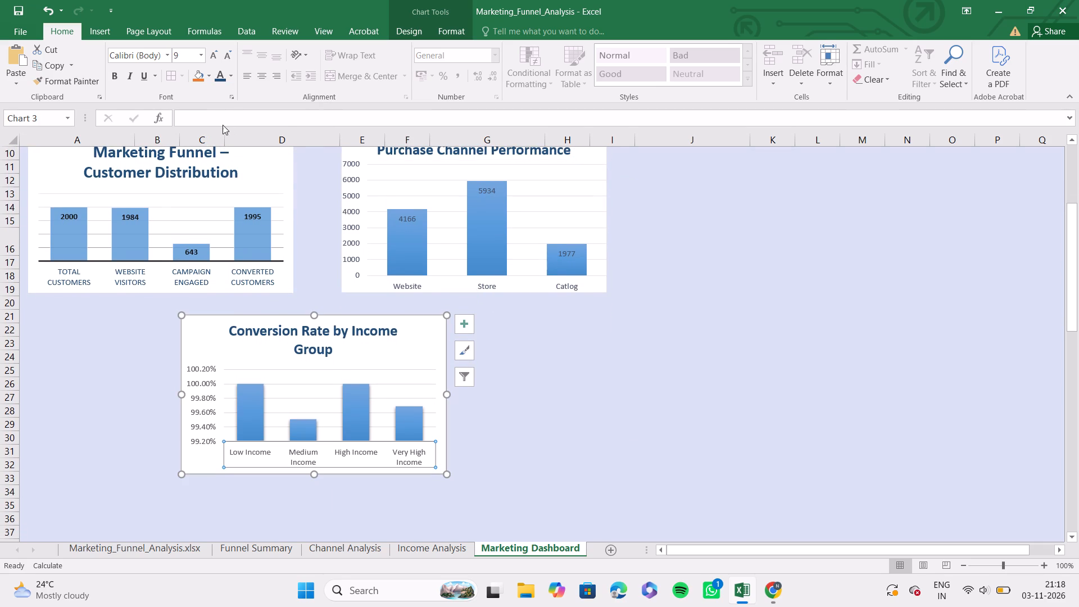
{"action": "left_click", "coordinate": [228, 74]}
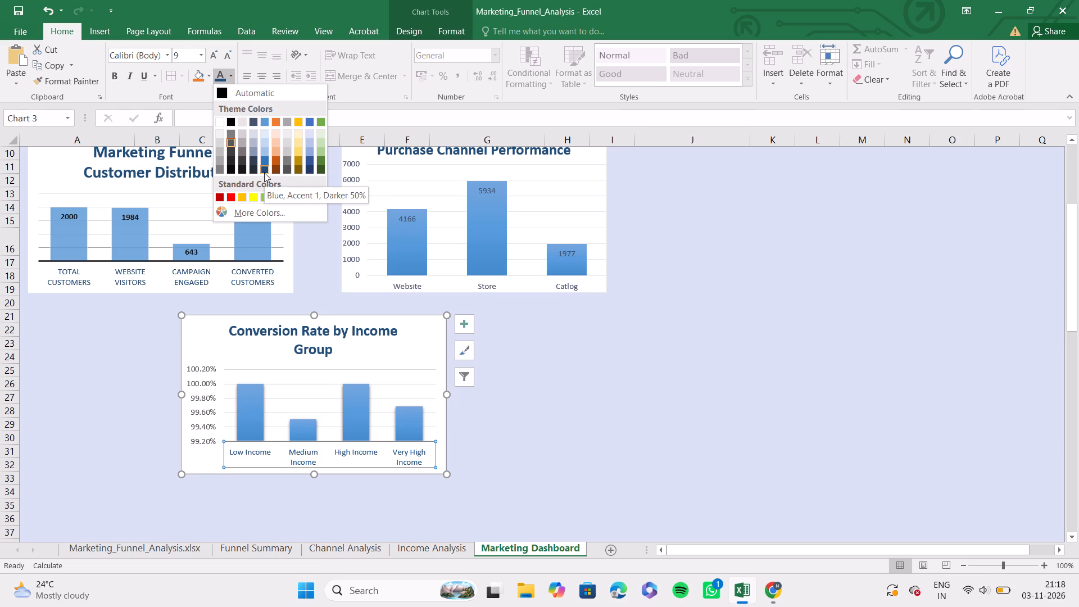
{"action": "left_click", "coordinate": [264, 173]}
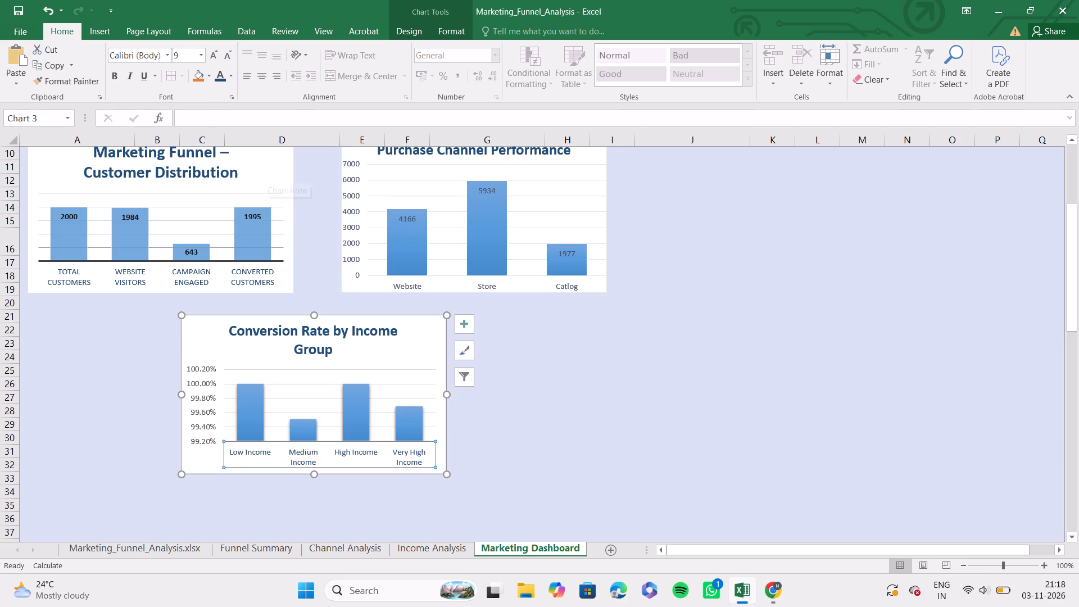
Apply the same dark blue font colour to the Website, Store and Catlog axis labels of the Purchase Channel Performance chart.
{"action": "left_click", "coordinate": [411, 287]}
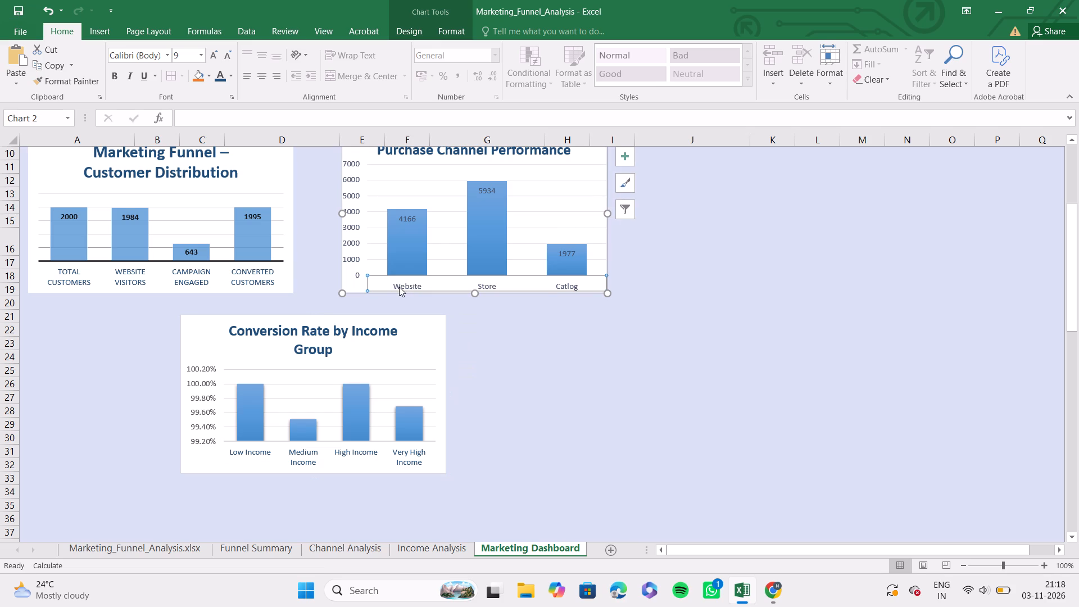
{"action": "left_click", "coordinate": [230, 76]}
{"action": "left_click", "coordinate": [264, 169]}
{"action": "left_click", "coordinate": [501, 332]}
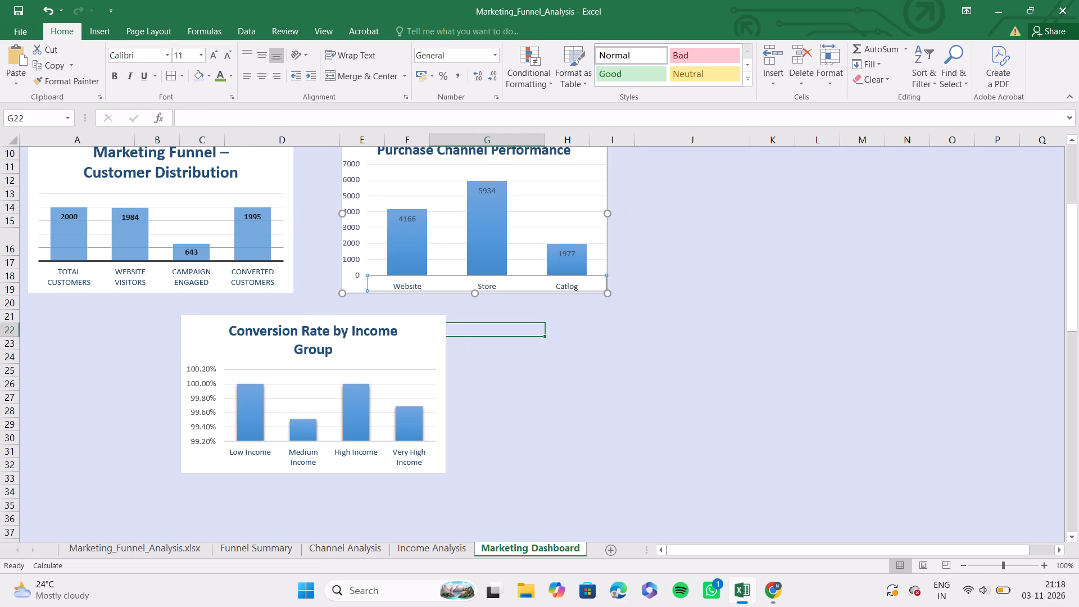
Capture a screenshot of the dashboard from its title banner down to the start of the income-group chart.
{"action": "scroll", "coordinate": [501, 332], "scroll_direction": "down", "scroll_amount": 4}
{"action": "scroll", "coordinate": [501, 332], "scroll_direction": "up", "scroll_amount": 3}
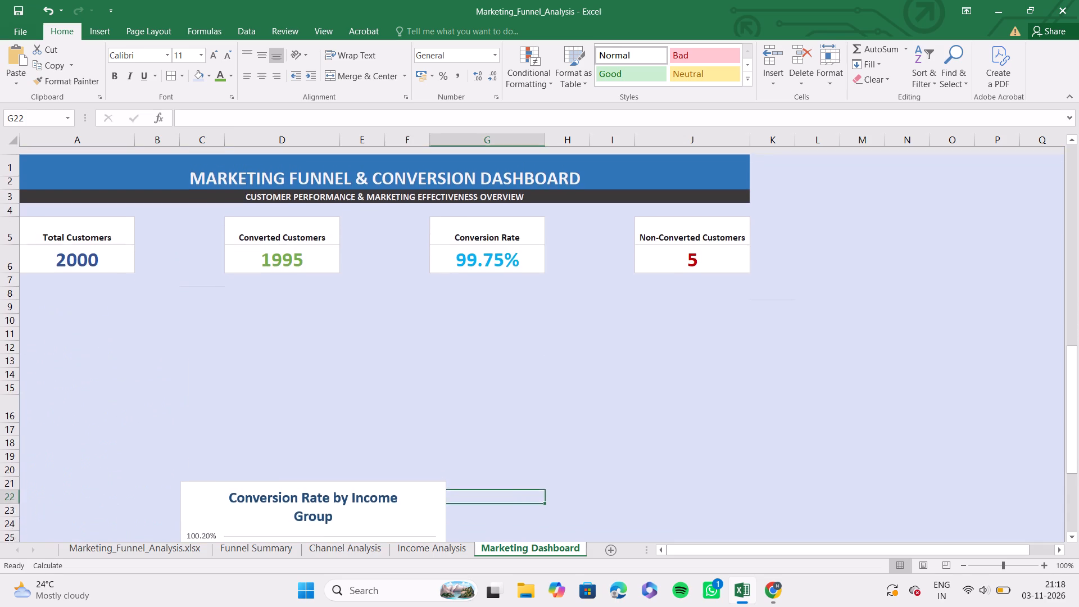
{"action": "scroll", "coordinate": [501, 332], "scroll_direction": "down", "scroll_amount": 1}
{"action": "scroll", "coordinate": [629, 450], "scroll_direction": "down", "scroll_amount": 1}
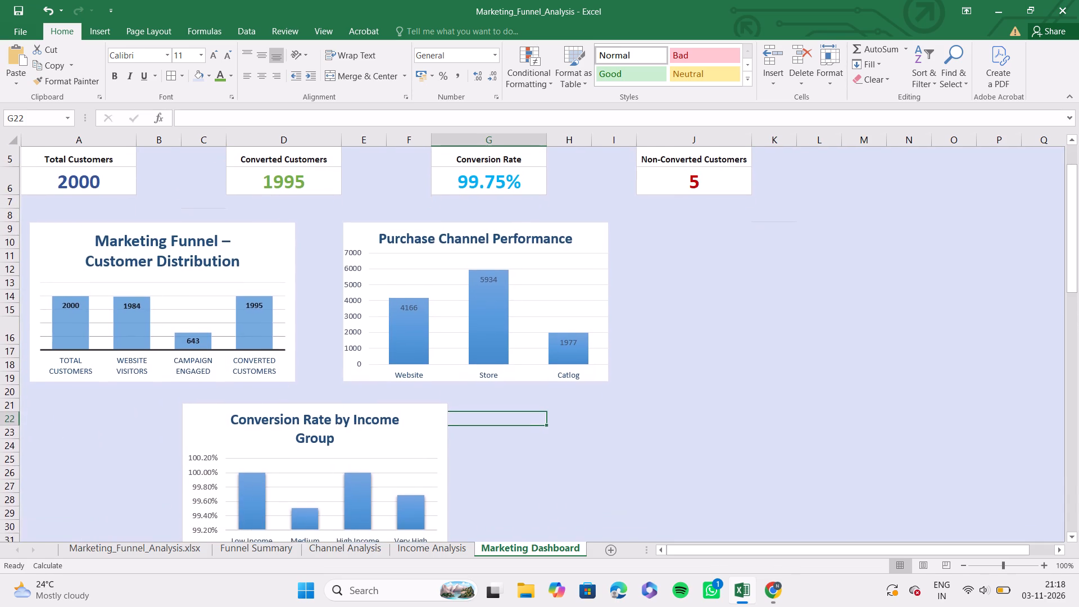
{"action": "scroll", "coordinate": [629, 450], "scroll_direction": "down", "scroll_amount": 1}
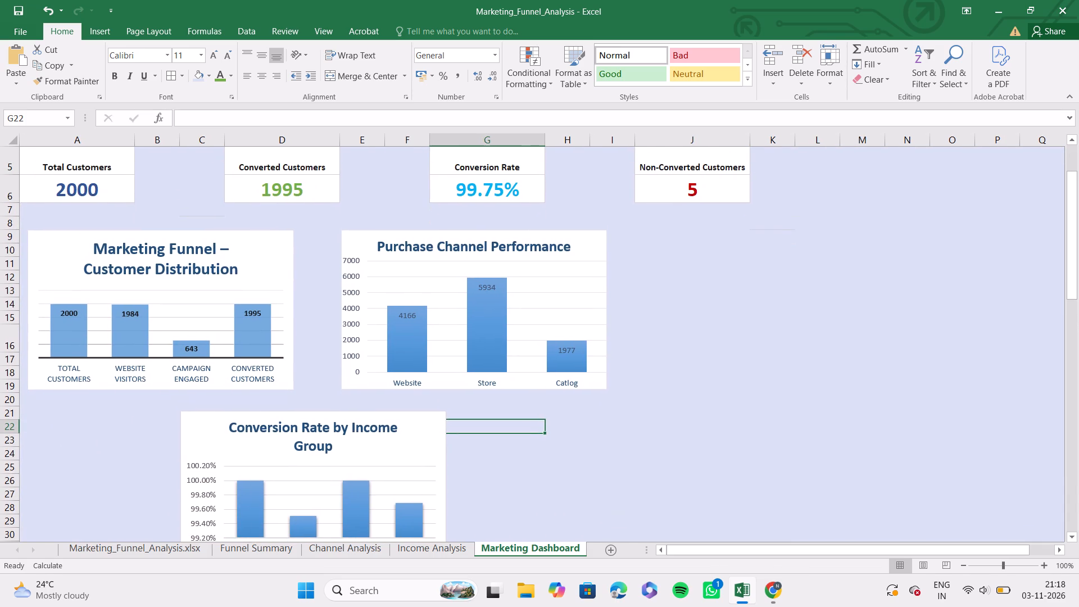
{"action": "scroll", "coordinate": [629, 450], "scroll_direction": "up", "scroll_amount": 2}
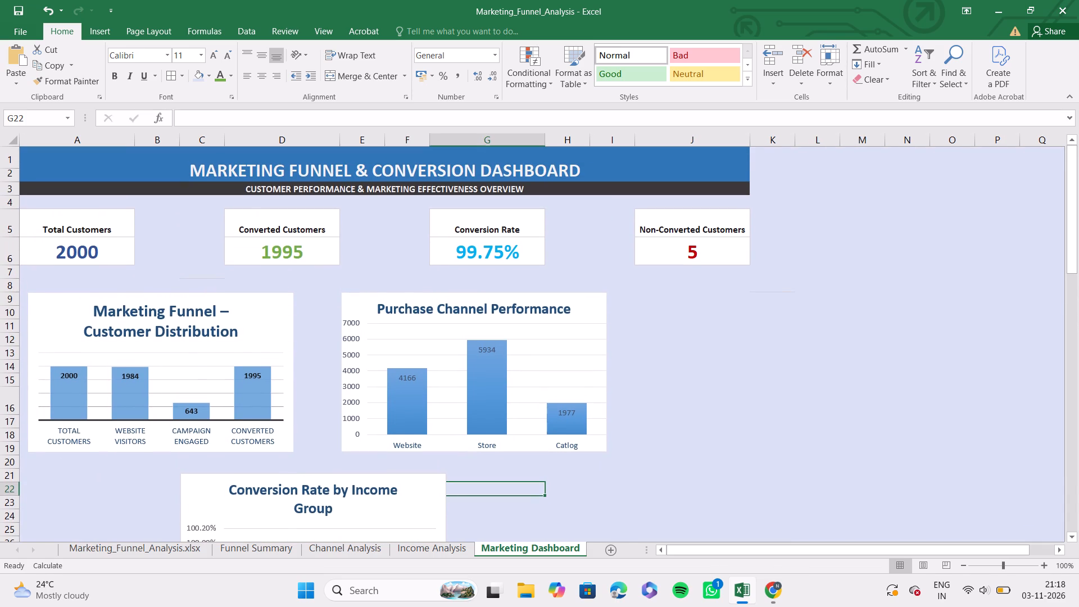
{"action": "left_click", "coordinate": [749, 427]}
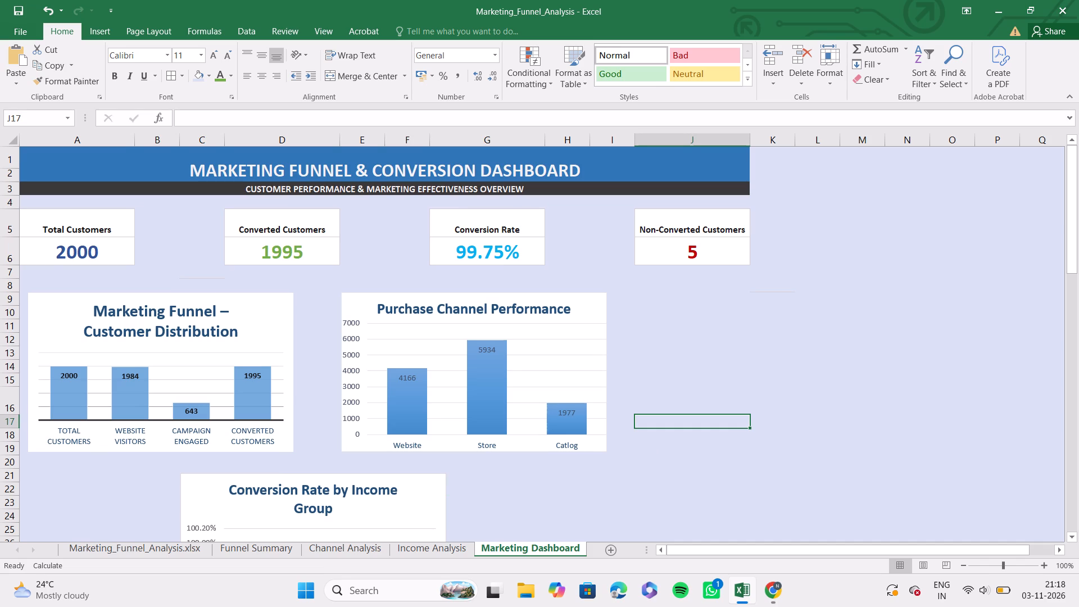
{"action": "key", "text": "Print"}
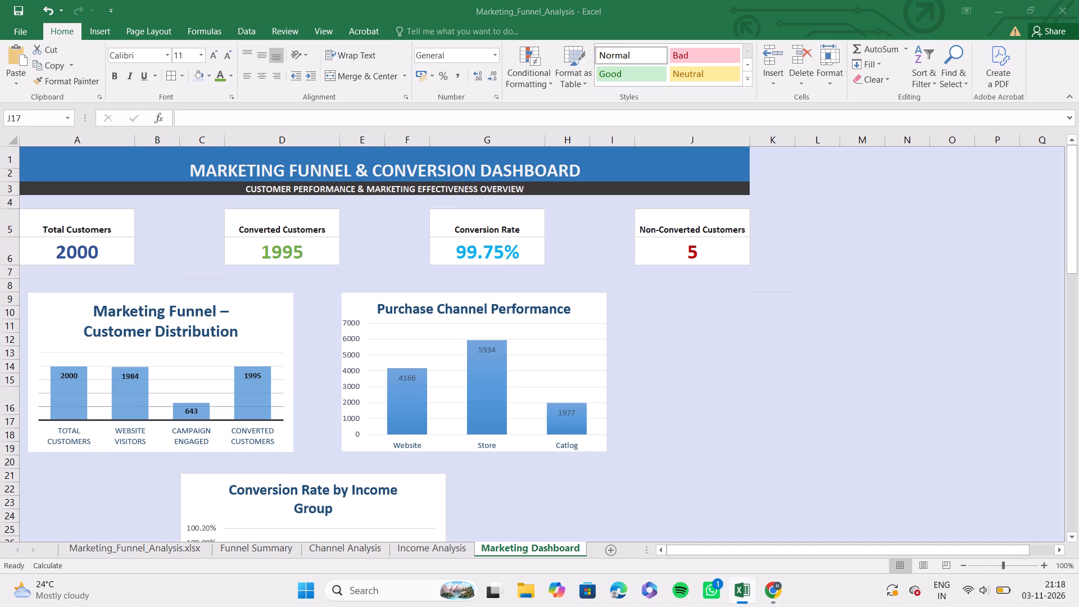
{"action": "left_click", "coordinate": [684, 518]}
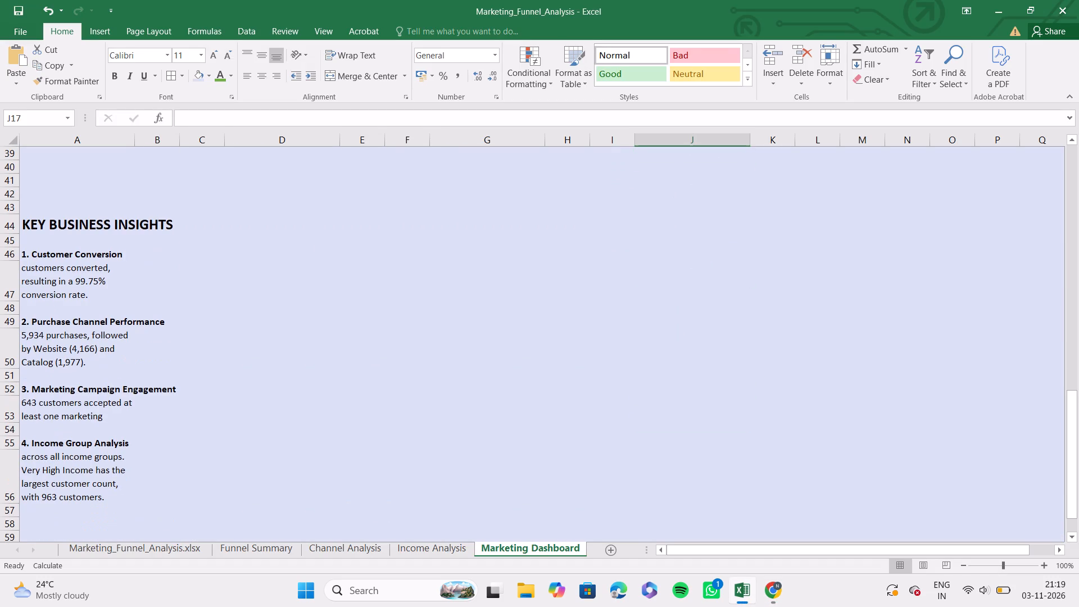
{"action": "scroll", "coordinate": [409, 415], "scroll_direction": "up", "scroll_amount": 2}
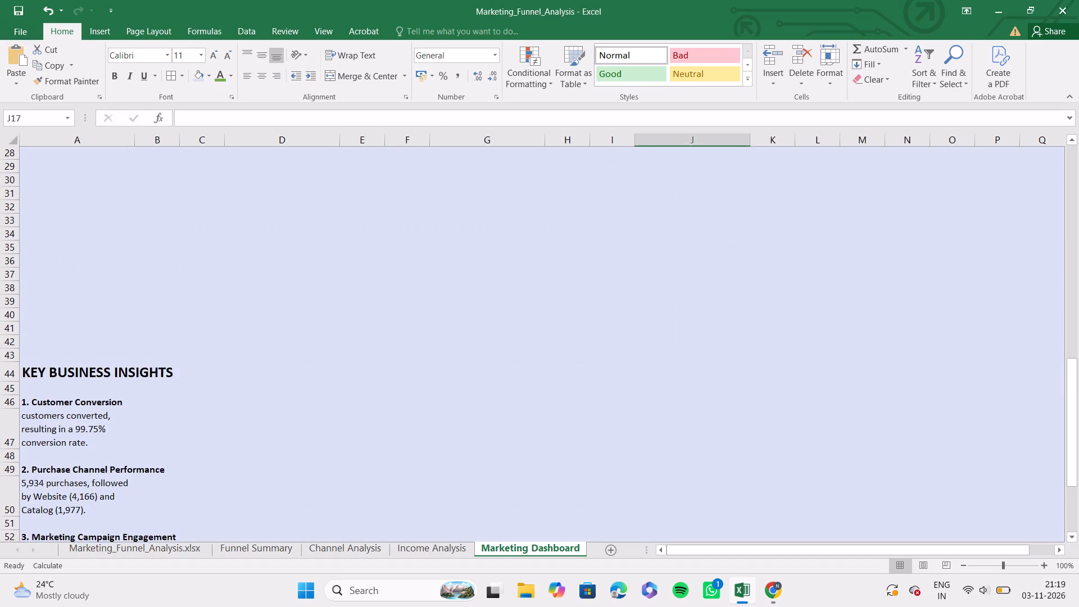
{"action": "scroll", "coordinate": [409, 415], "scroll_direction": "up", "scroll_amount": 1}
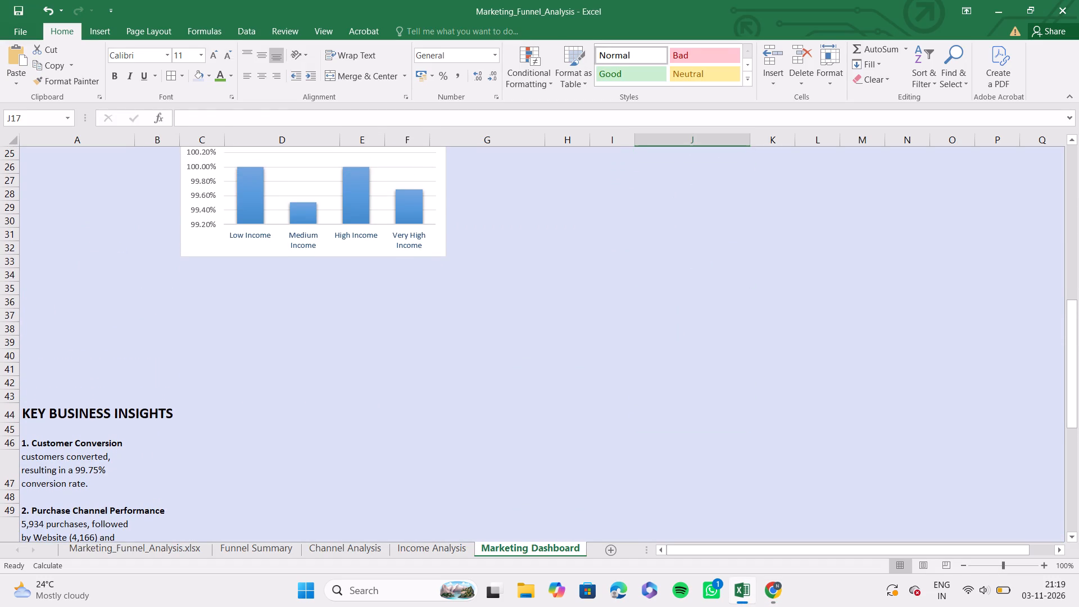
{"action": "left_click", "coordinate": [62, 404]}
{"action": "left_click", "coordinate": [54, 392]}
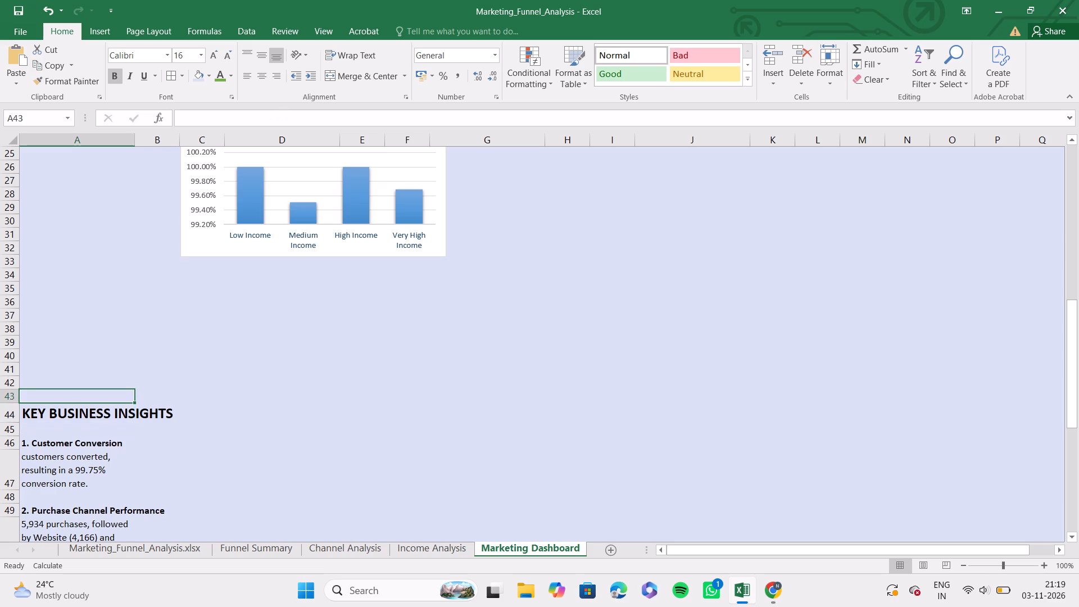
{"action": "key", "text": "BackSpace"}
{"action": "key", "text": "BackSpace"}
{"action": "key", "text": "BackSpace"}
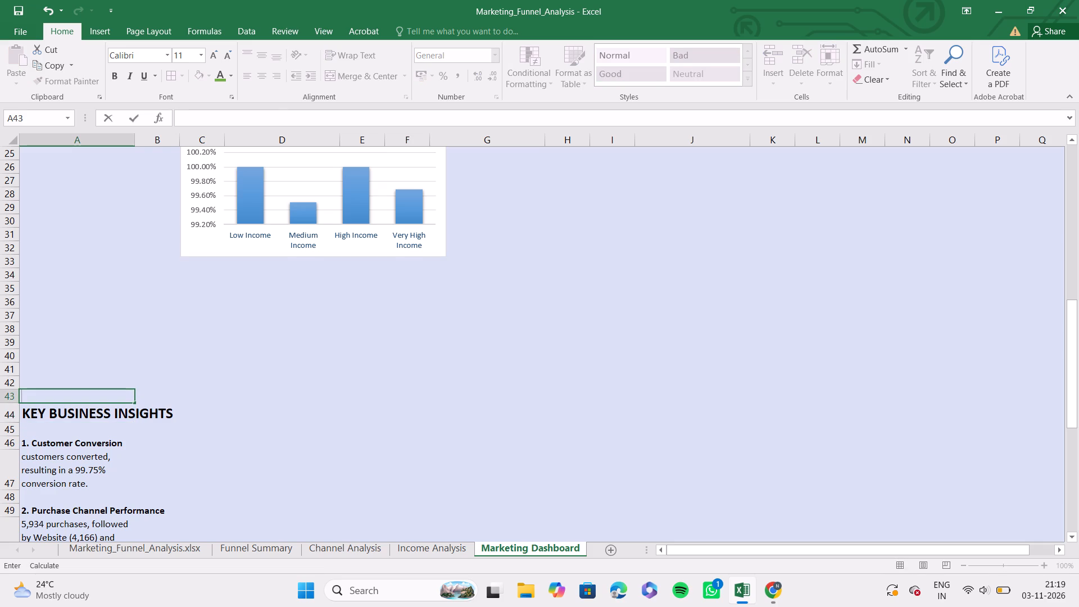
Look over the Key Business Insights section, the KPI cards and the charts on the Marketing Dashboard sheet.
{"action": "scroll", "coordinate": [259, 427], "scroll_direction": "down", "scroll_amount": 5}
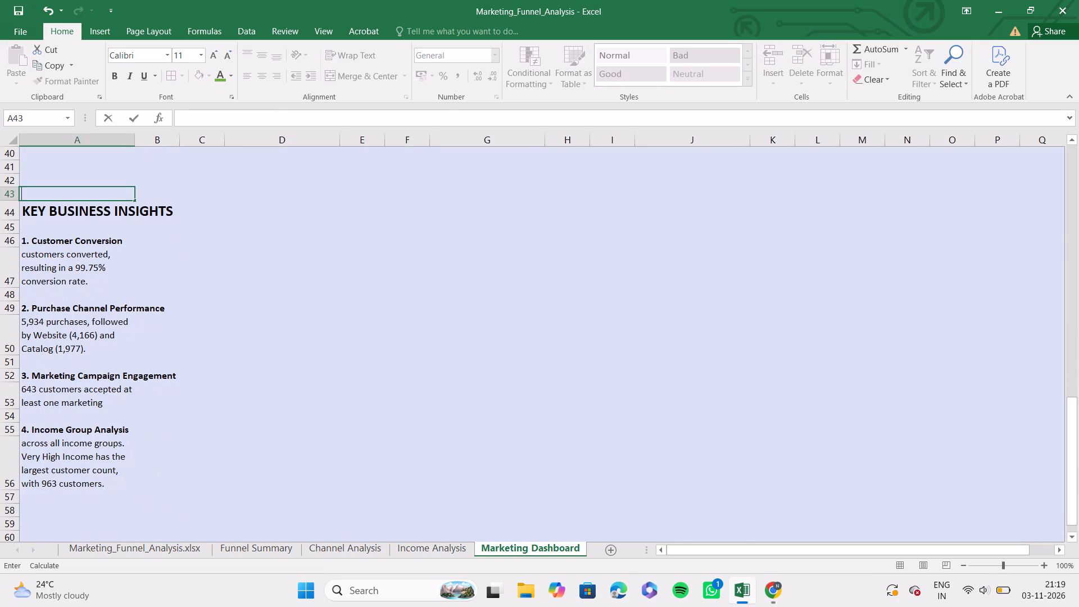
{"action": "scroll", "coordinate": [259, 427], "scroll_direction": "down", "scroll_amount": 1}
{"action": "scroll", "coordinate": [259, 427], "scroll_direction": "up", "scroll_amount": 5}
{"action": "scroll", "coordinate": [259, 427], "scroll_direction": "right", "scroll_amount": 1}
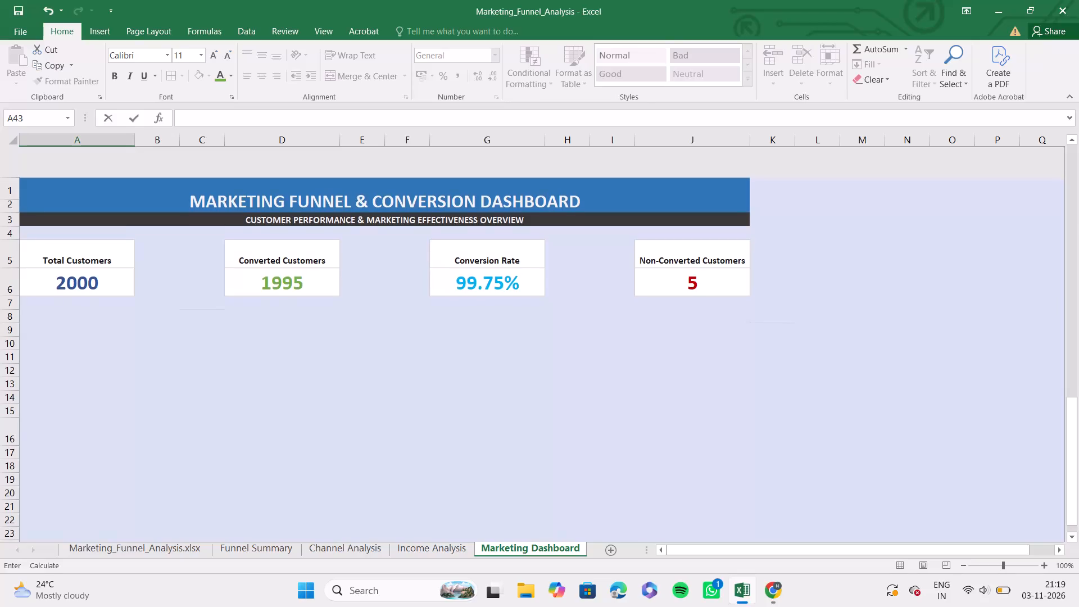
{"action": "scroll", "coordinate": [259, 427], "scroll_direction": "right", "scroll_amount": 1}
{"action": "scroll", "coordinate": [259, 427], "scroll_direction": "up", "scroll_amount": 1}
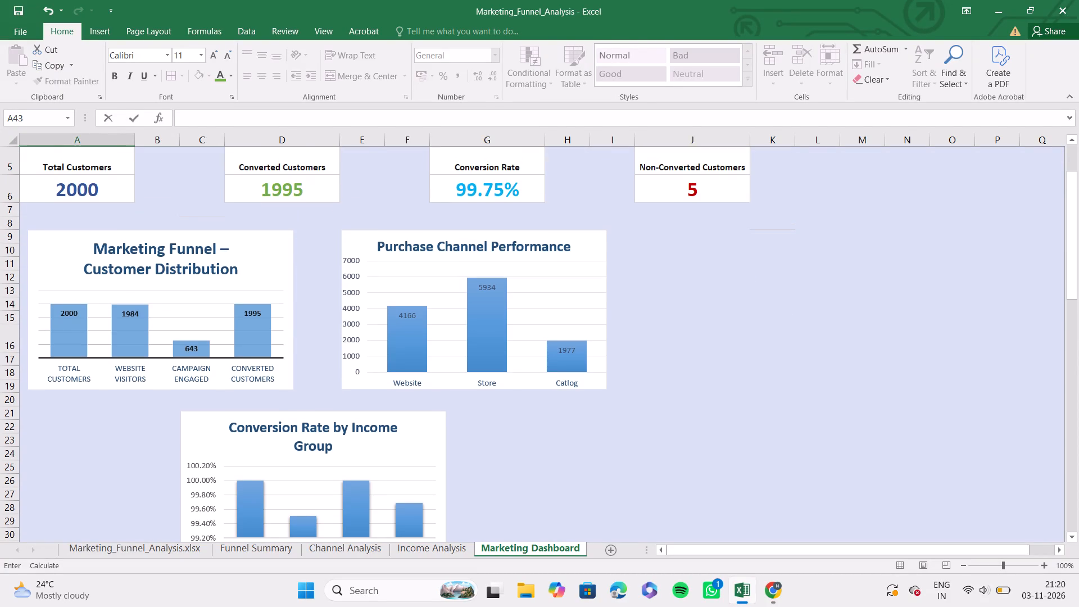
Save the Marketing_Funnel_Analysis workbook and close Excel.
{"action": "key", "text": "ctrl+s"}
{"action": "key", "text": "alt+F4"}
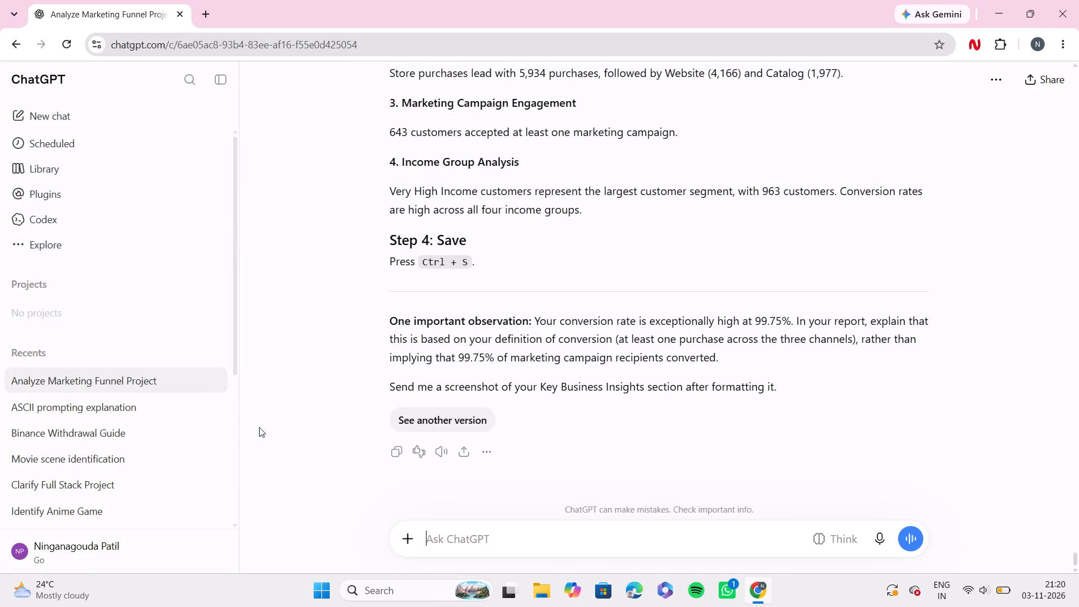
Close the Chrome browser and shut down the computer from the Windows desktop.
{"action": "key", "text": "alt+F4"}
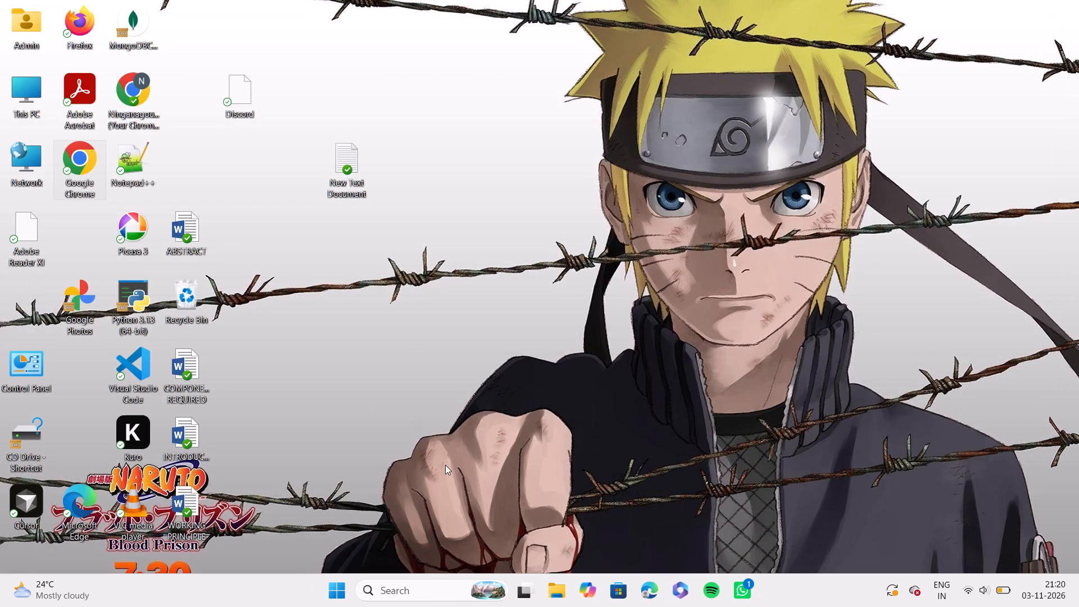
{"action": "key", "text": "alt+F4"}
{"action": "key", "text": "Down"}
{"action": "key", "text": "Down"}
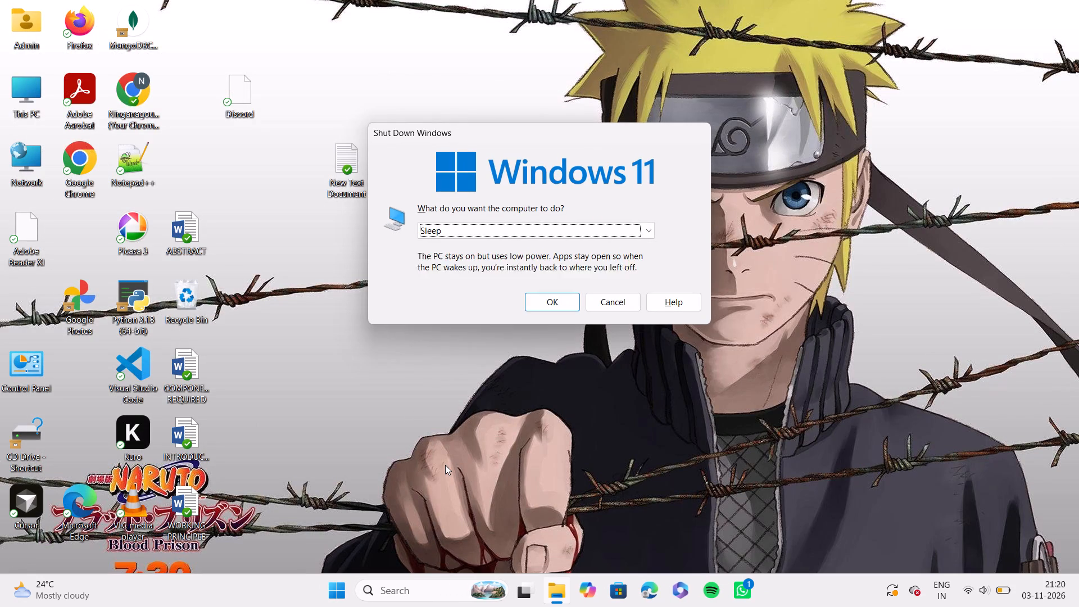
{"action": "key", "text": "Down"}
{"action": "key", "text": "Down"}
{"action": "key", "text": "Up"}
{"action": "key", "text": "Return"}
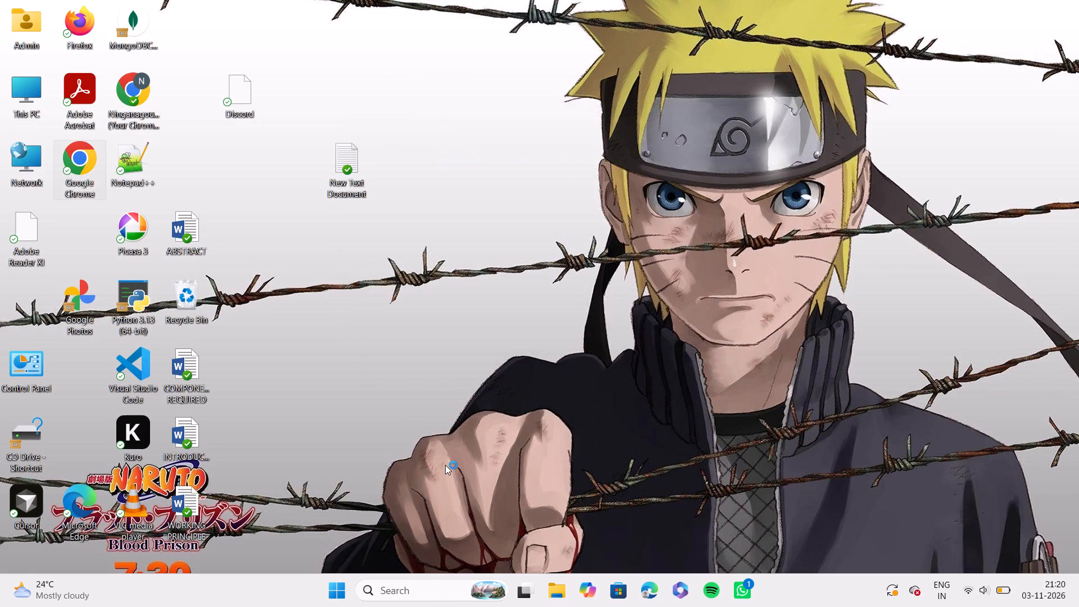